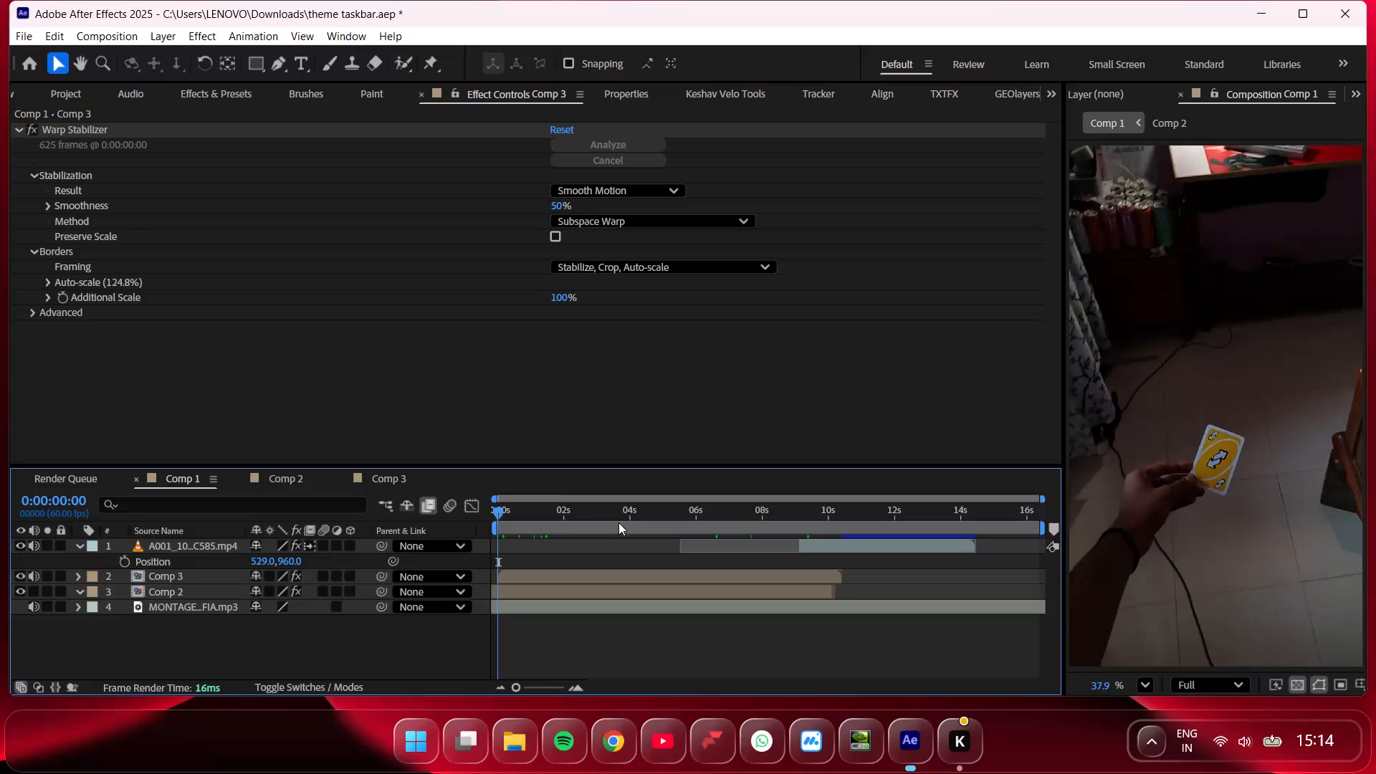
Play back Comp 1 from the start and around 8–10 seconds to review the card shots and the transition into the laptop clip.
drag(560, 523, 485, 524)
key(space)
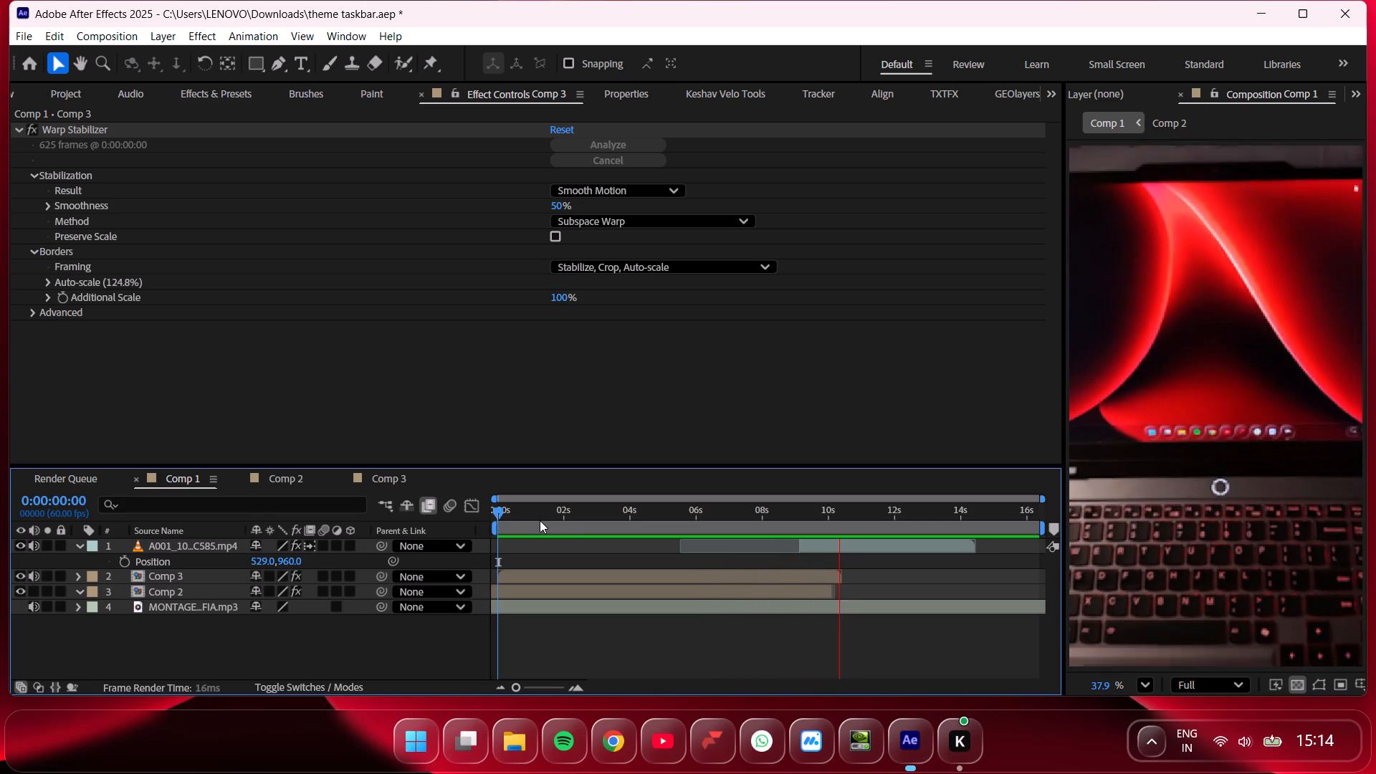
drag(540, 520, 426, 525)
key(space)
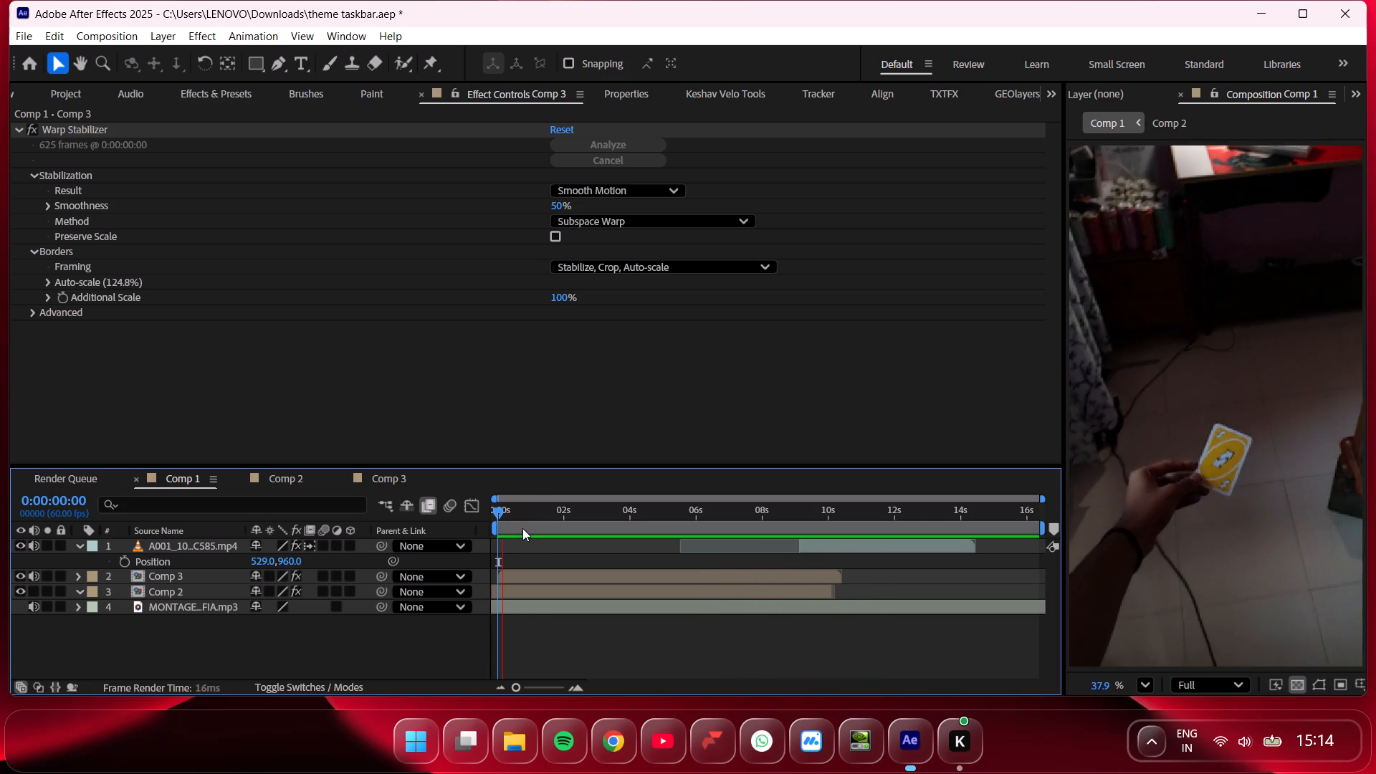
drag(524, 520, 492, 525)
key(space)
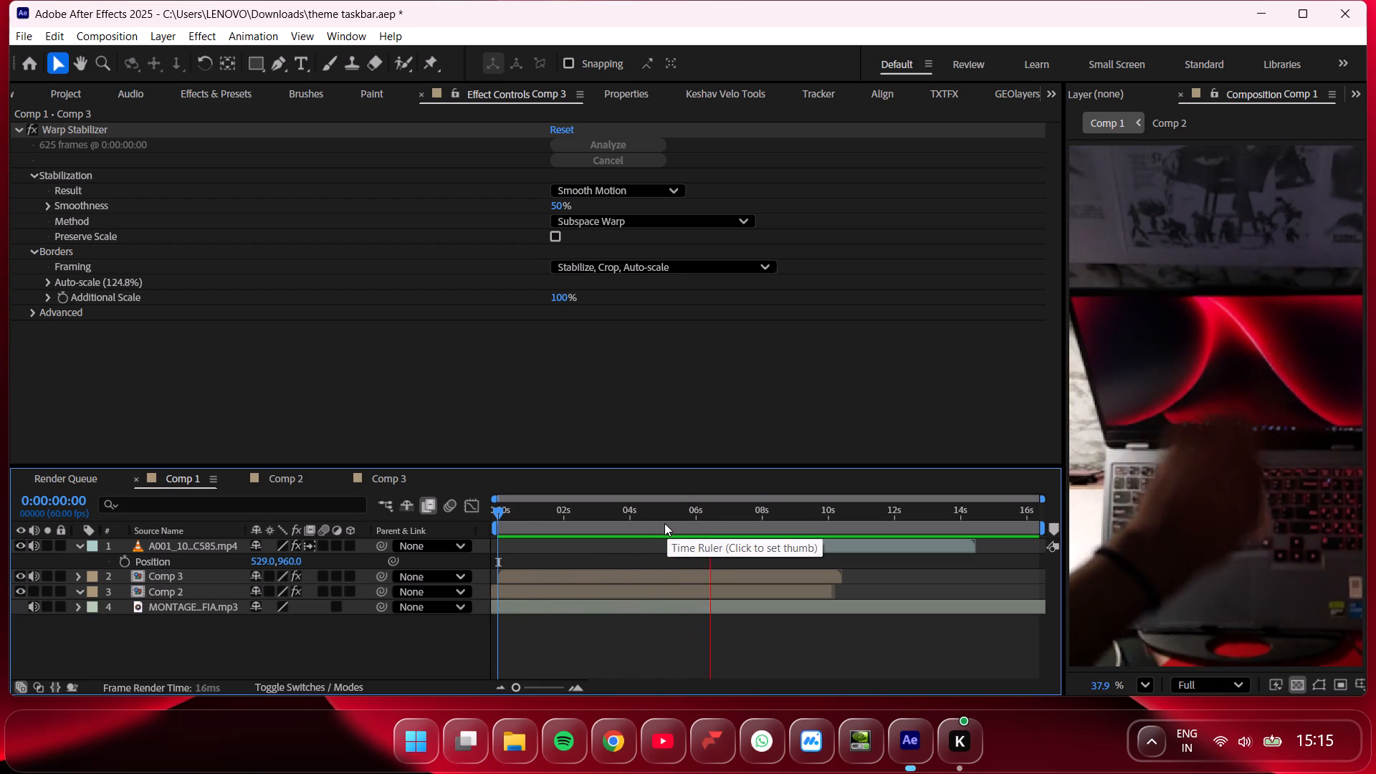
key(space)
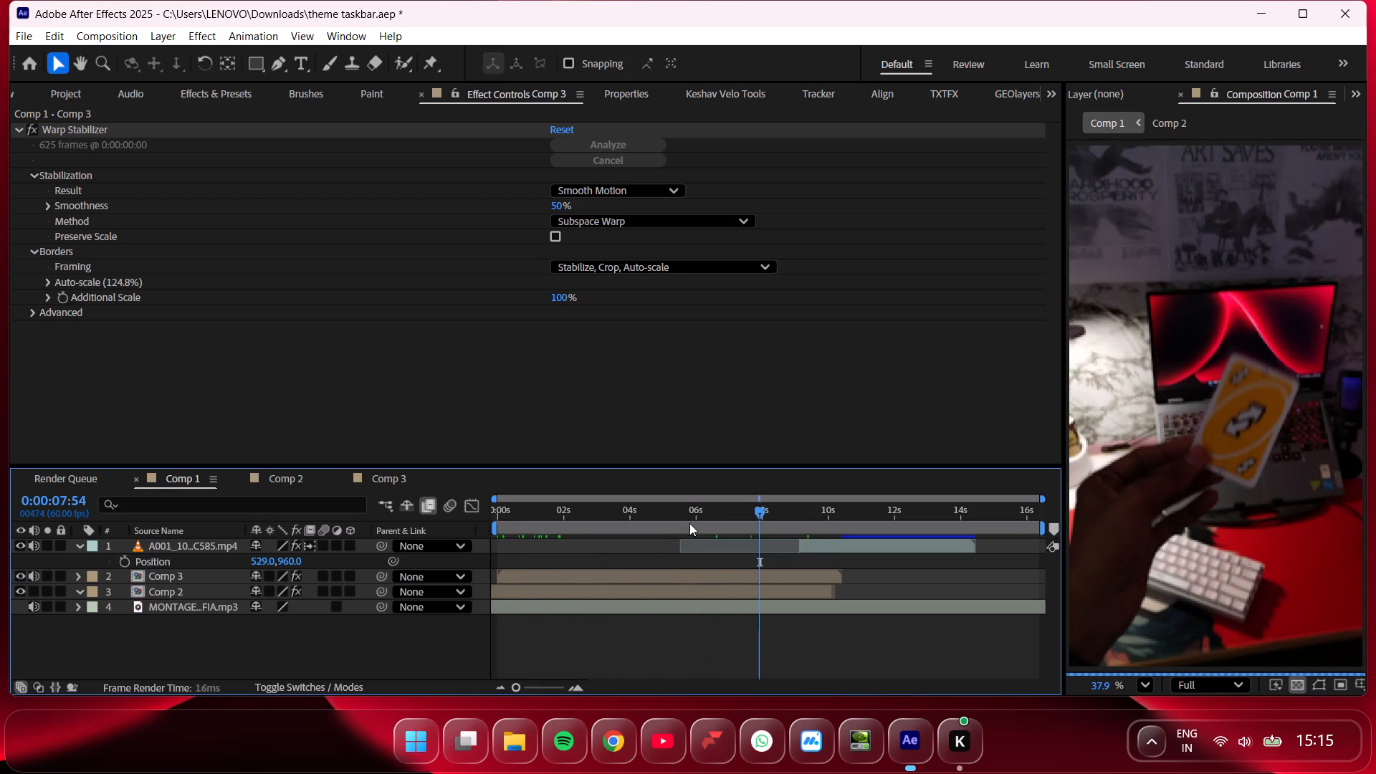
key(space)
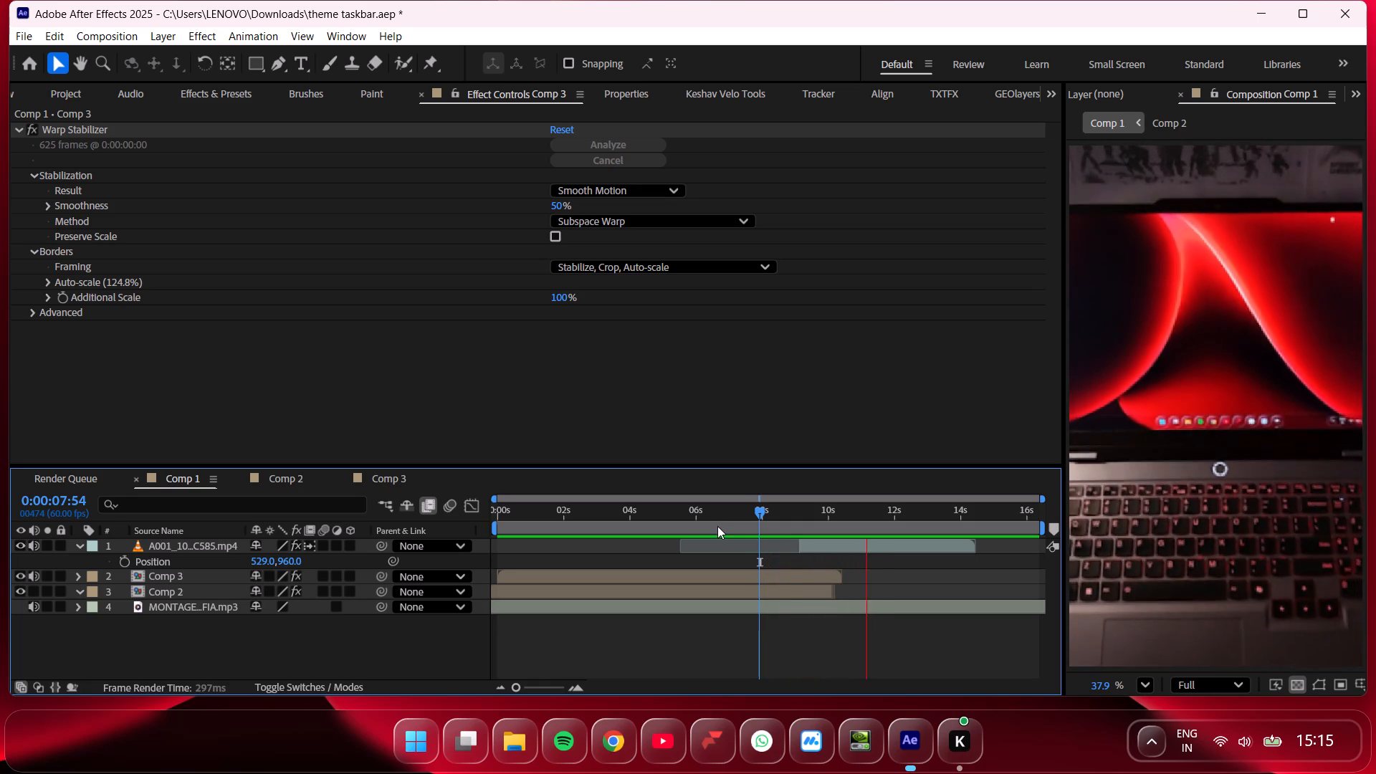
drag(785, 523, 567, 525)
key(space)
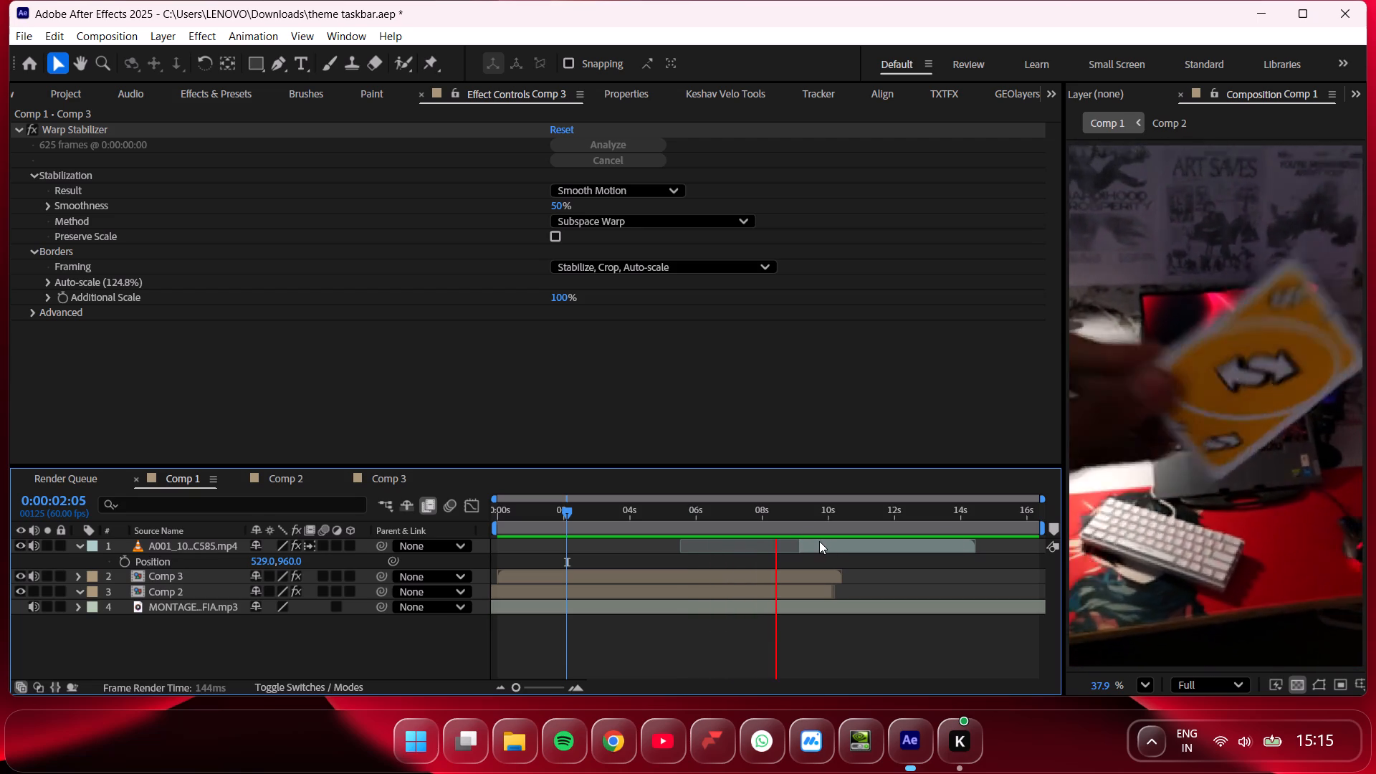
key(space)
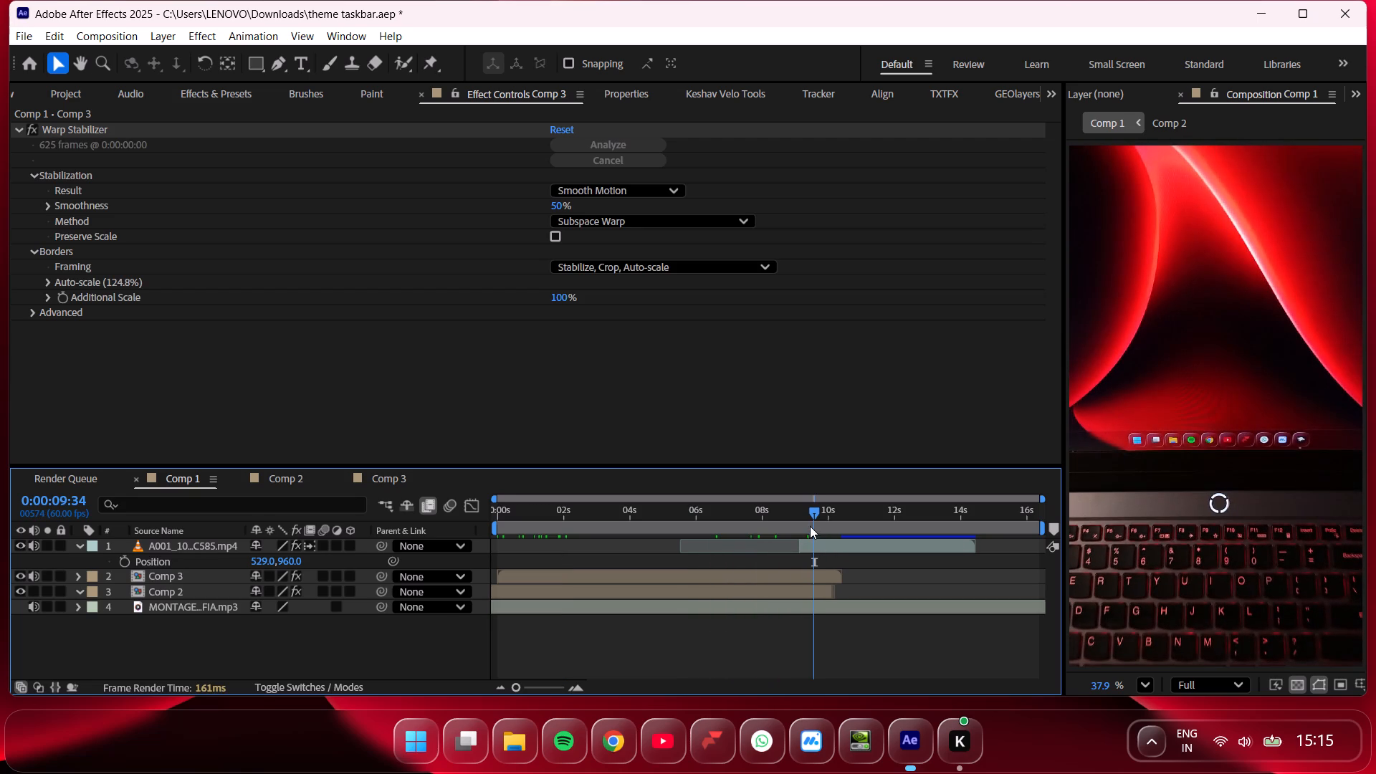
key(space)
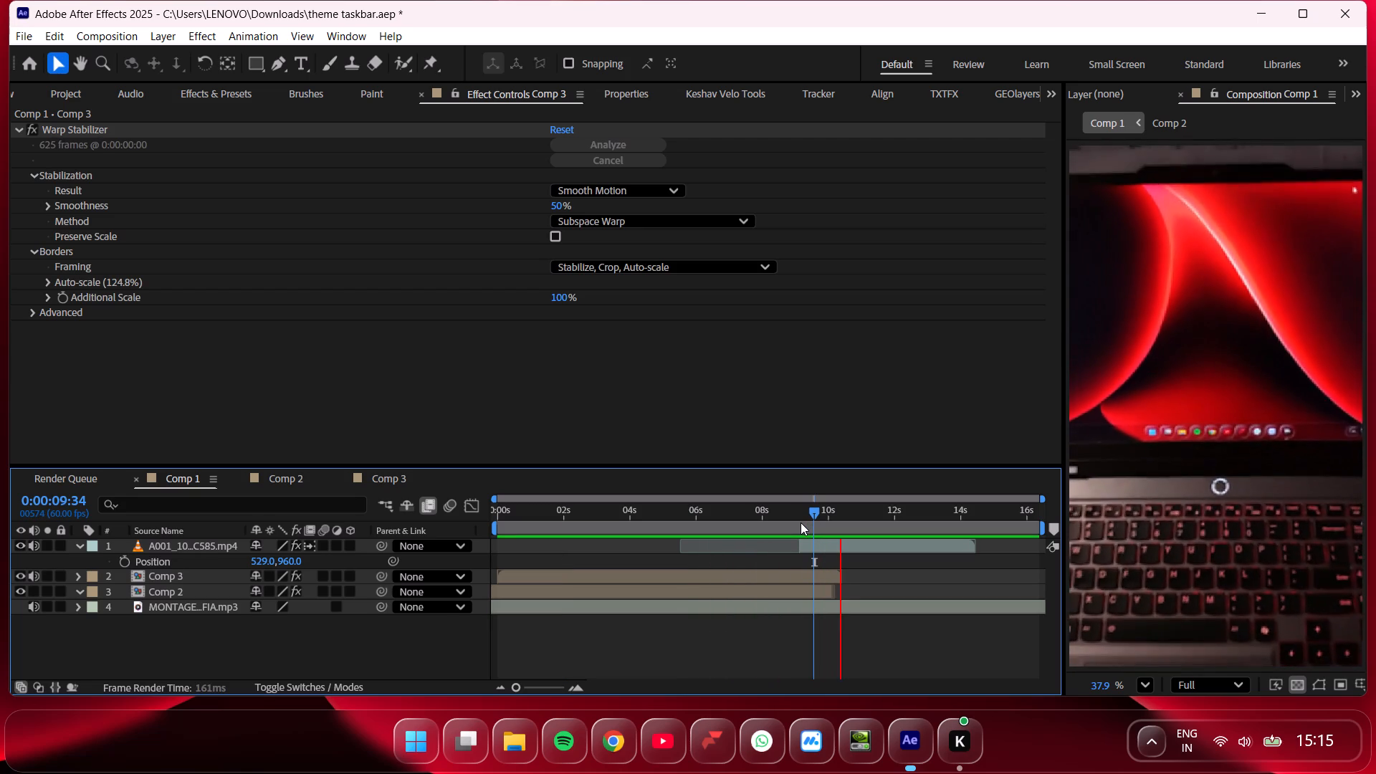
drag(807, 515, 793, 517)
key(space)
click(793, 517)
Pre-compose the A001_10261239_C585.mp4 layer, moving all attributes into the new composition.
click(816, 545)
right_click(816, 546)
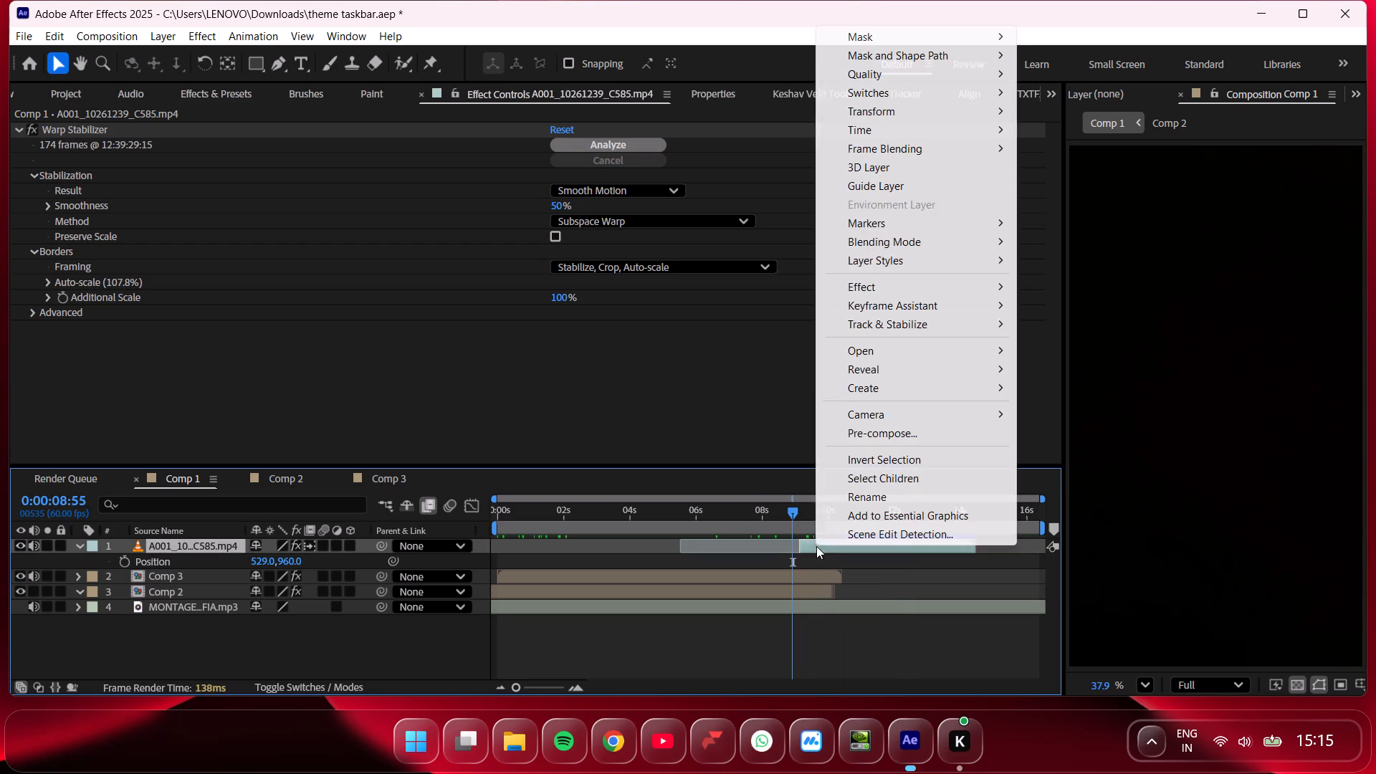
click(867, 432)
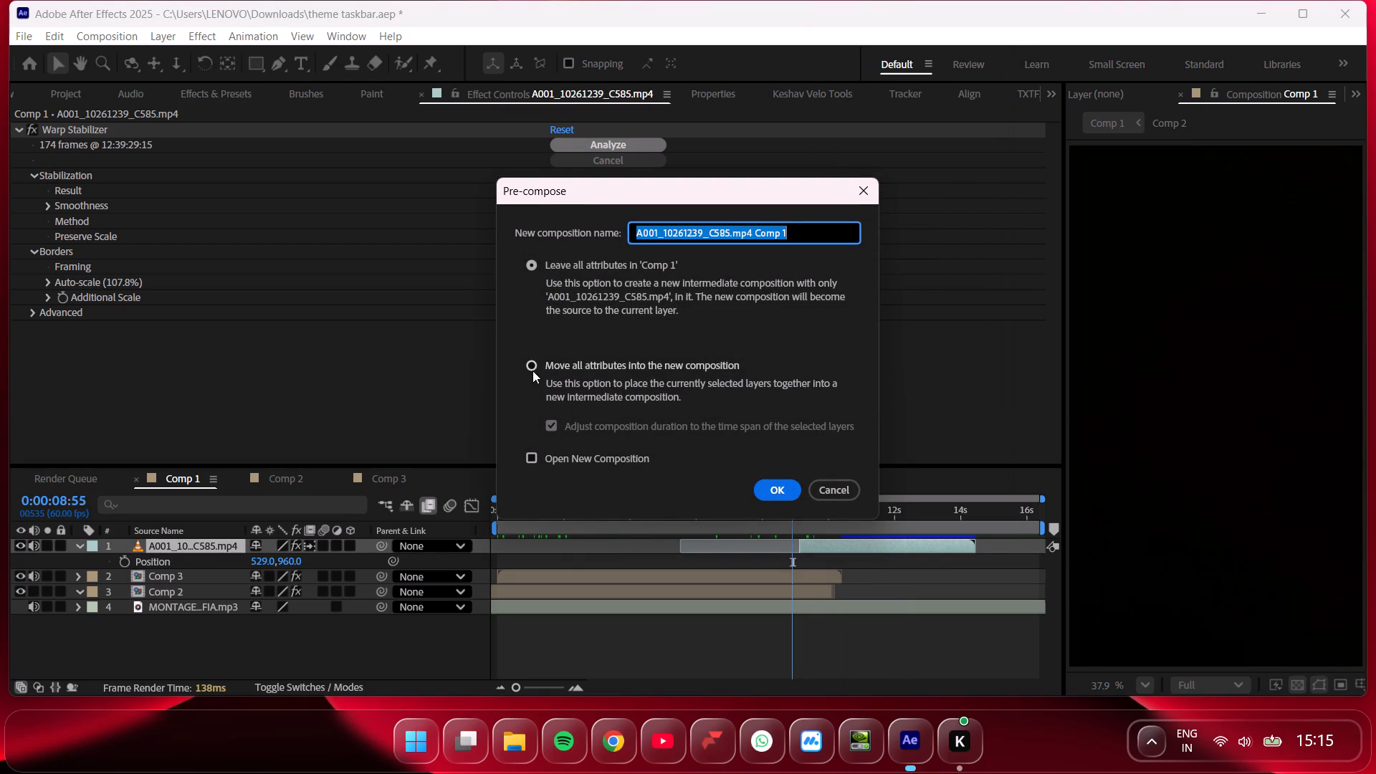
click(532, 371)
click(773, 489)
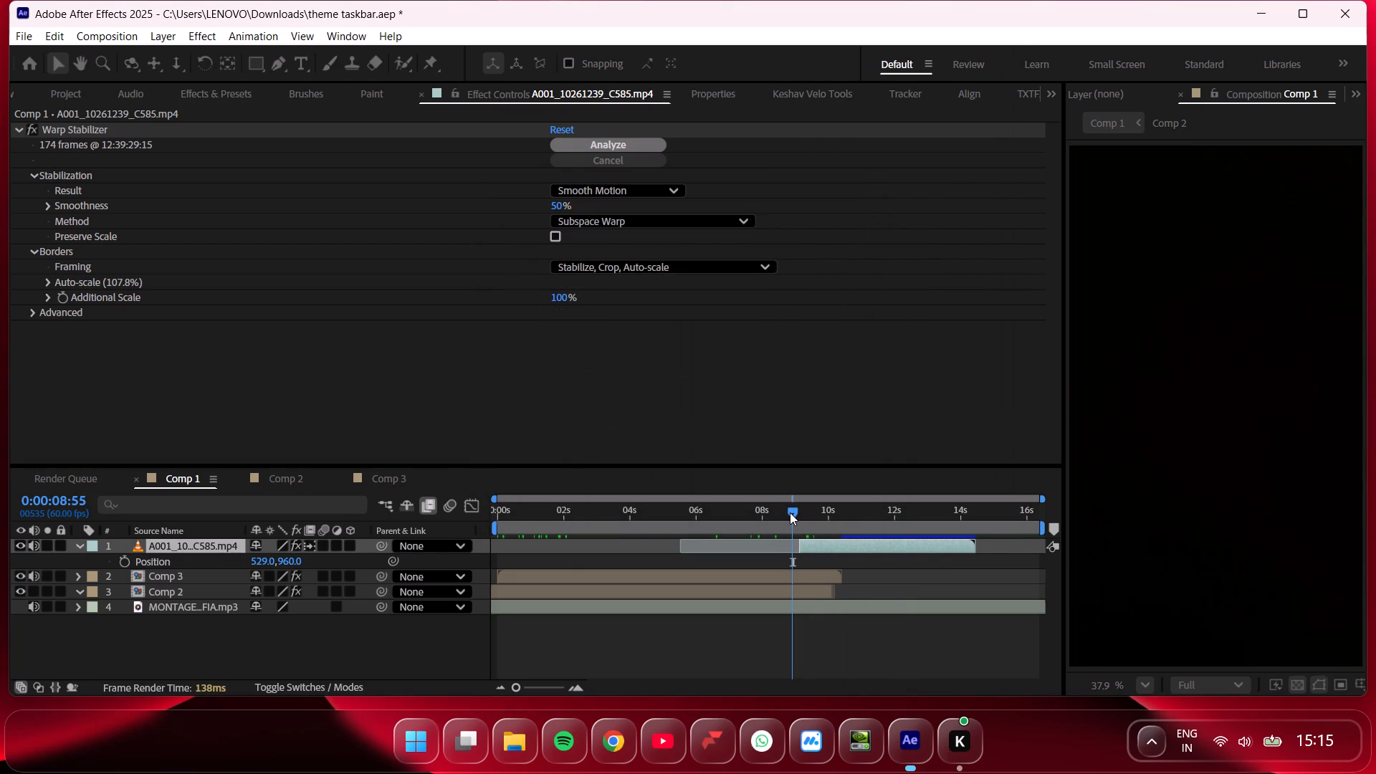
Replay Comp 1 from the beginning to about 8 seconds to examine the edit leading up to the pre-composed clip.
drag(793, 512, 354, 516)
key(space)
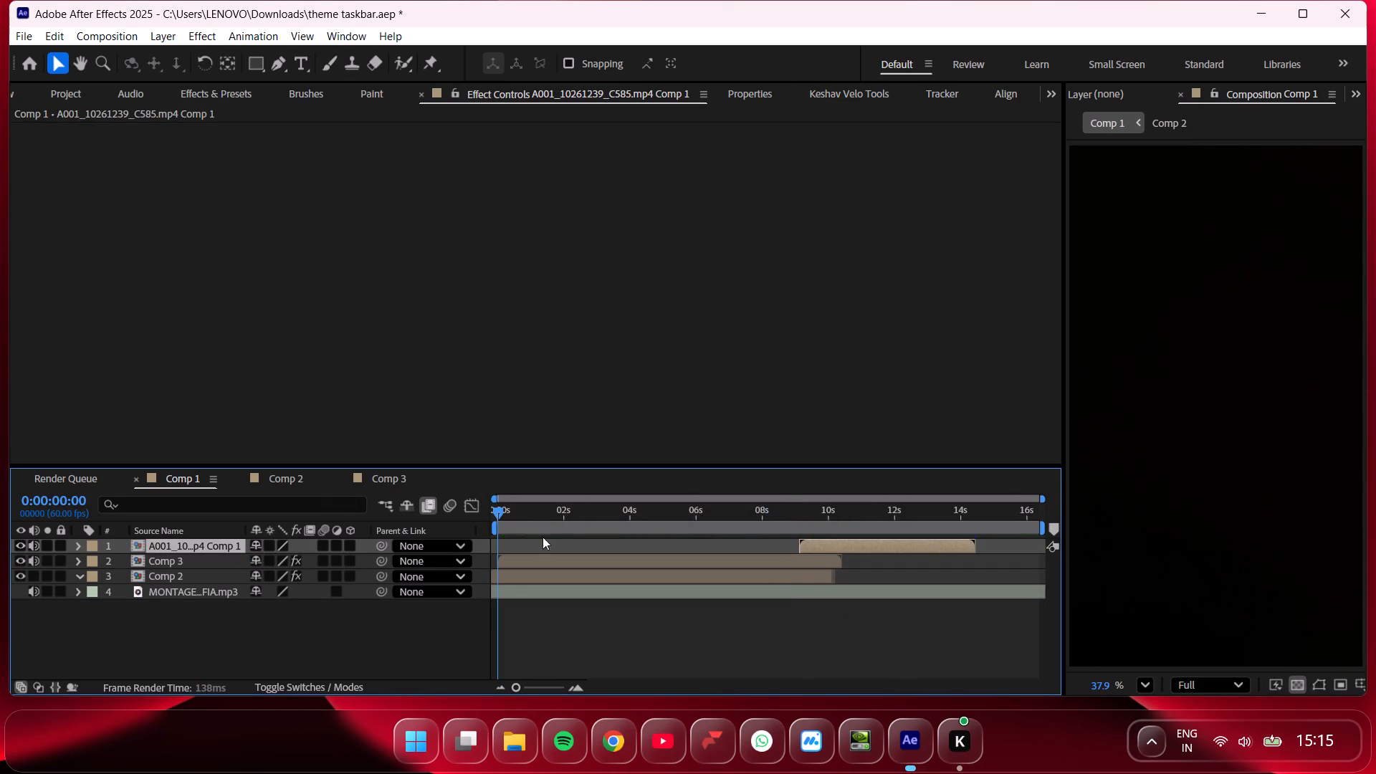
drag(517, 517, 498, 520)
key(space)
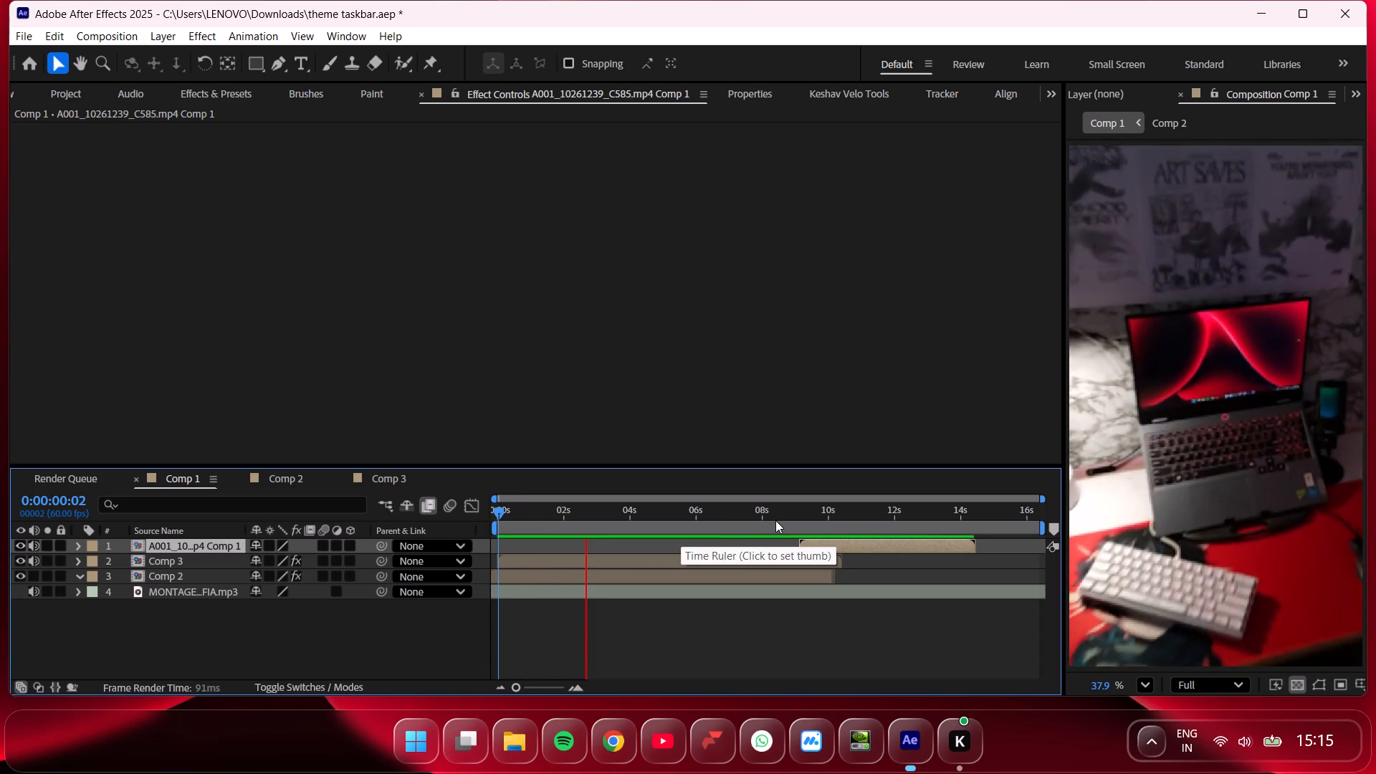
click(775, 520)
drag(776, 514, 470, 520)
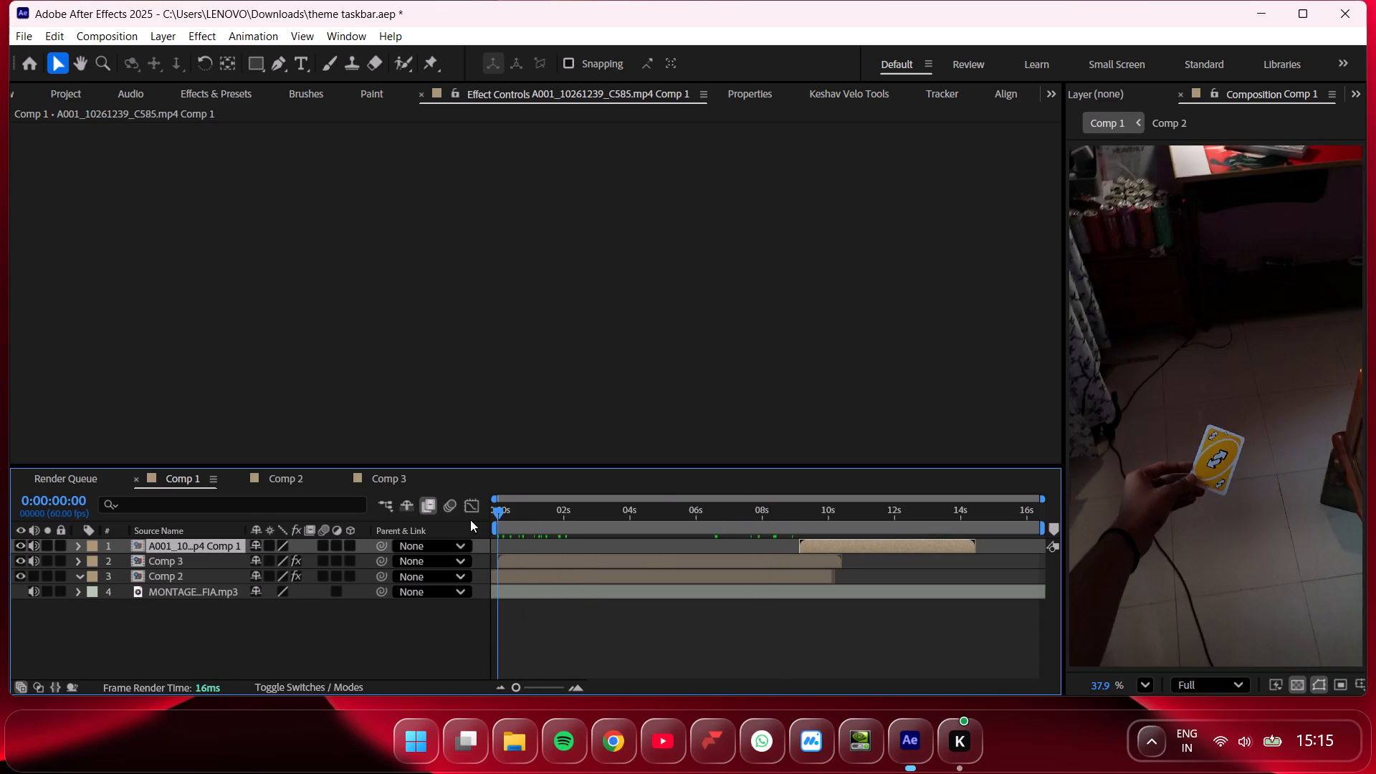
key(space)
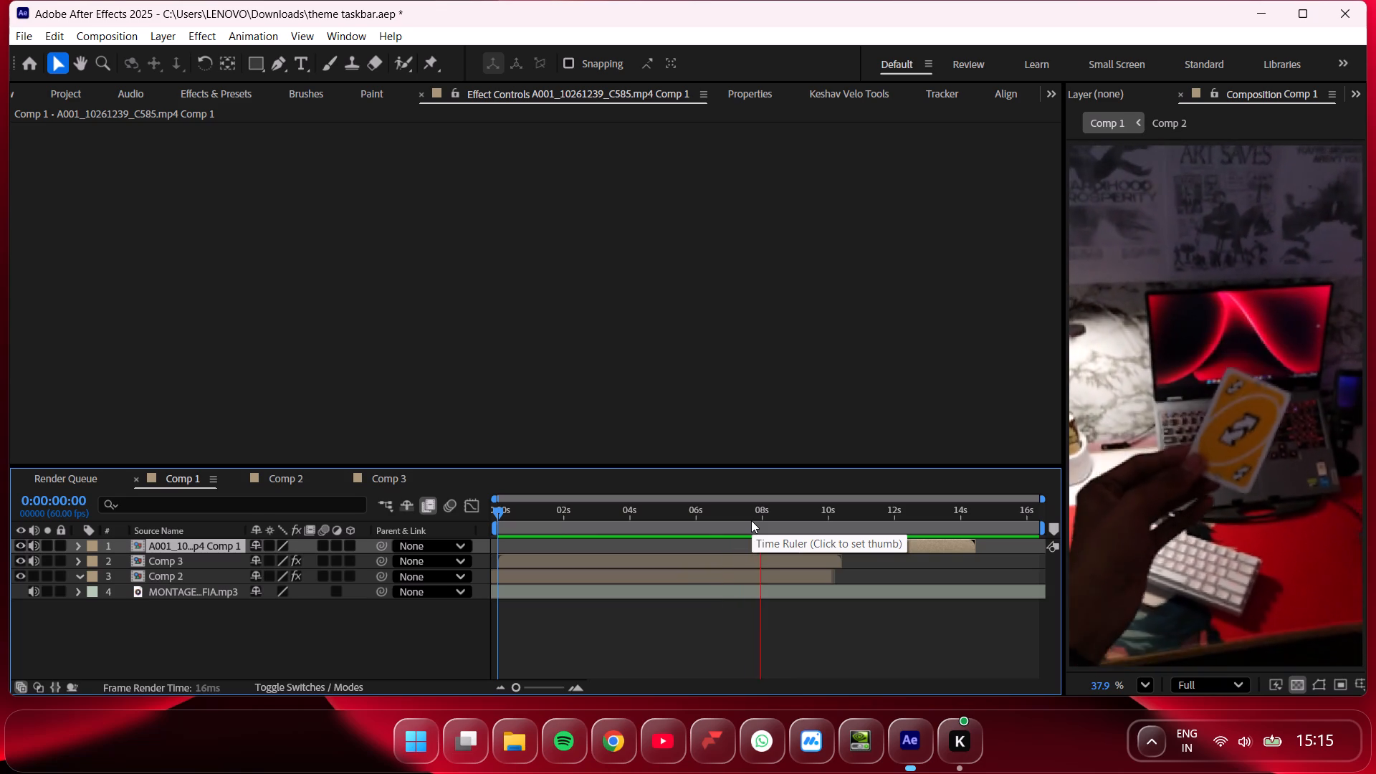
click(751, 520)
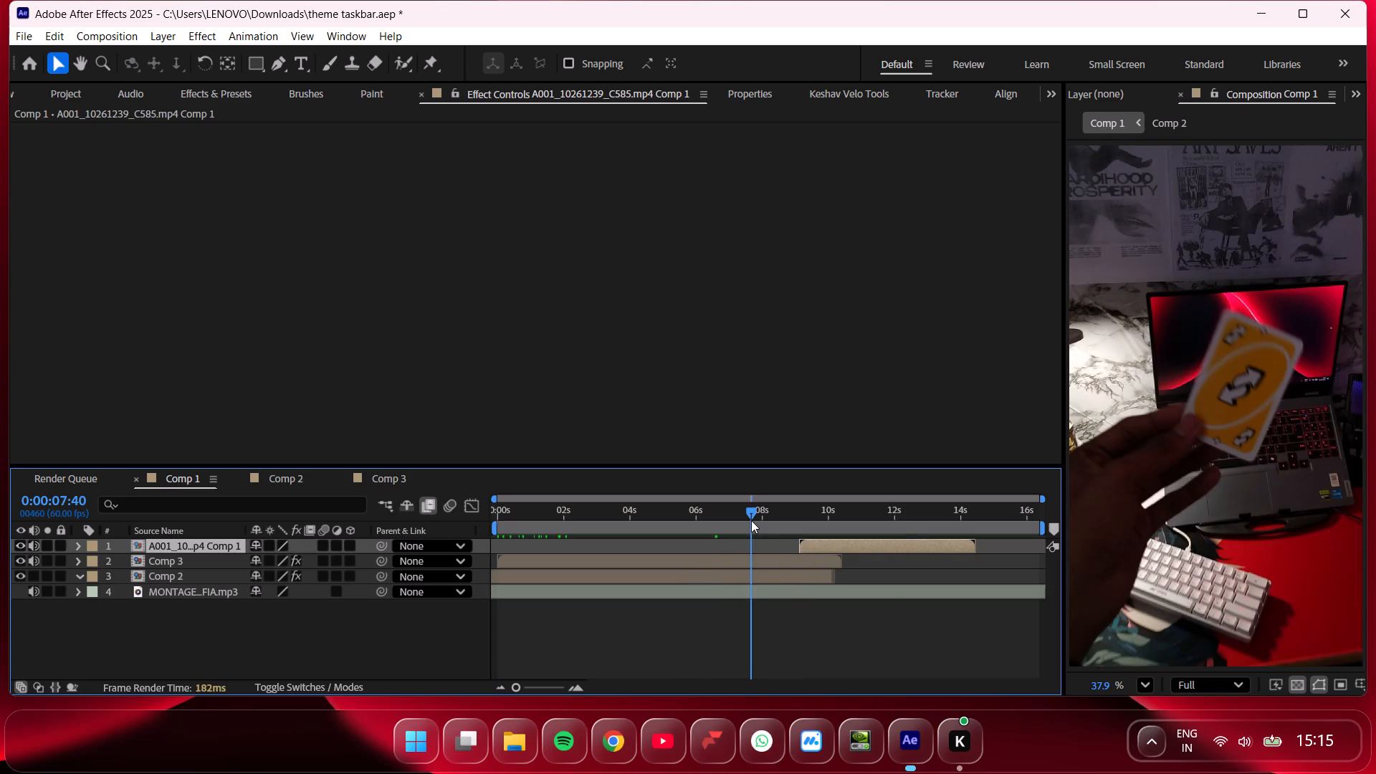
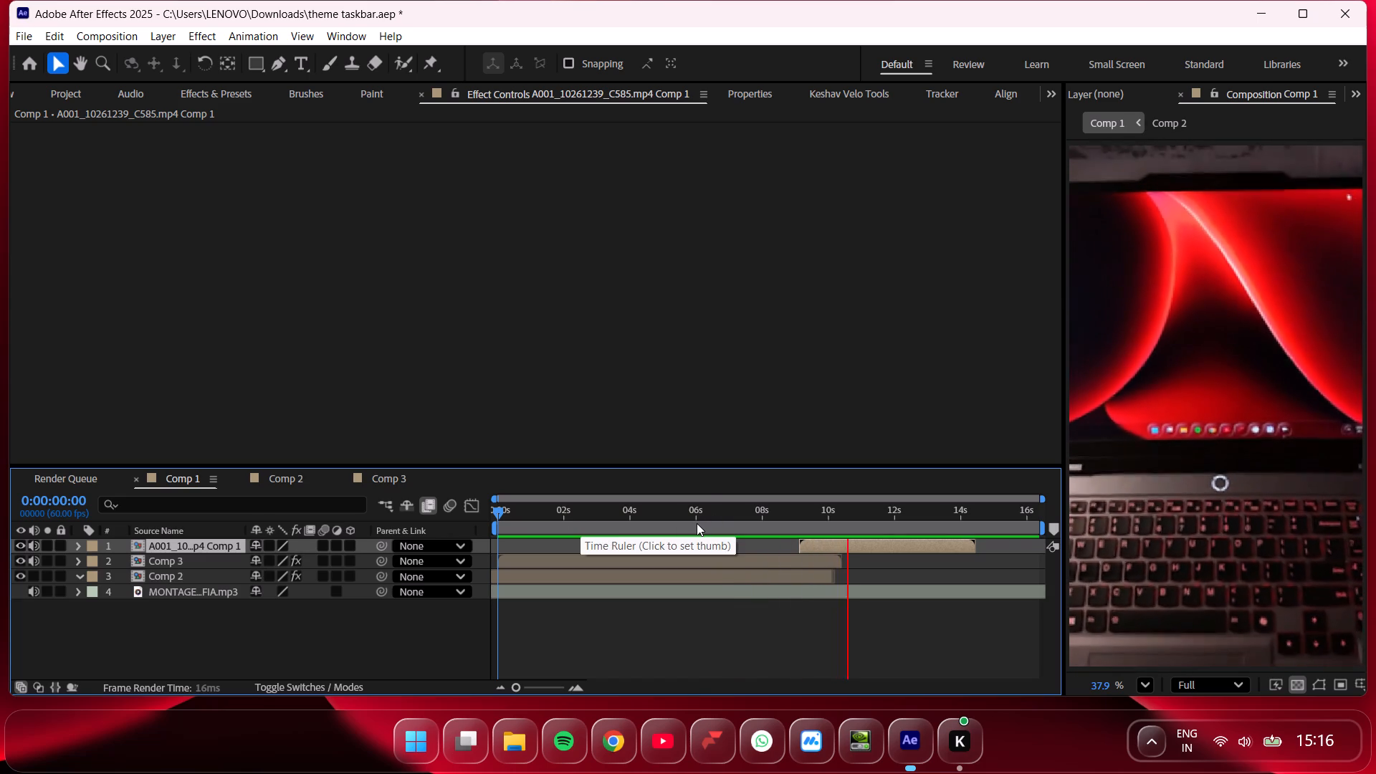
Play back the laptop shot from about 9.5 seconds and trim the pre-composed A001_10261239_C585.mp4 layer to end at about 0:00:11:33.
key(space)
drag(838, 527, 808, 527)
key(space)
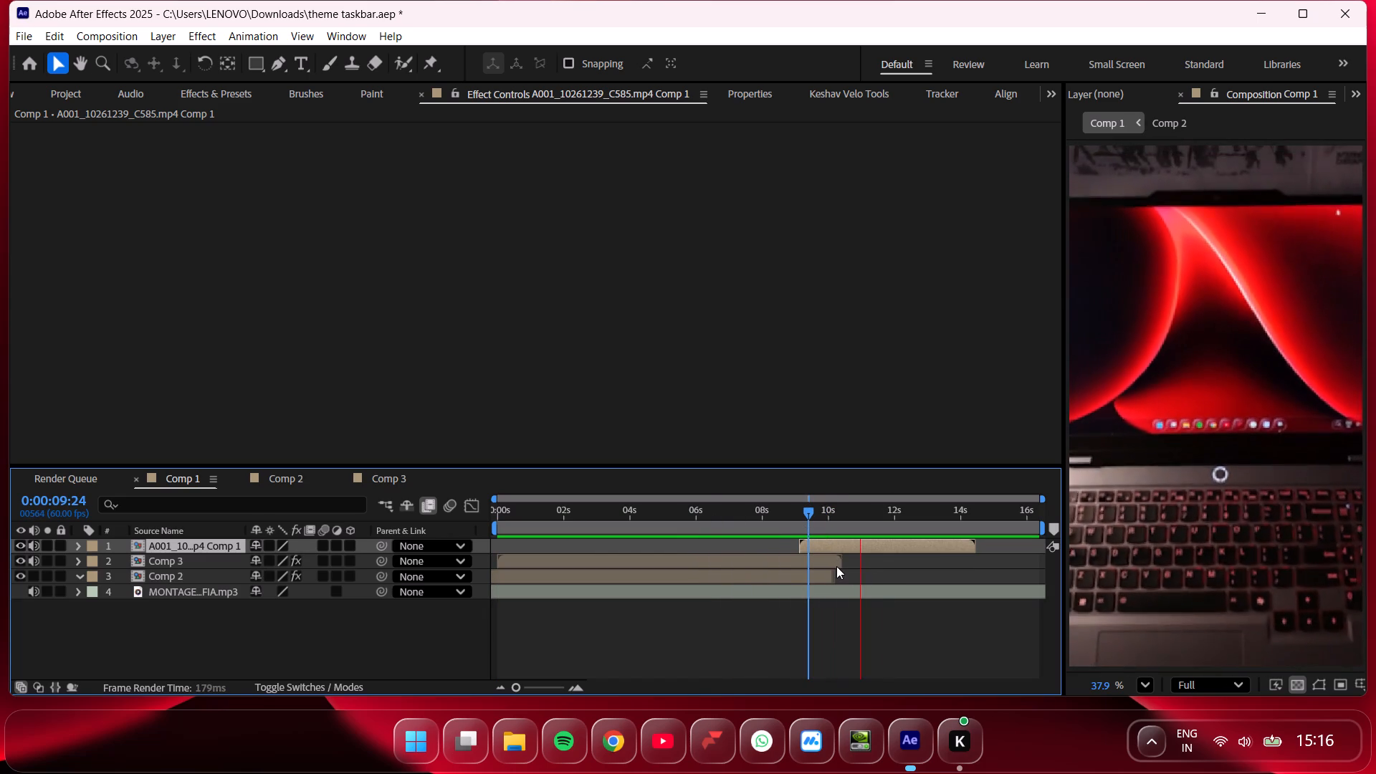
key(space)
key(space)
key(space)
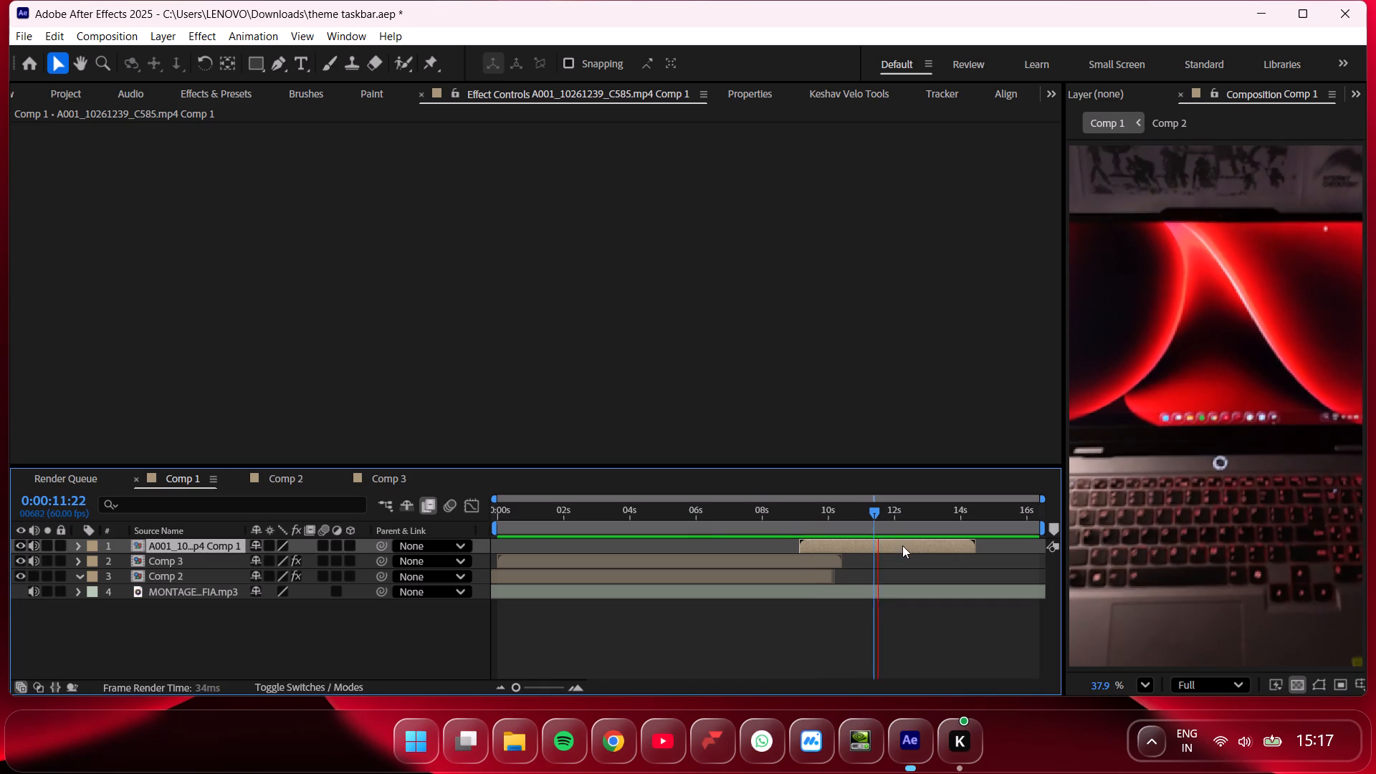
click(899, 543)
drag(977, 543, 877, 555)
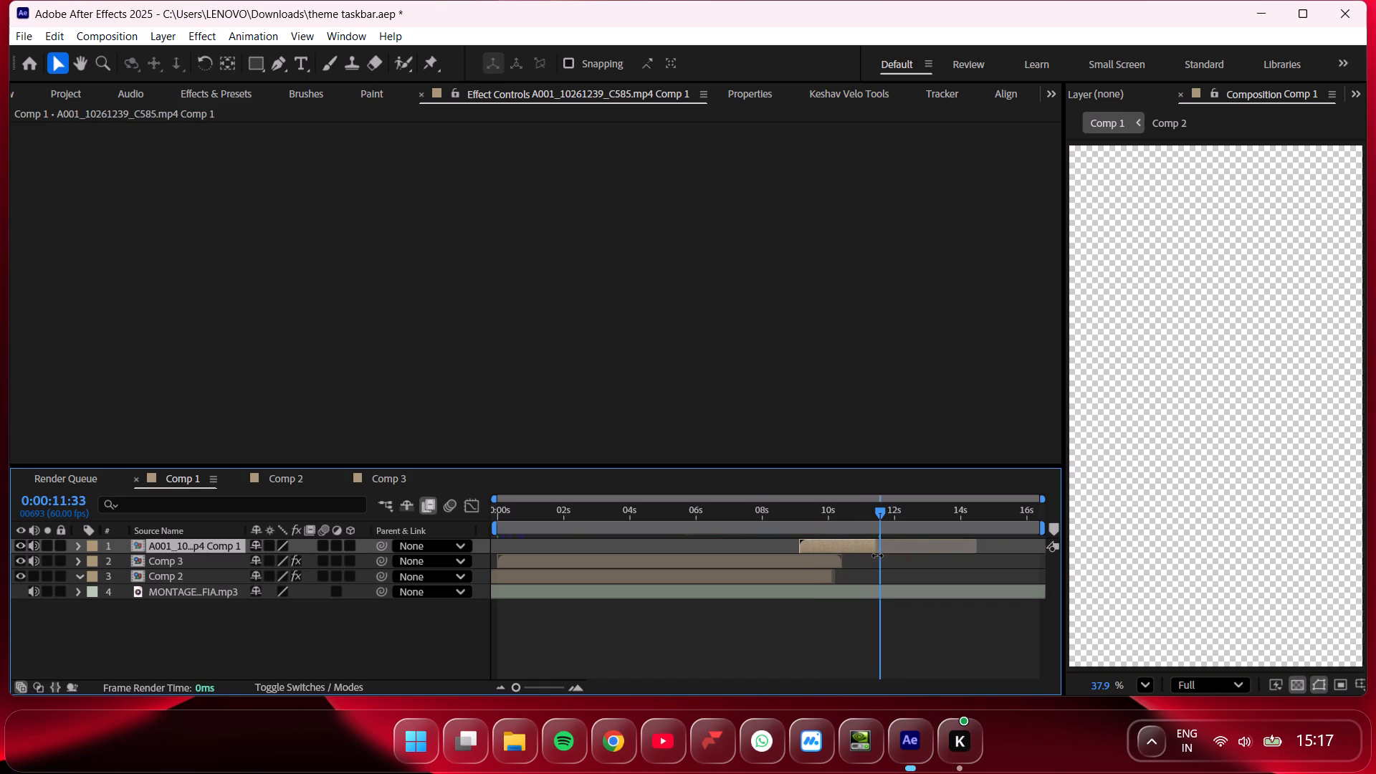
drag(877, 555, 881, 555)
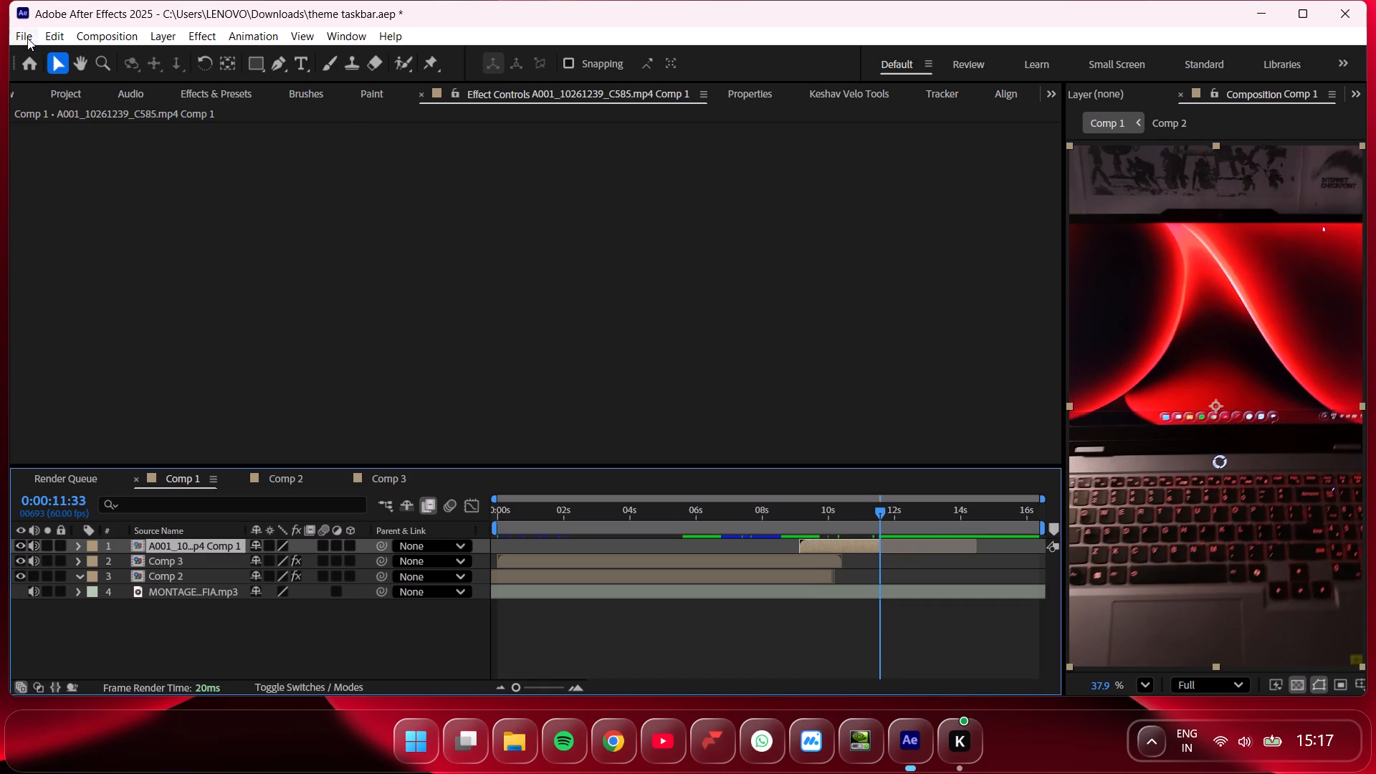
Import the A001_10261235_C577 video clip from the Downloads folder into the project.
click(27, 38)
click(57, 261)
click(322, 259)
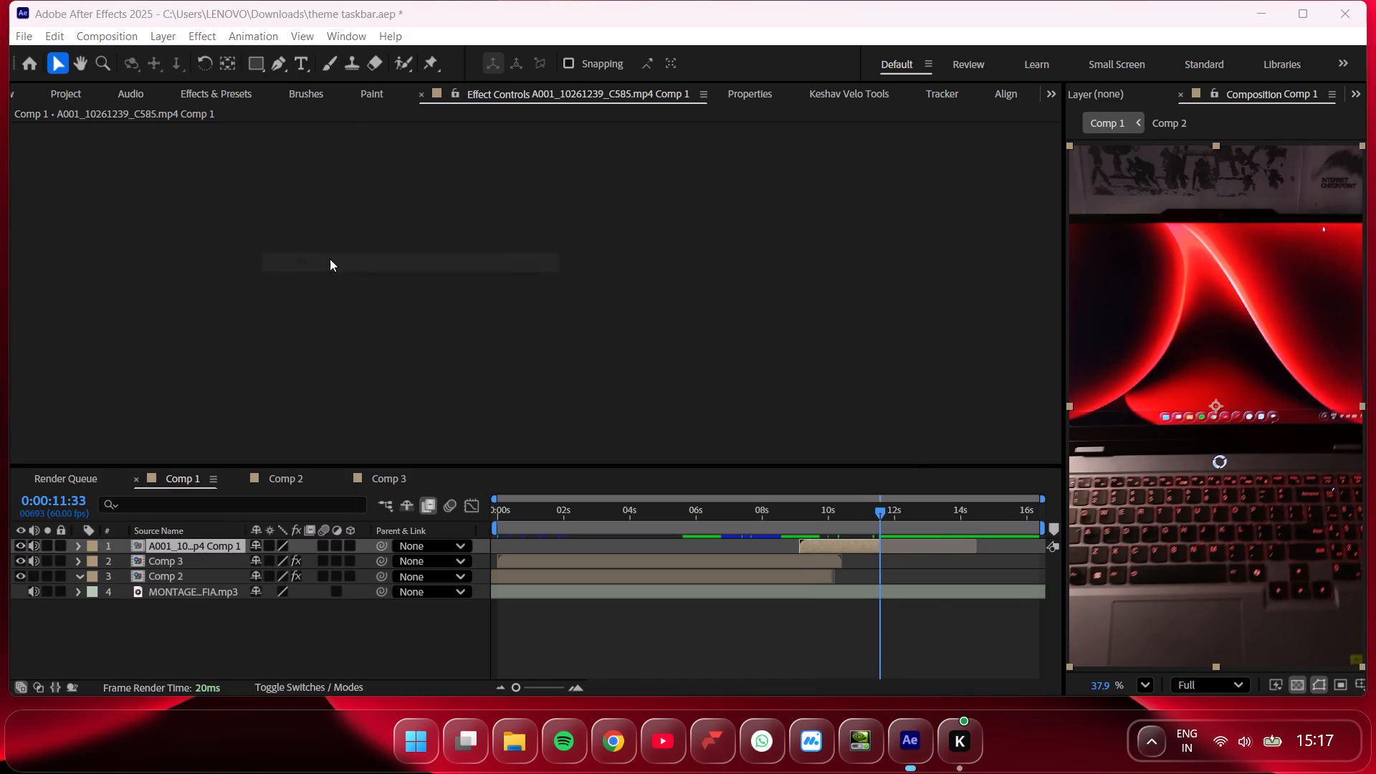
scroll(434, 297, down, 4)
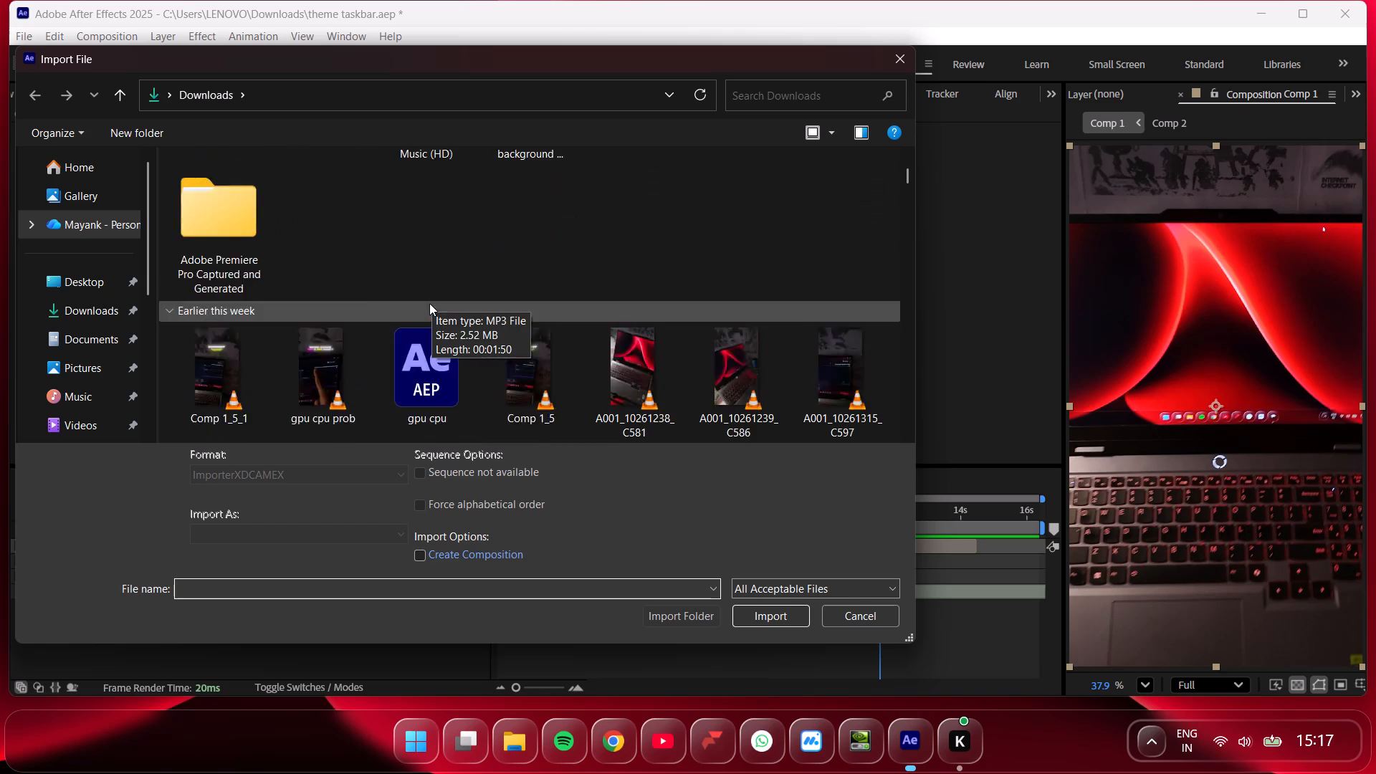
scroll(526, 312, down, 1)
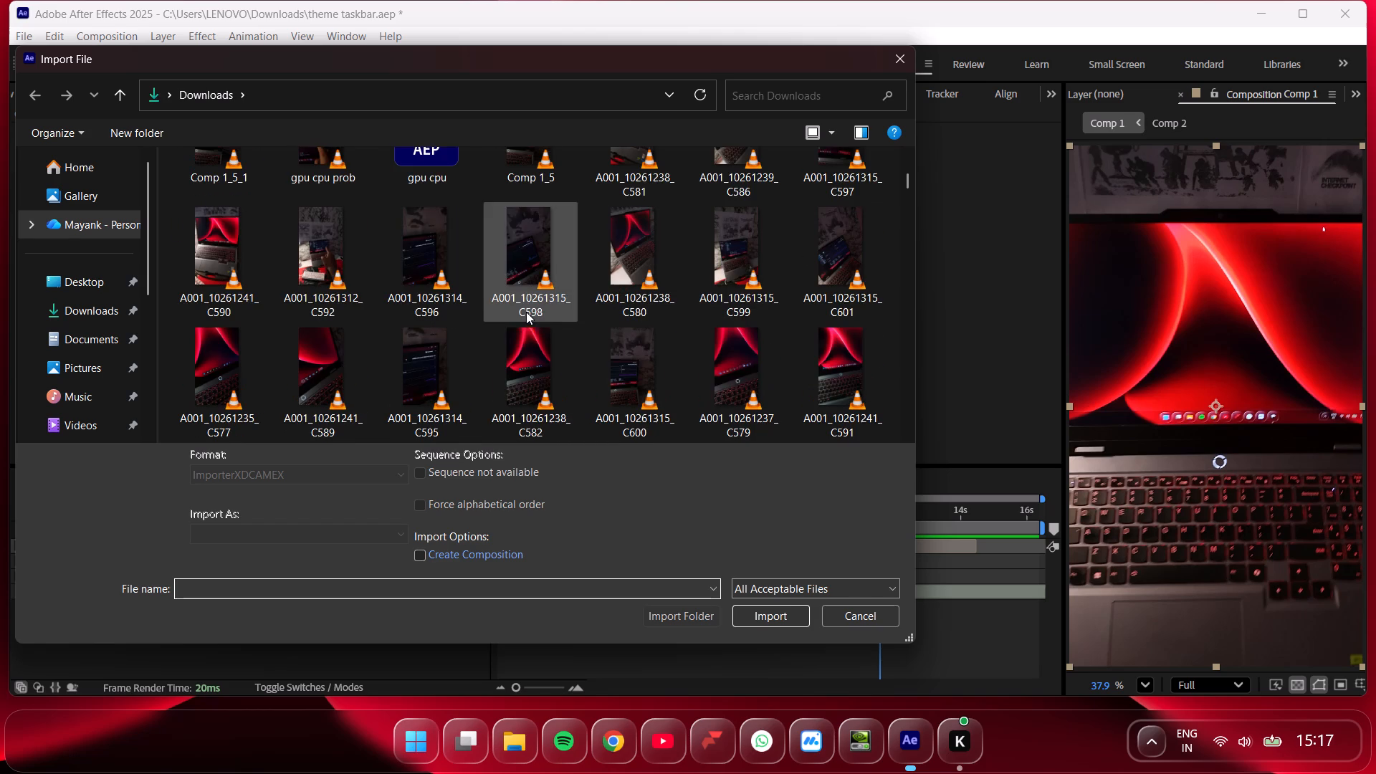
click(241, 397)
click(778, 613)
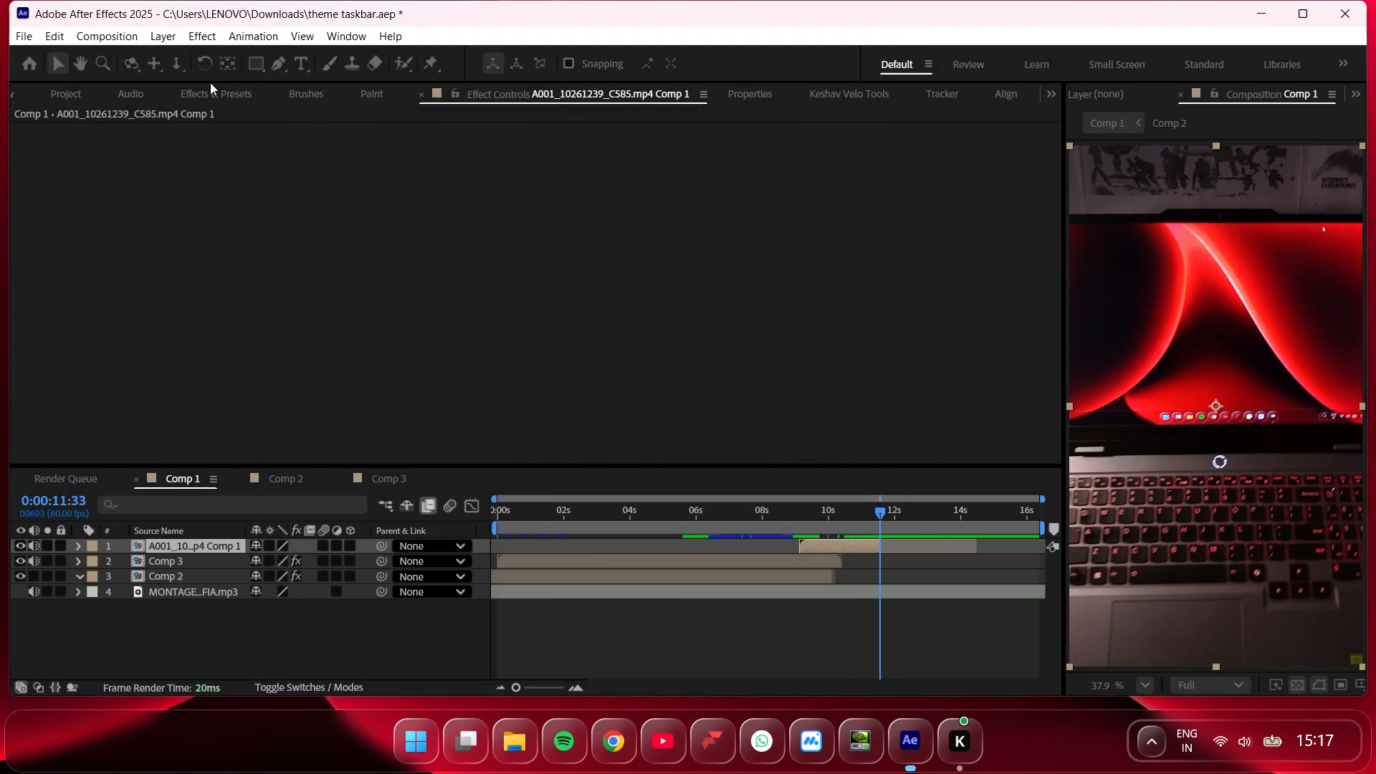
Place A001_10261235_C577.mp4 in Comp 1 as the top layer, starting at about 10.8 seconds.
drag(119, 387, 815, 546)
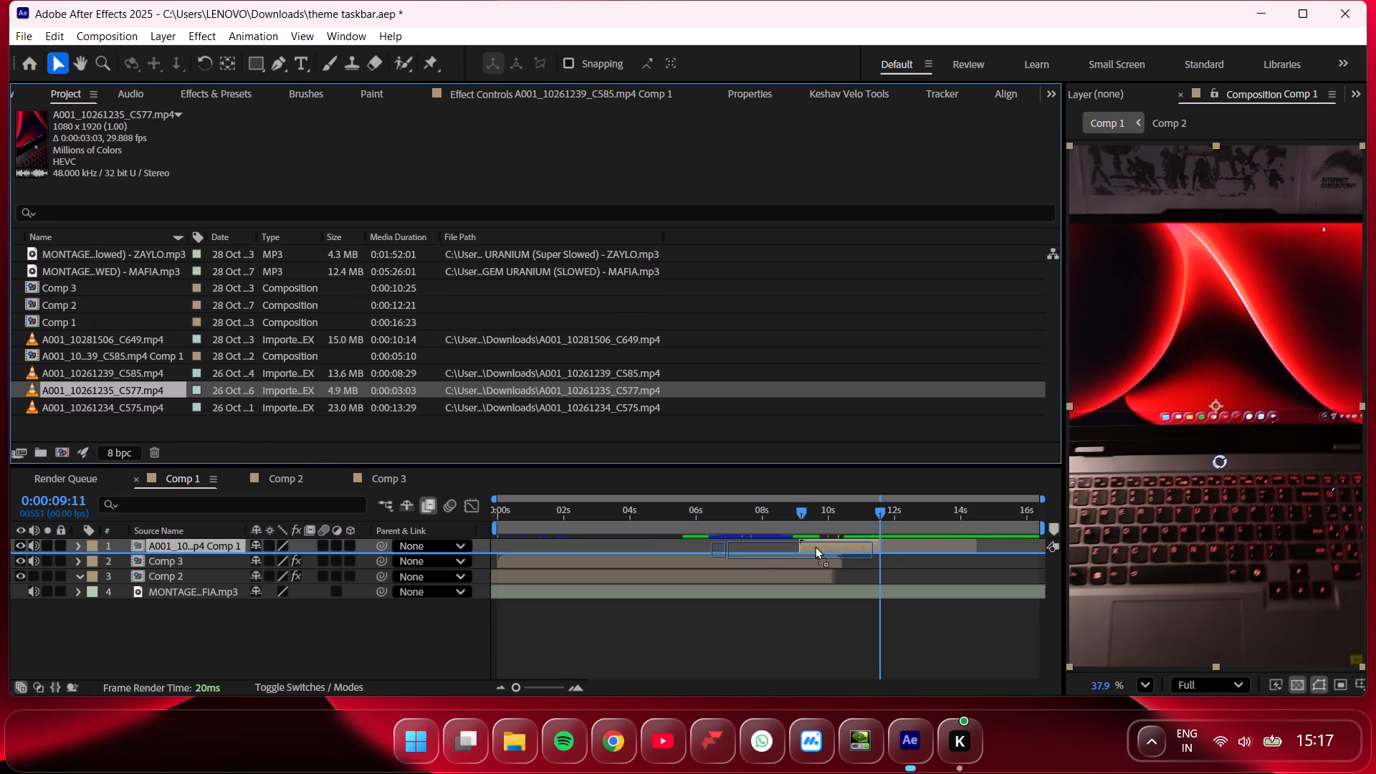
drag(815, 546, 854, 540)
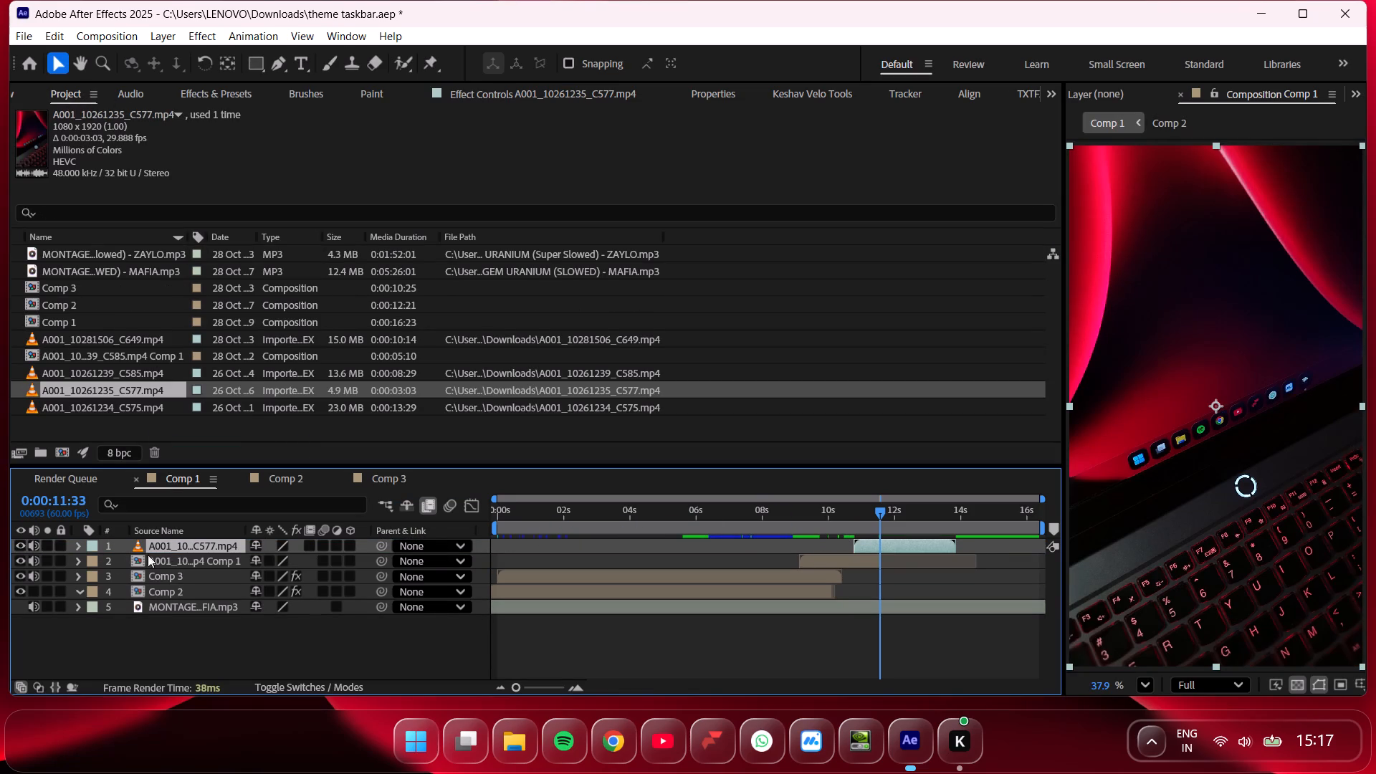
Mute the audio of the A001_10261235_C577.mp4 layer and set its frame blending to Pixel Motion.
click(31, 548)
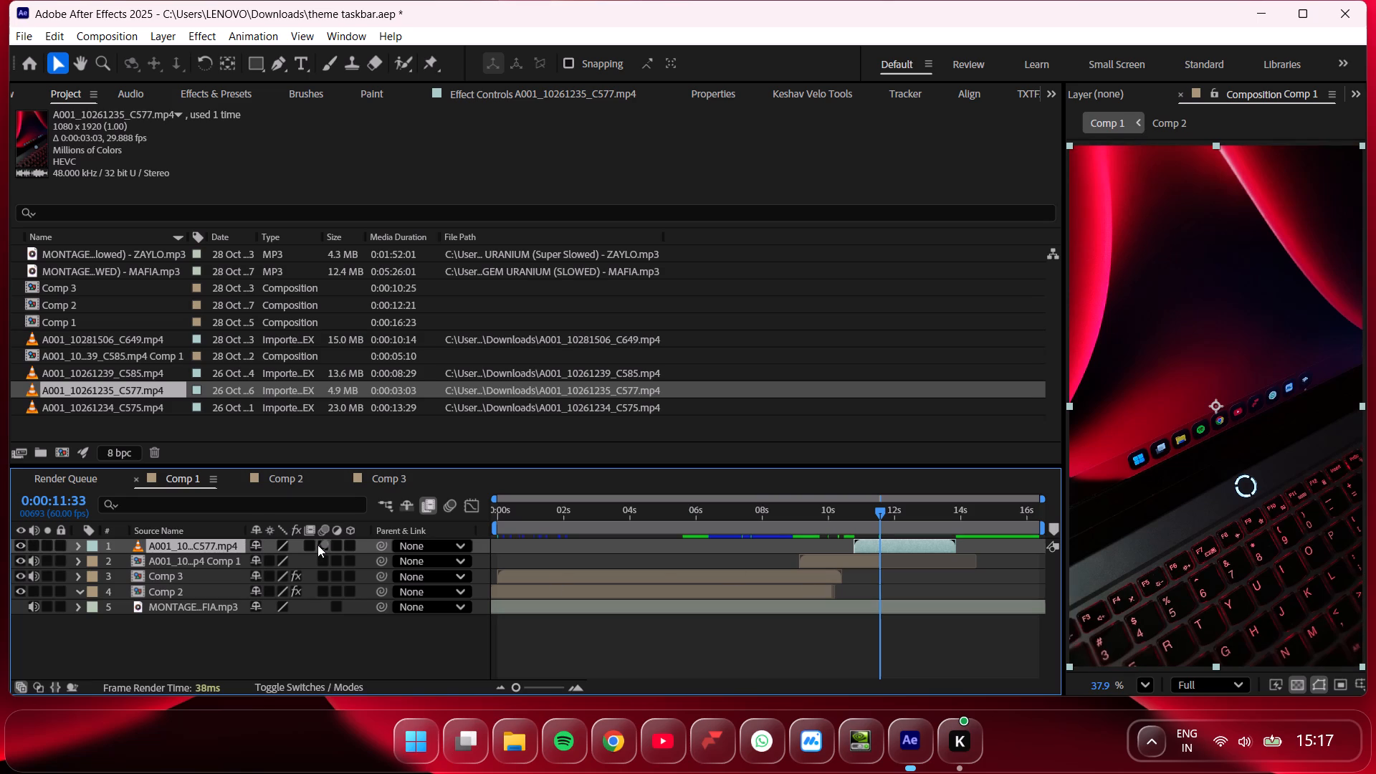
double_click(307, 545)
Pre-compose the A001_10261235_C577.mp4 layer, keeping the default composition name.
right_click(876, 548)
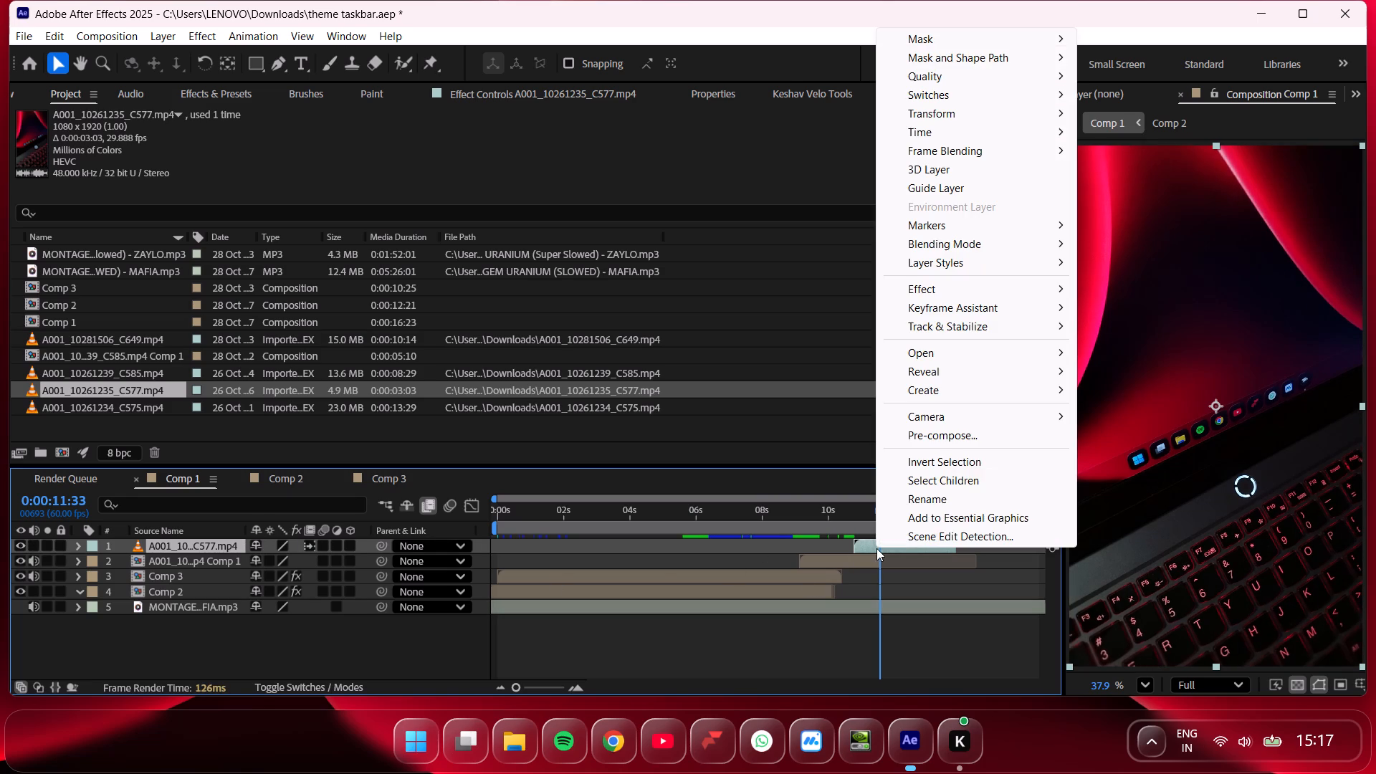
click(947, 435)
click(782, 489)
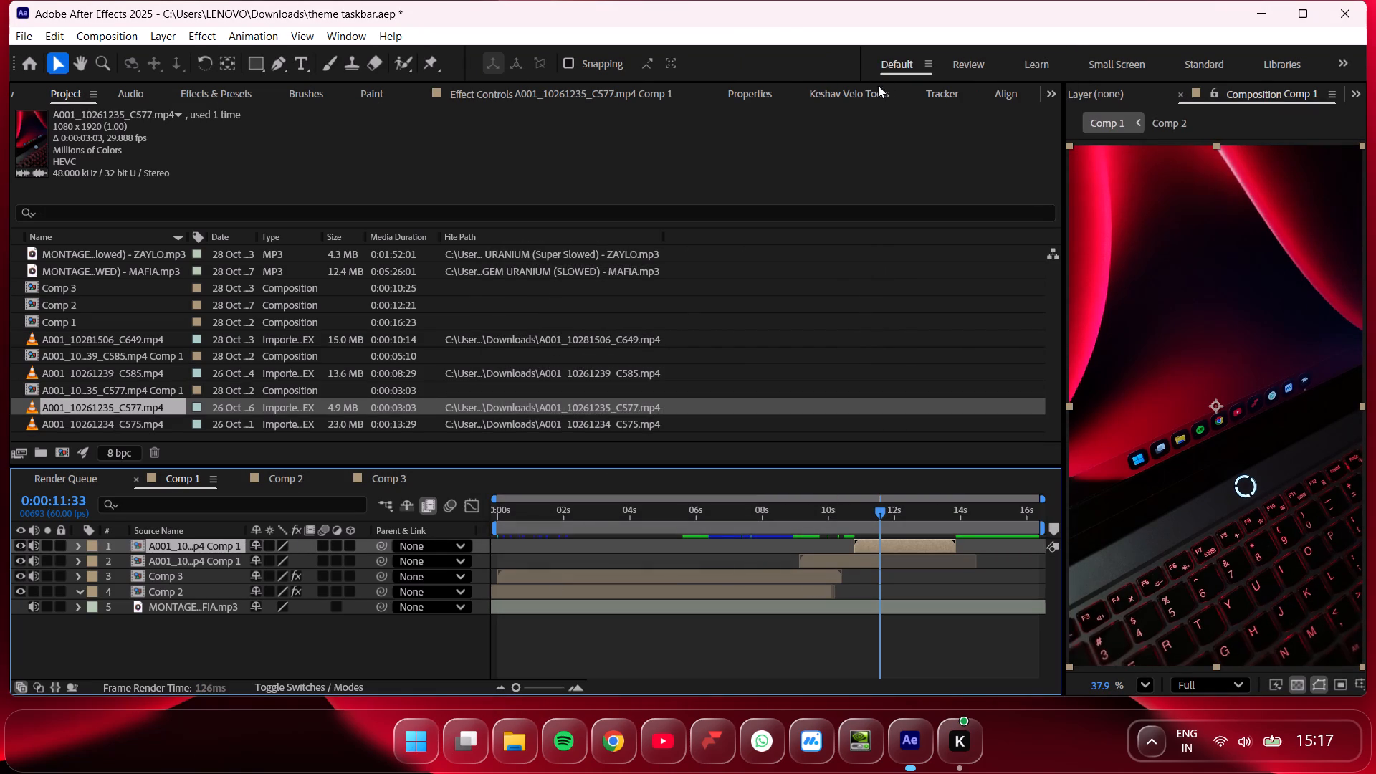
Apply Warp Stabilizer to the pre-composed A001_10261235_C577.mp4 layer.
click(947, 90)
click(161, 145)
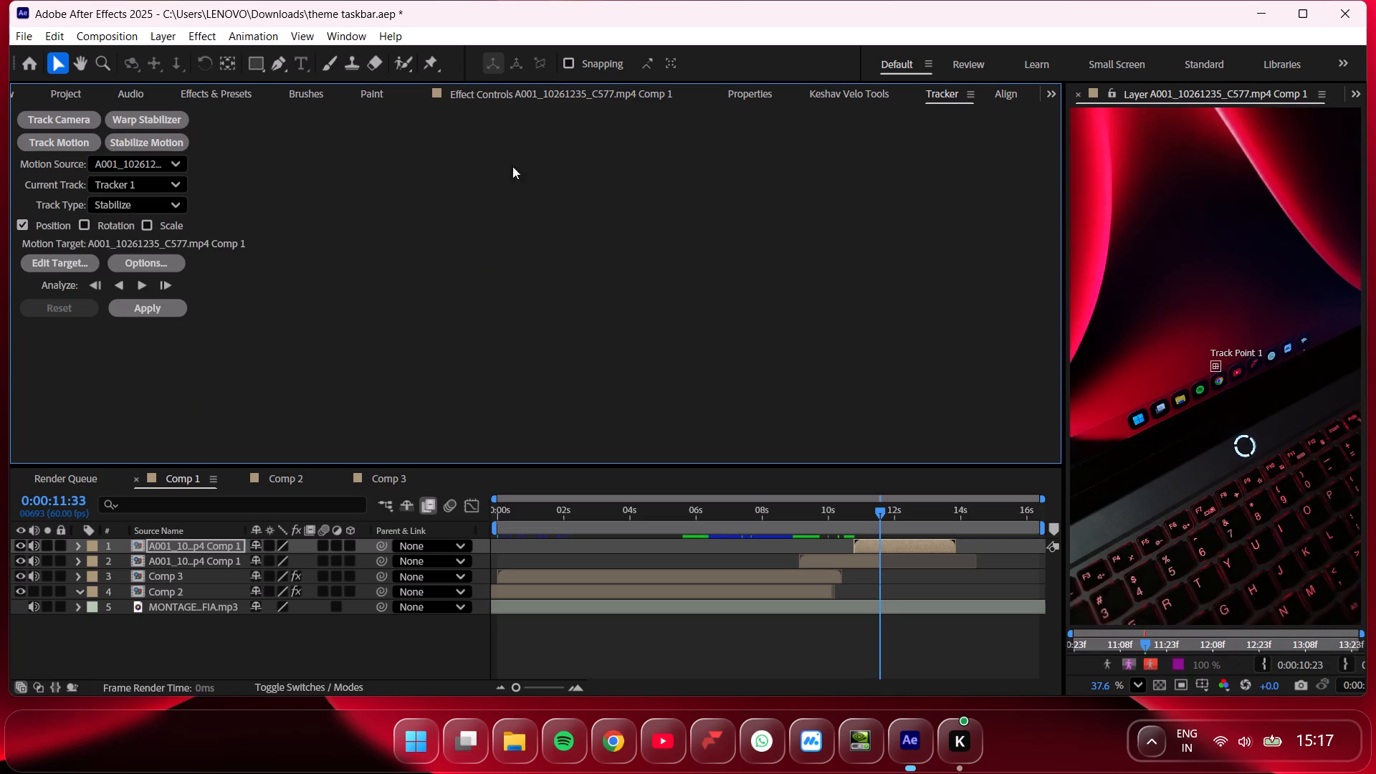
click(128, 123)
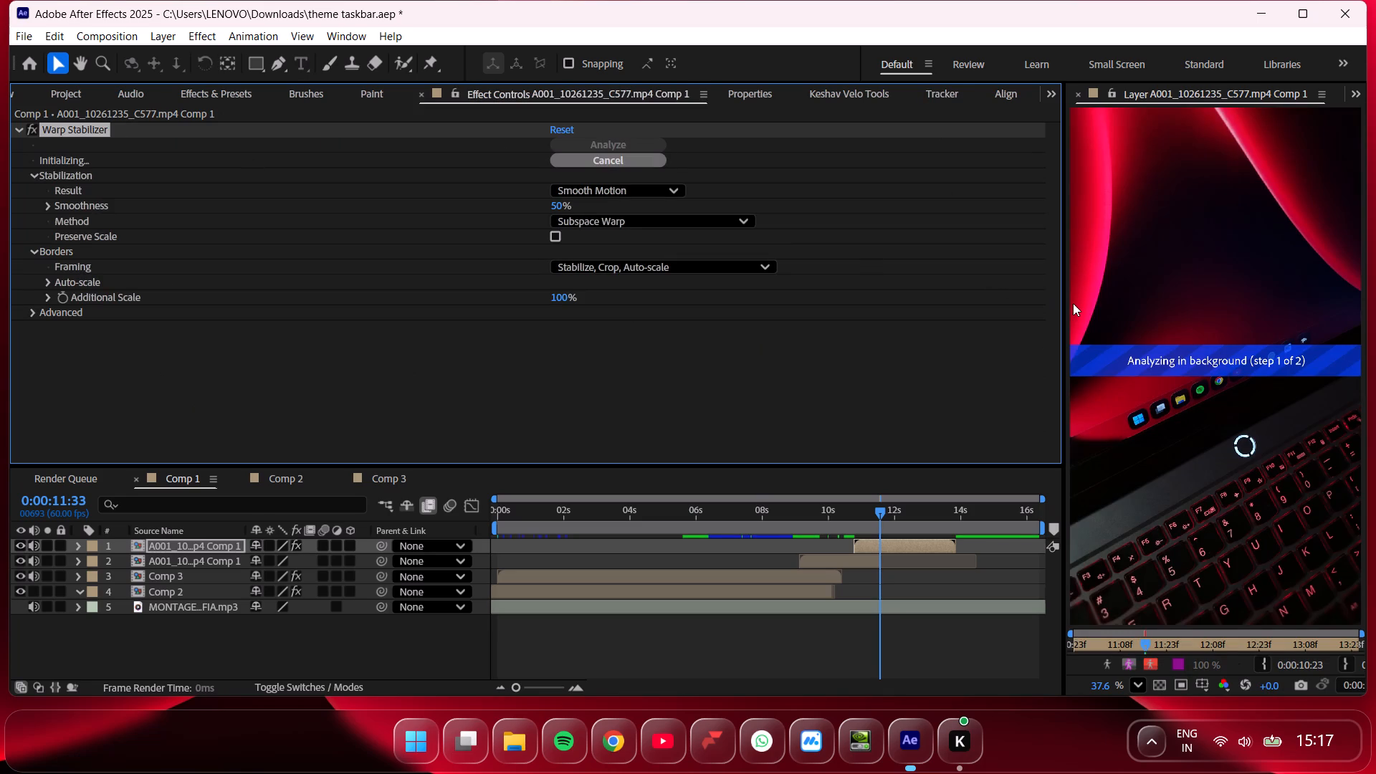
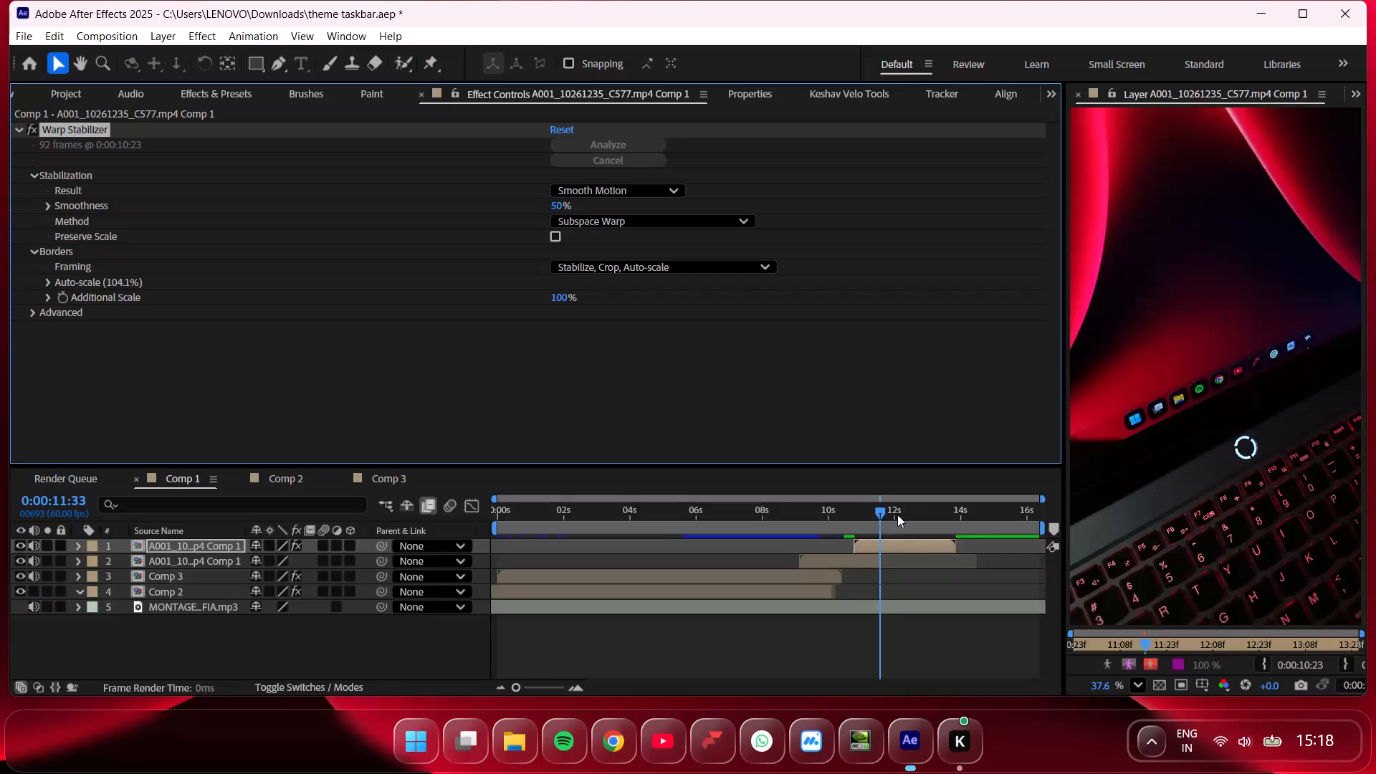
Switch the viewer from the A001_10261235_C577.mp4 Comp 1 layer to the Comp 1 composition.
drag(858, 515, 831, 515)
key(space)
drag(854, 520, 855, 520)
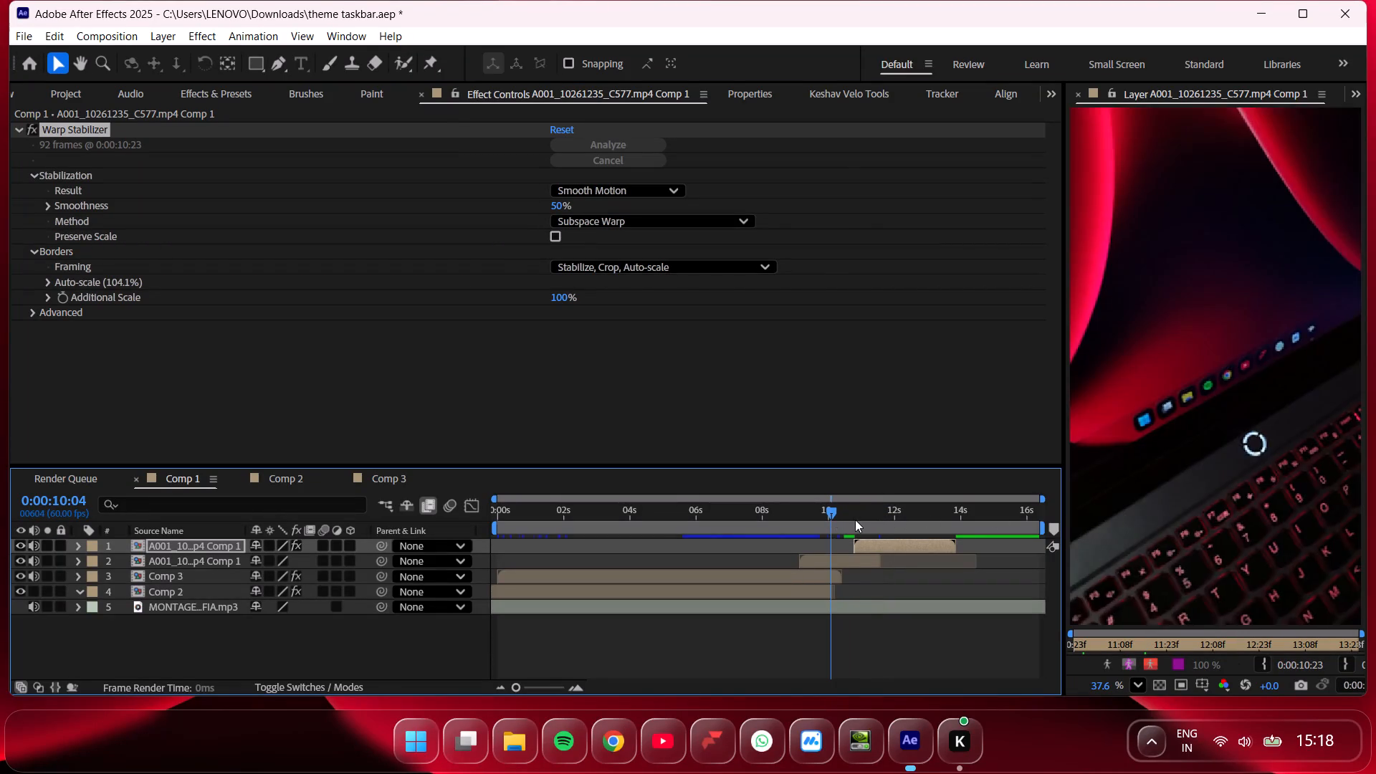
drag(855, 520, 867, 521)
click(1367, 91)
click(1360, 94)
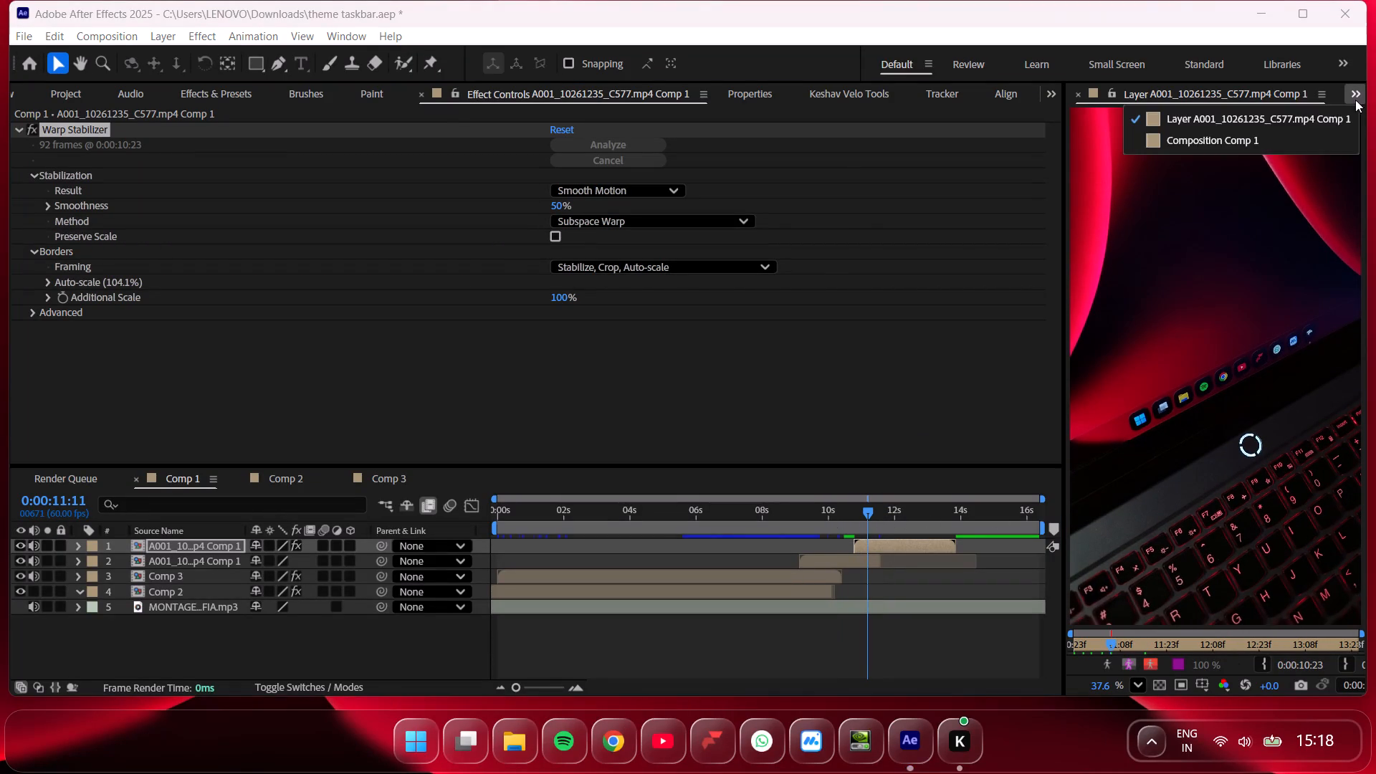
click(1271, 130)
Preview Comp 1 from about 8 seconds to examine the transition into the stabilized A001_10261235_C577.mp4 clip.
drag(866, 510, 836, 510)
key(space)
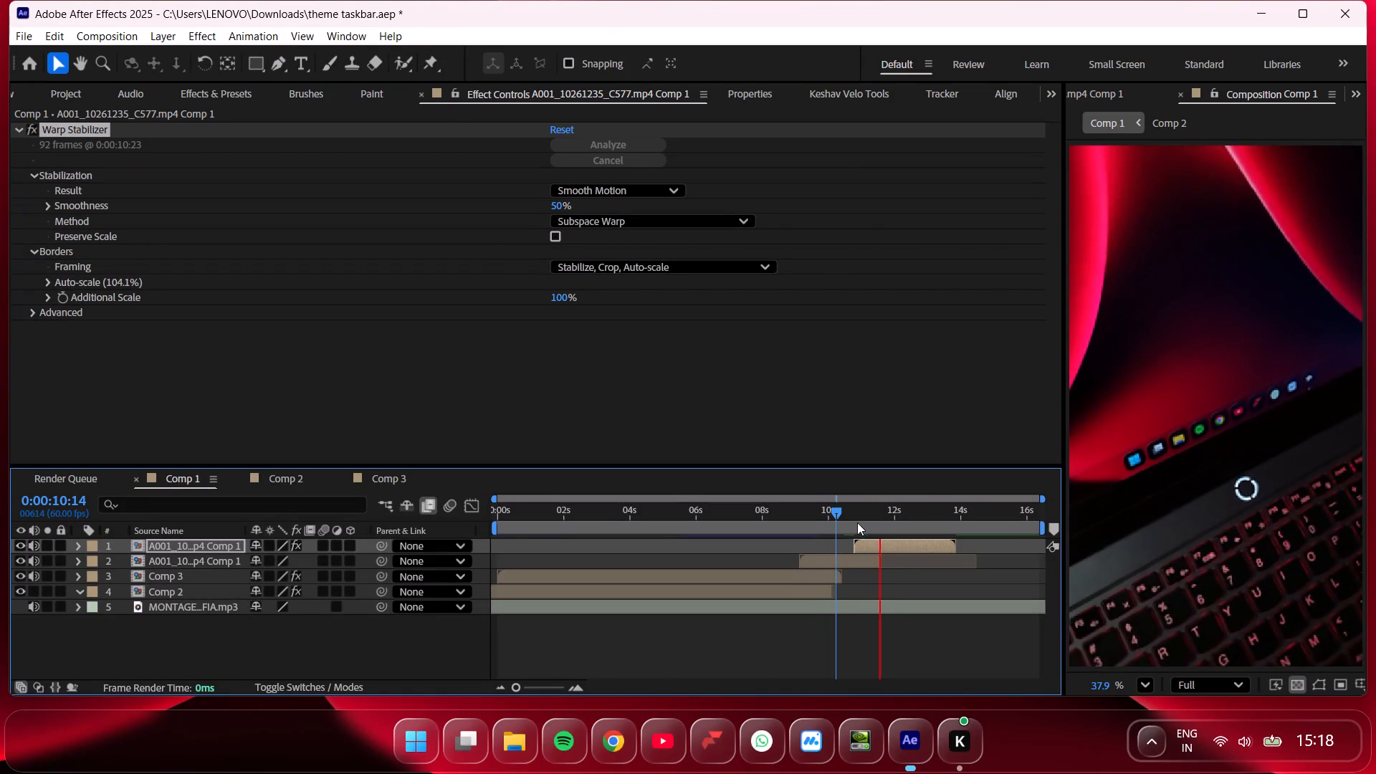
click(861, 515)
drag(857, 515, 763, 517)
key(space)
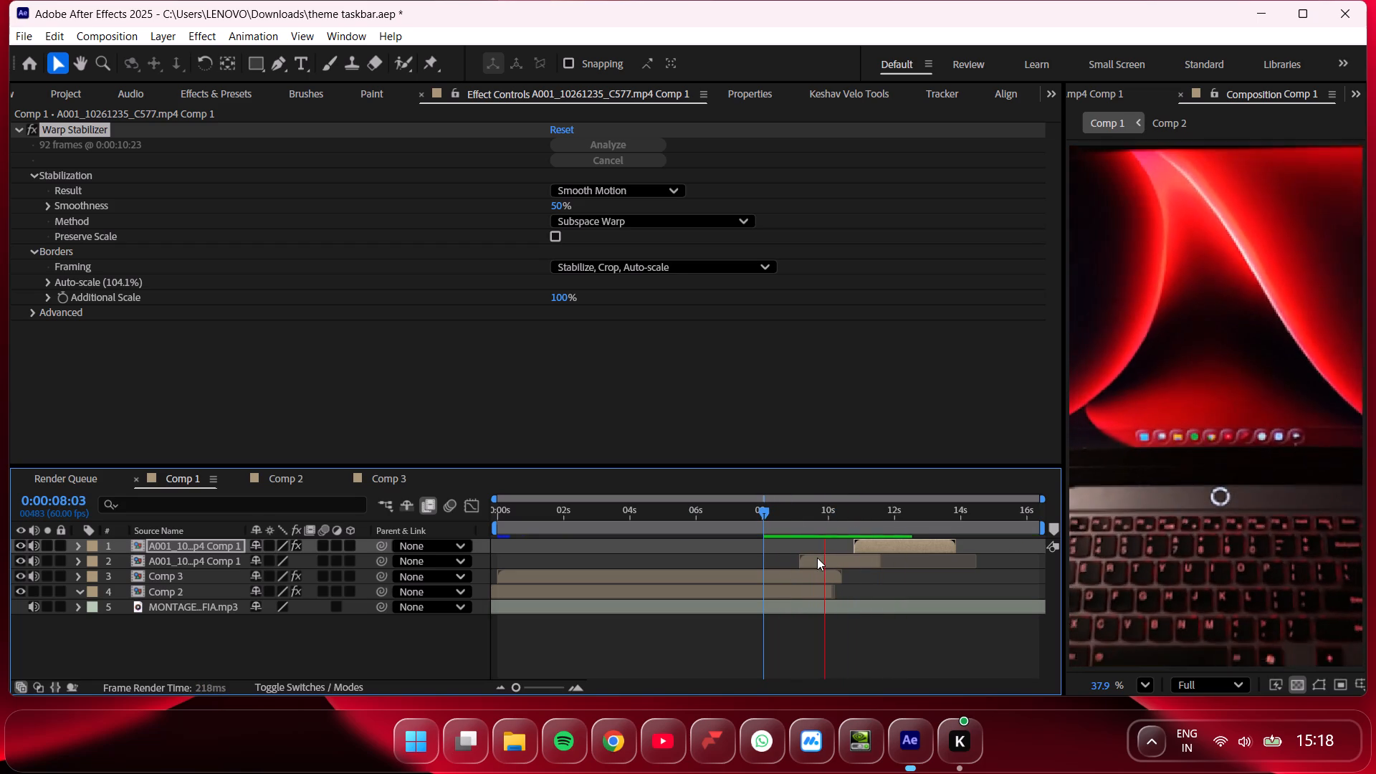
drag(851, 522, 808, 525)
key(space)
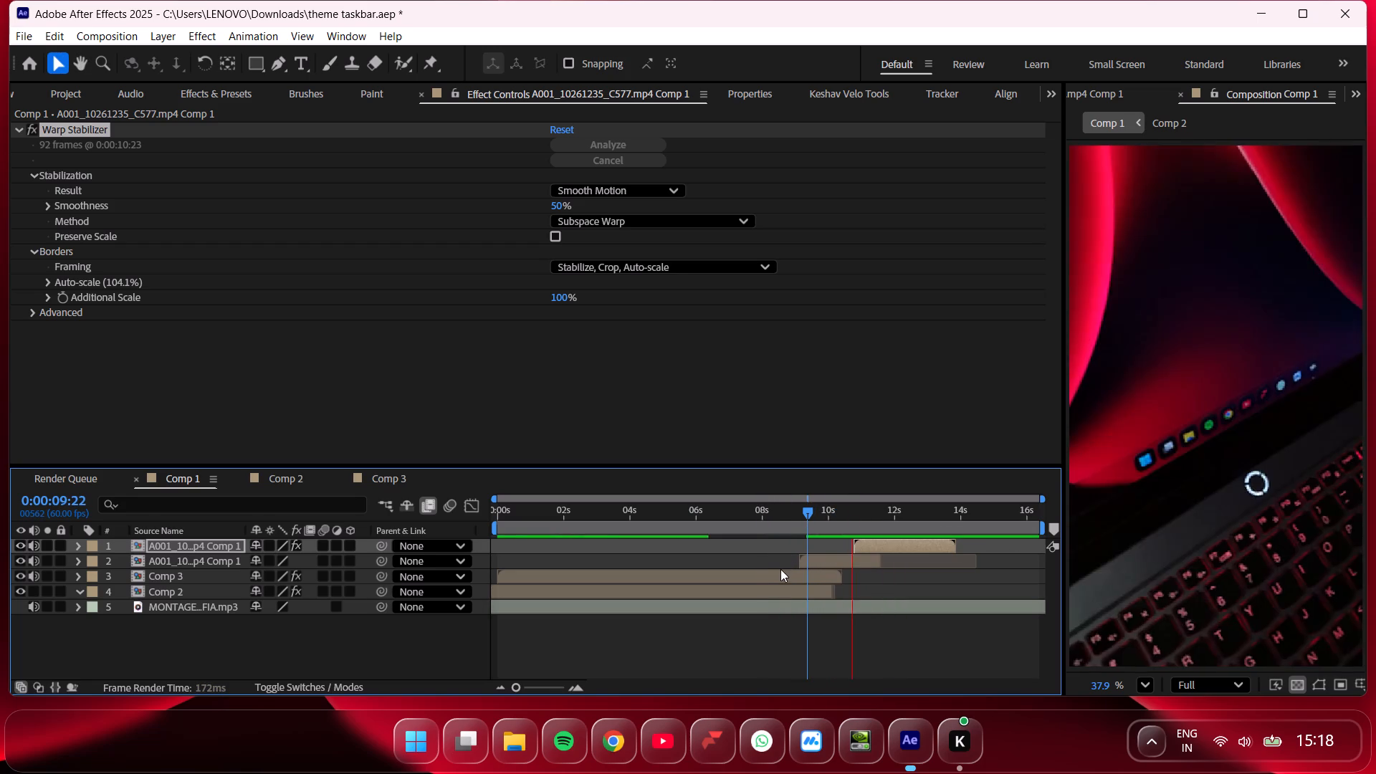
key(space)
Move the stabilized top layer to start at about 11.5 seconds, where the laptop shot beneath it ends.
drag(892, 544, 912, 547)
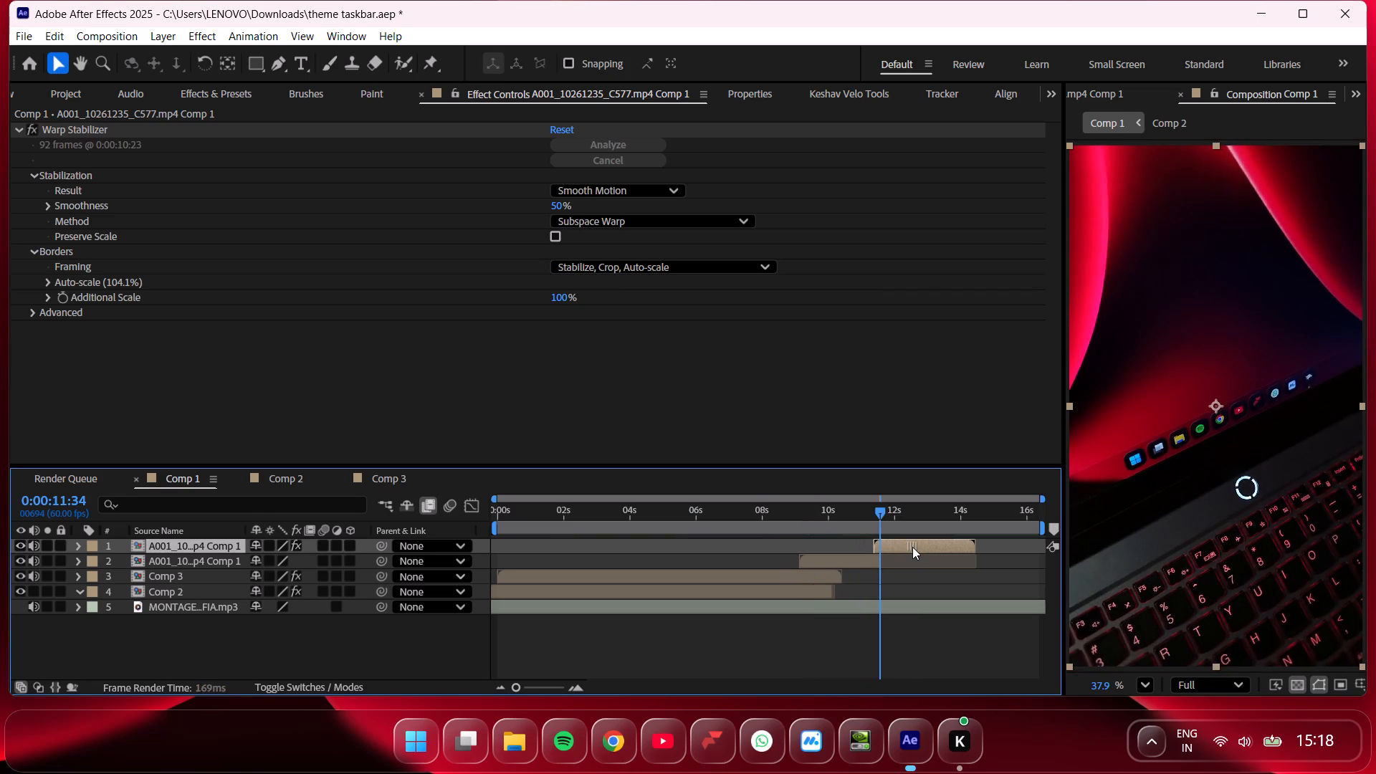
drag(912, 547, 917, 547)
Play Comp 1 from the beginning to examine the montage's flow and the timing of the repositioned clip.
drag(877, 517, 861, 517)
key(space)
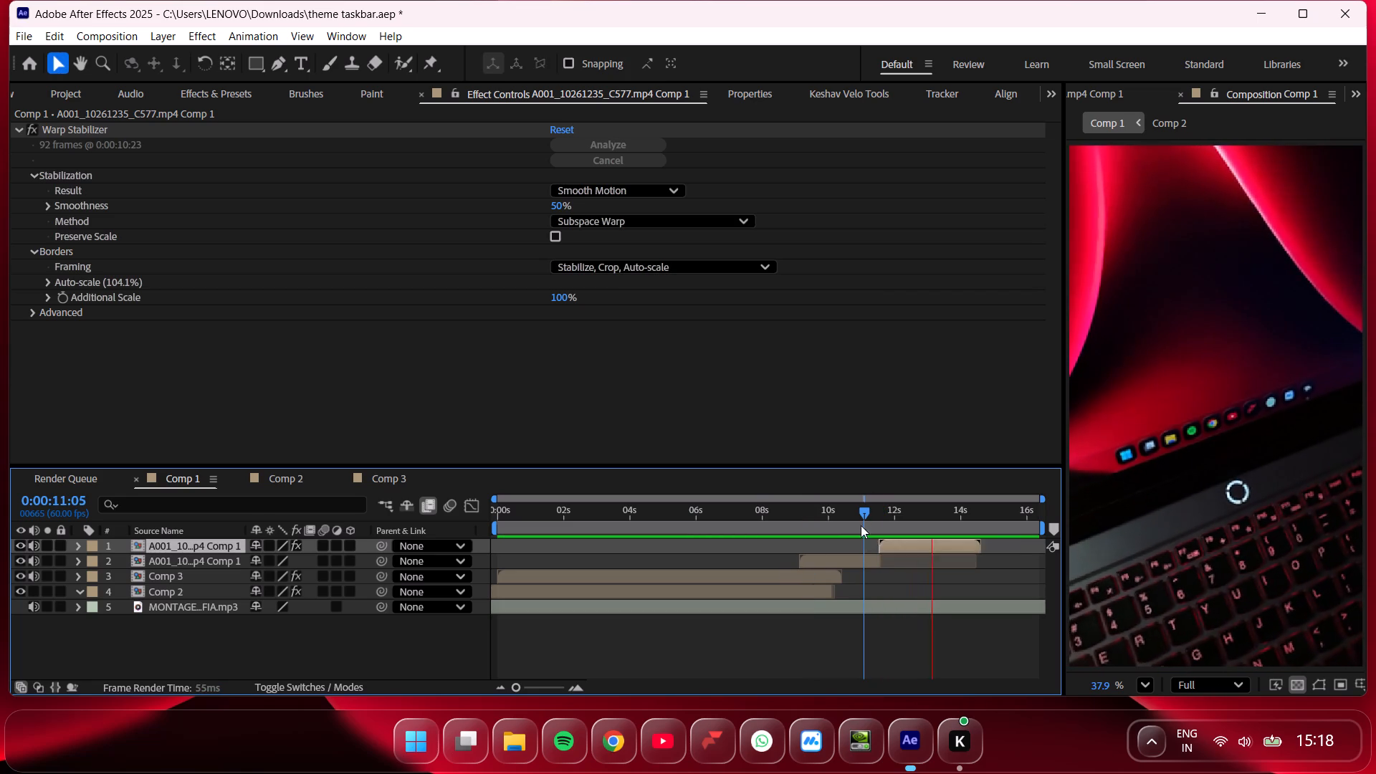
key(space)
drag(889, 523, 416, 545)
key(space)
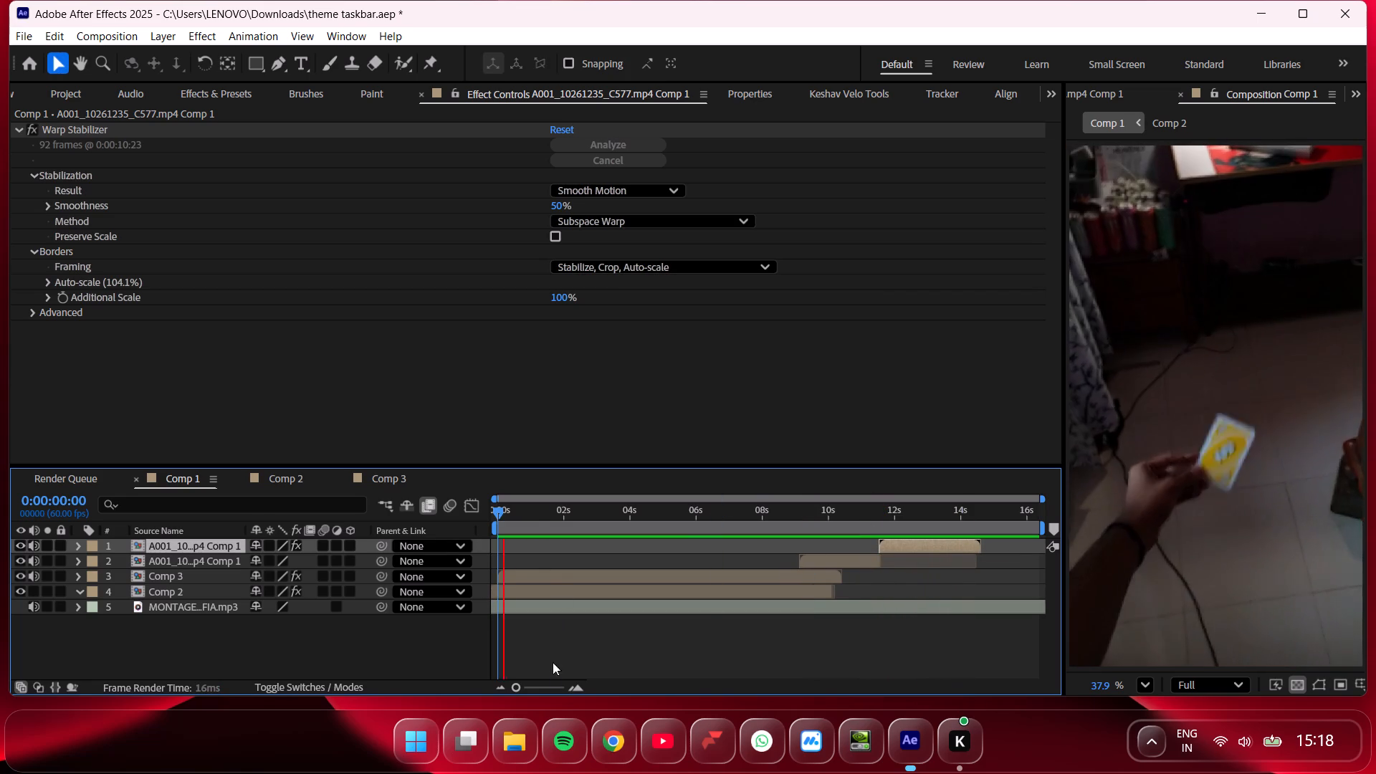
drag(549, 686, 462, 688)
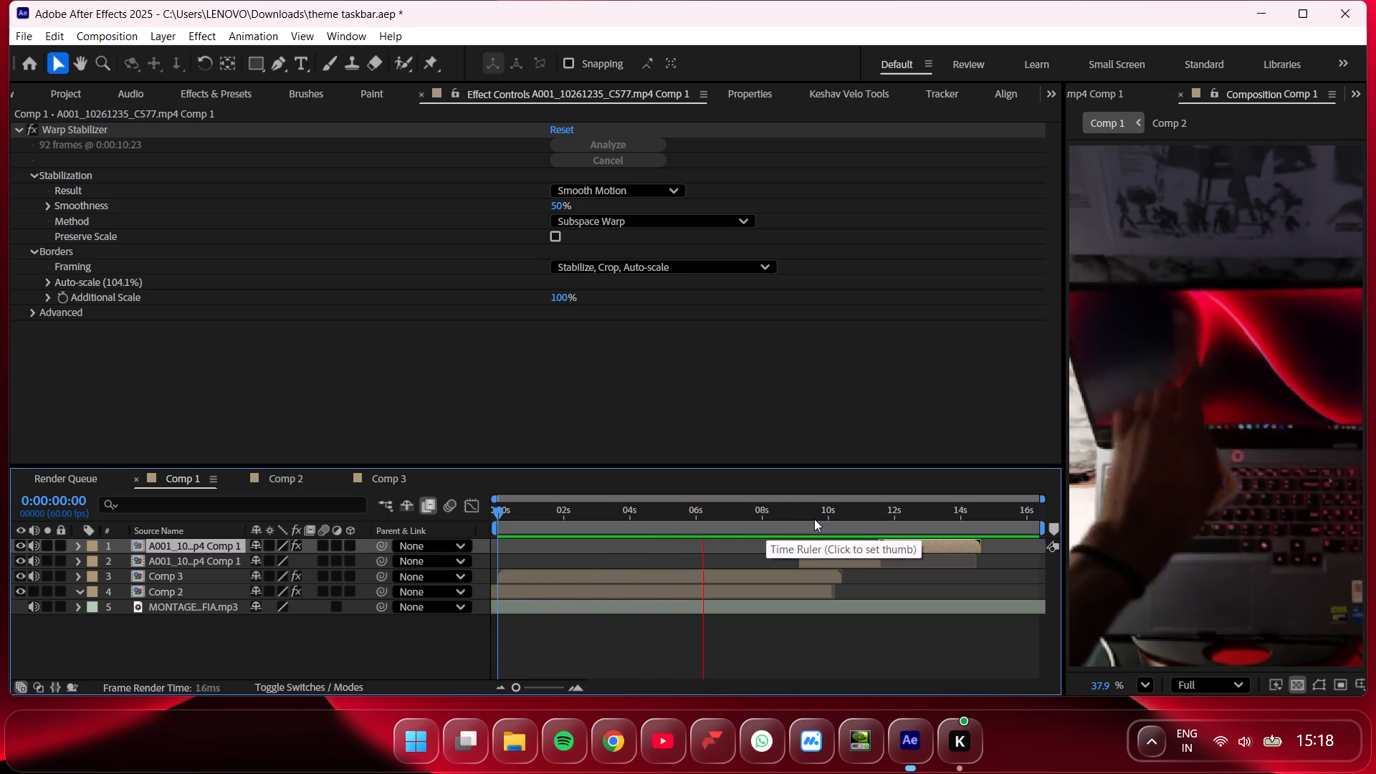
drag(807, 519, 371, 517)
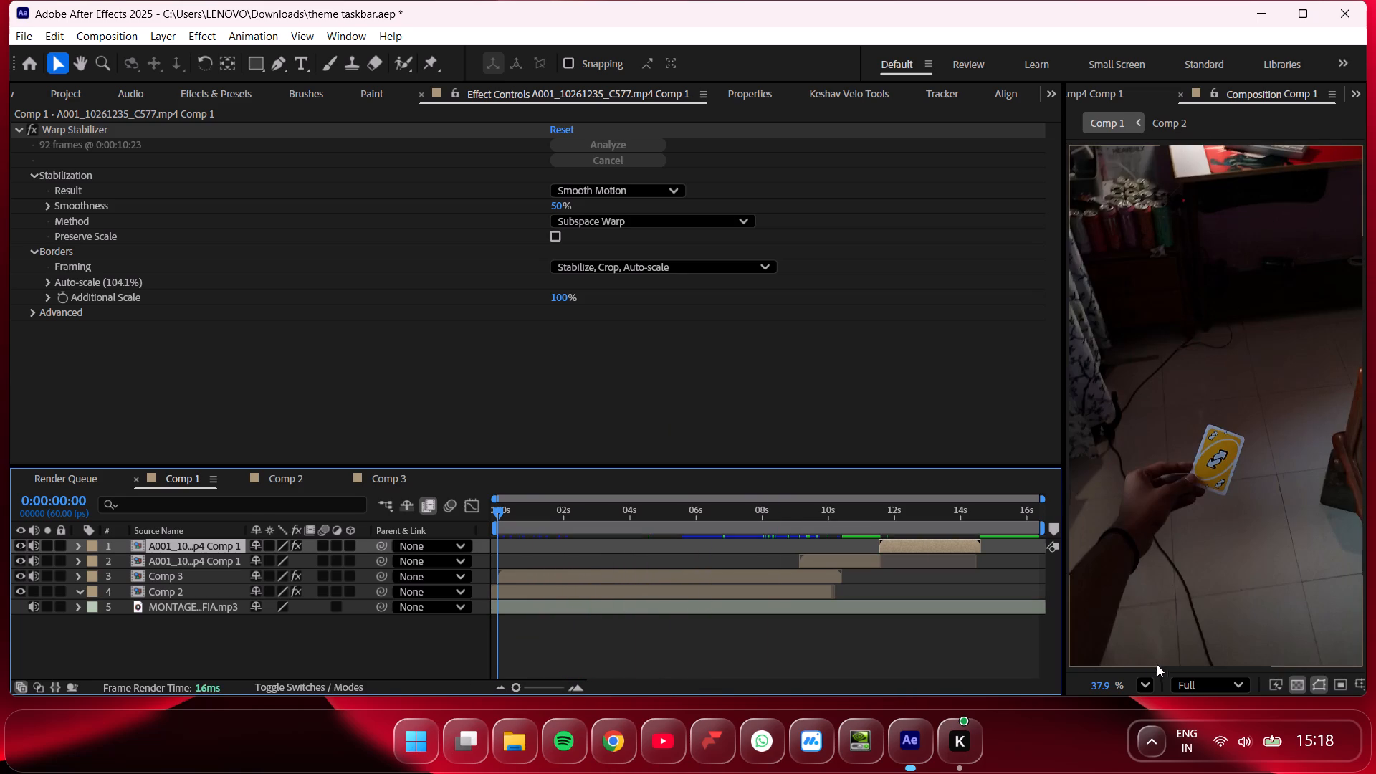
click(1148, 682)
click(1177, 326)
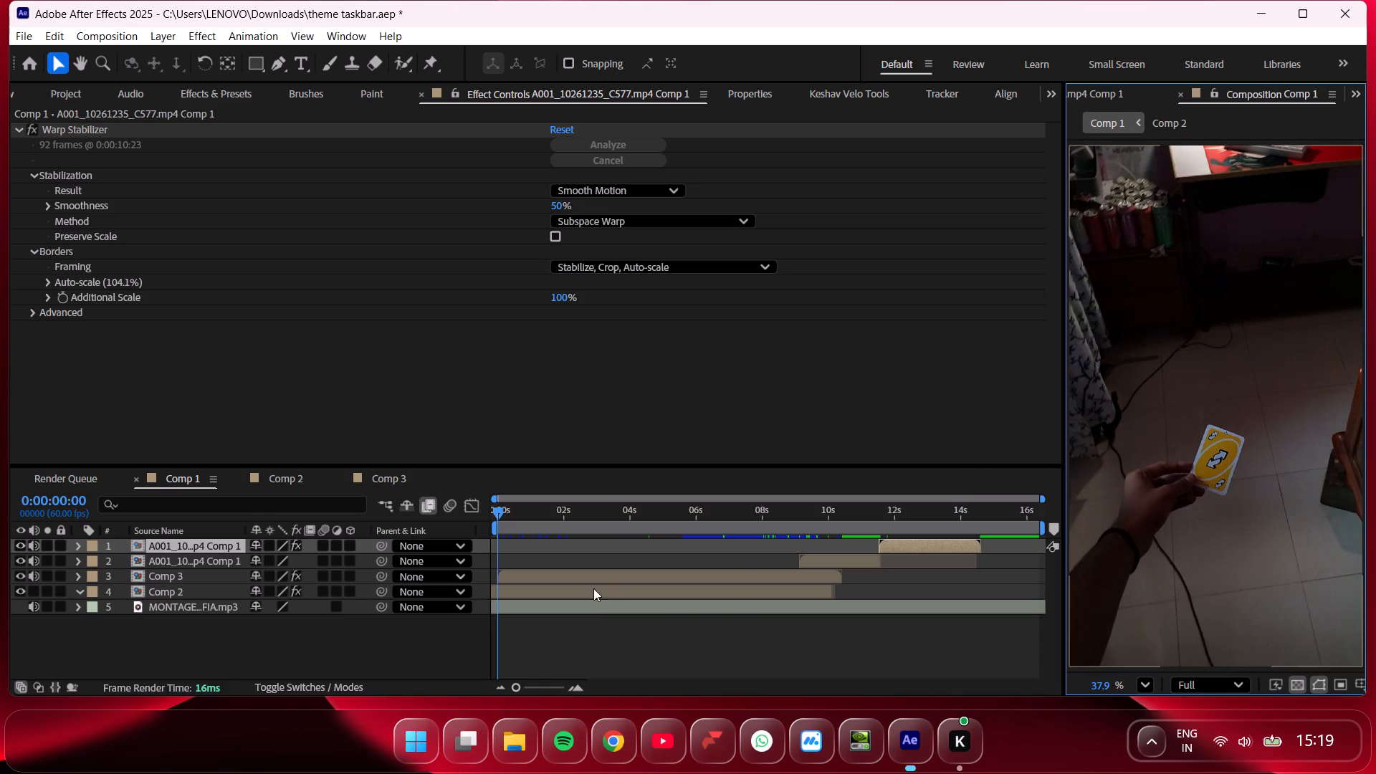
drag(592, 516, 431, 538)
key(space)
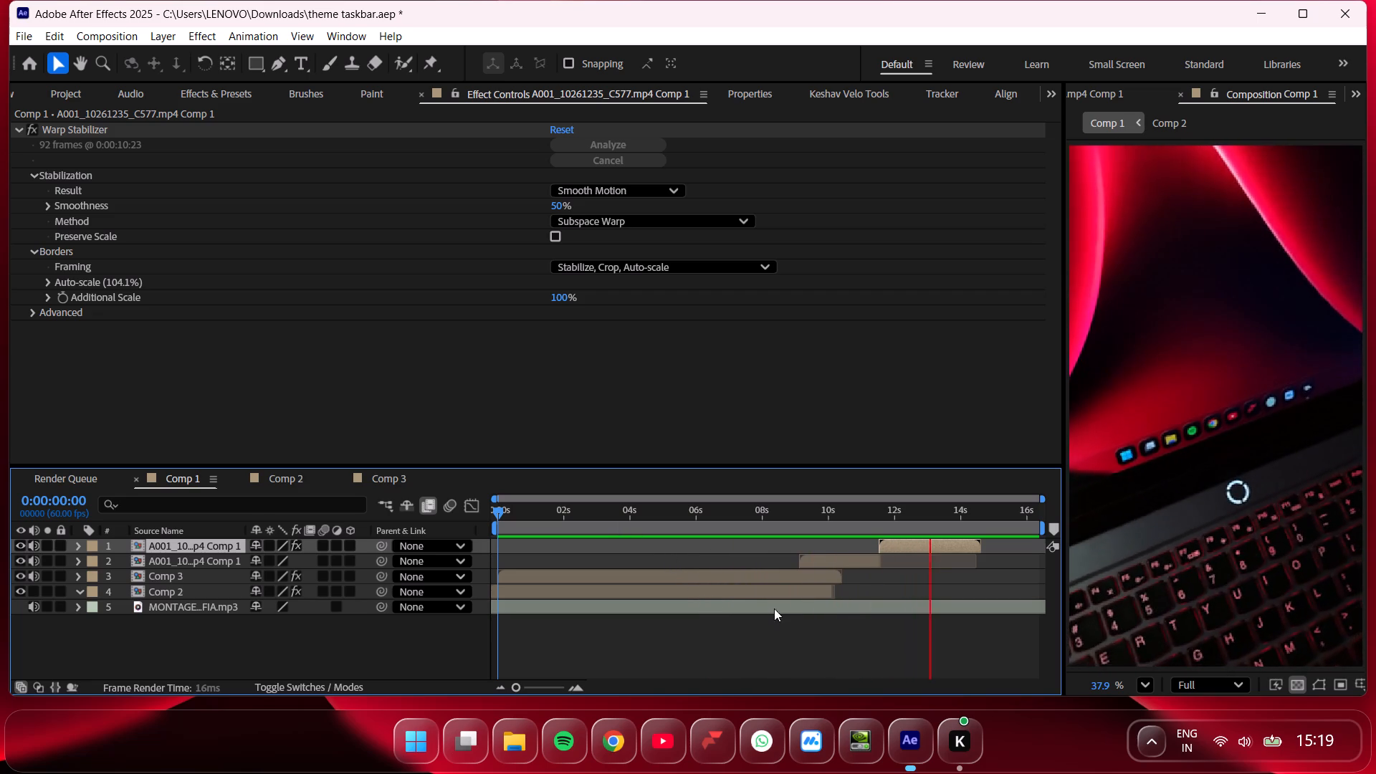
key(space)
Find the cut point by playback and trim the end of the stabilized top layer to about 14 seconds.
drag(948, 519, 778, 532)
key(space)
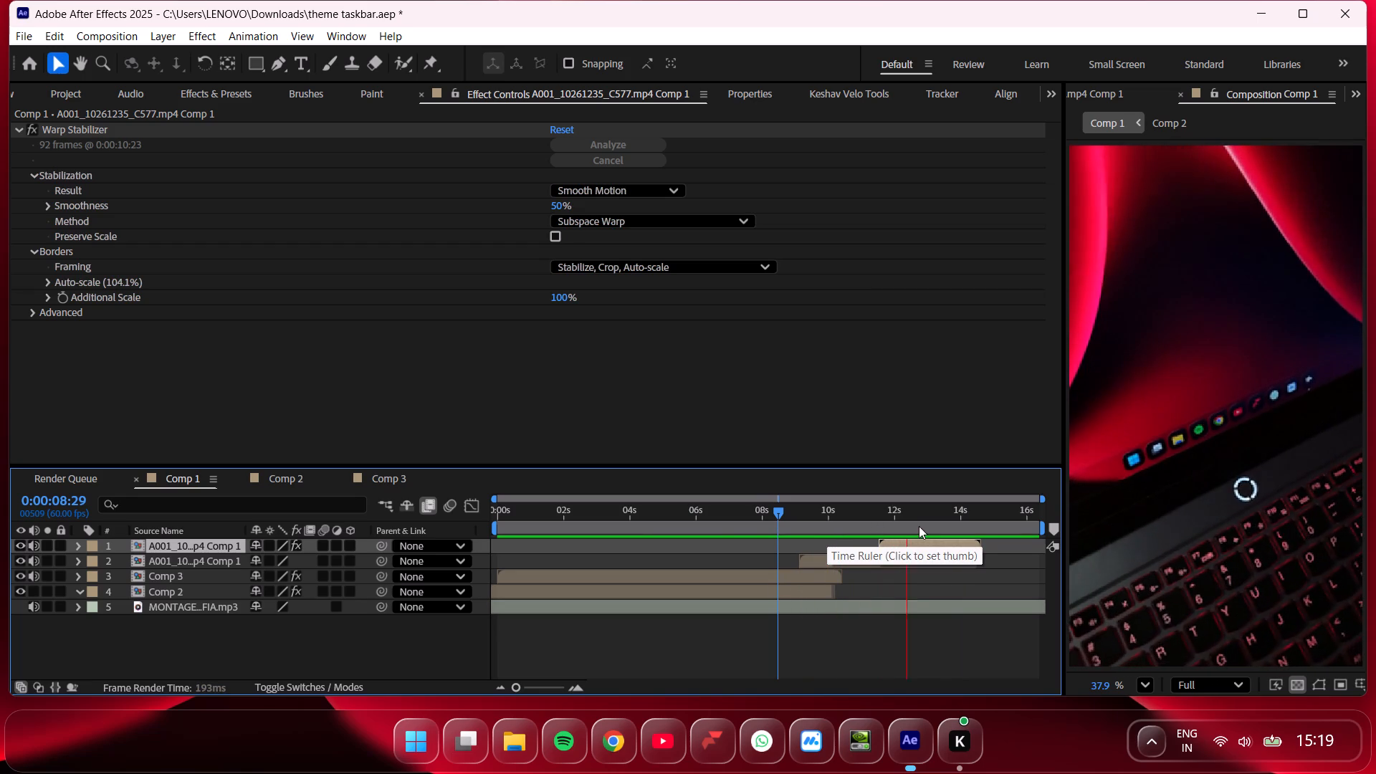
key(space)
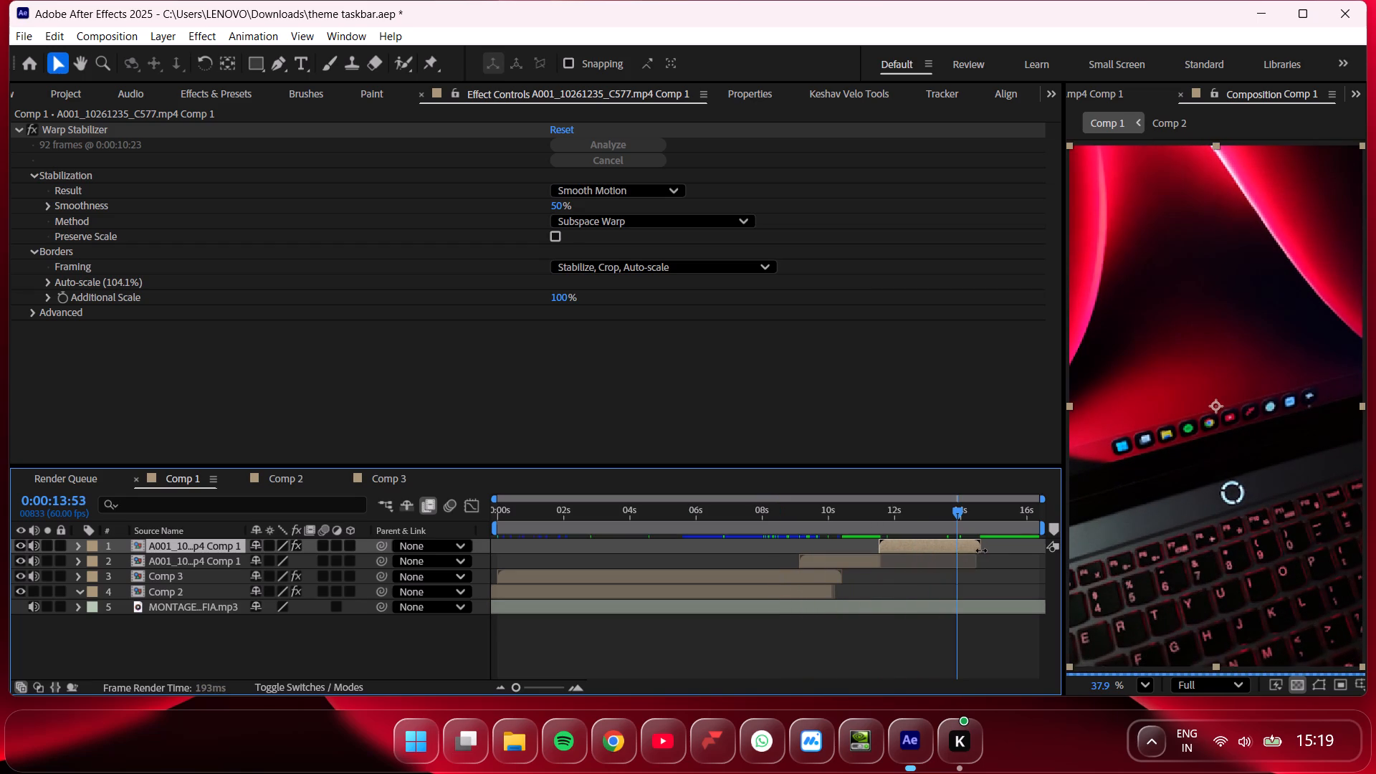
key(space)
key(space)
drag(954, 521, 865, 520)
key(space)
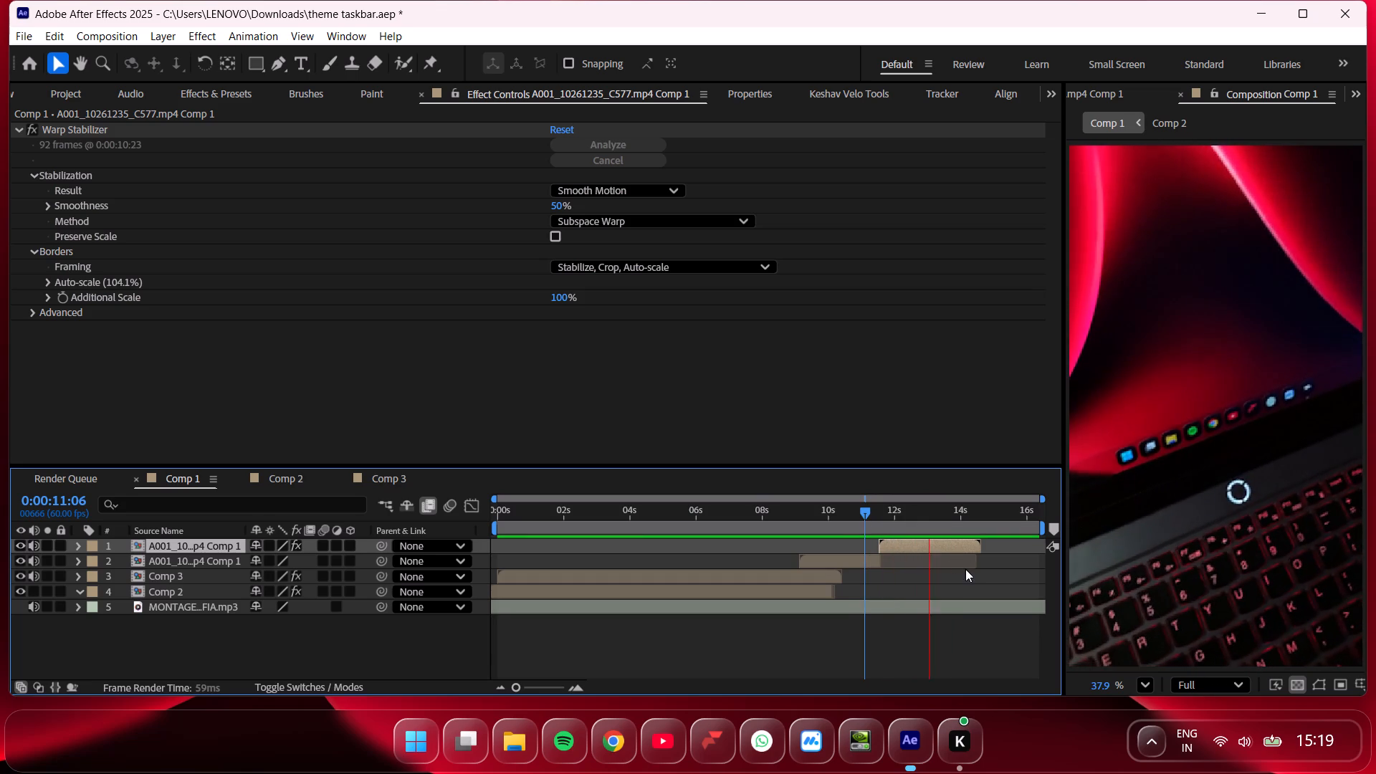
key(space)
drag(940, 517, 859, 521)
key(space)
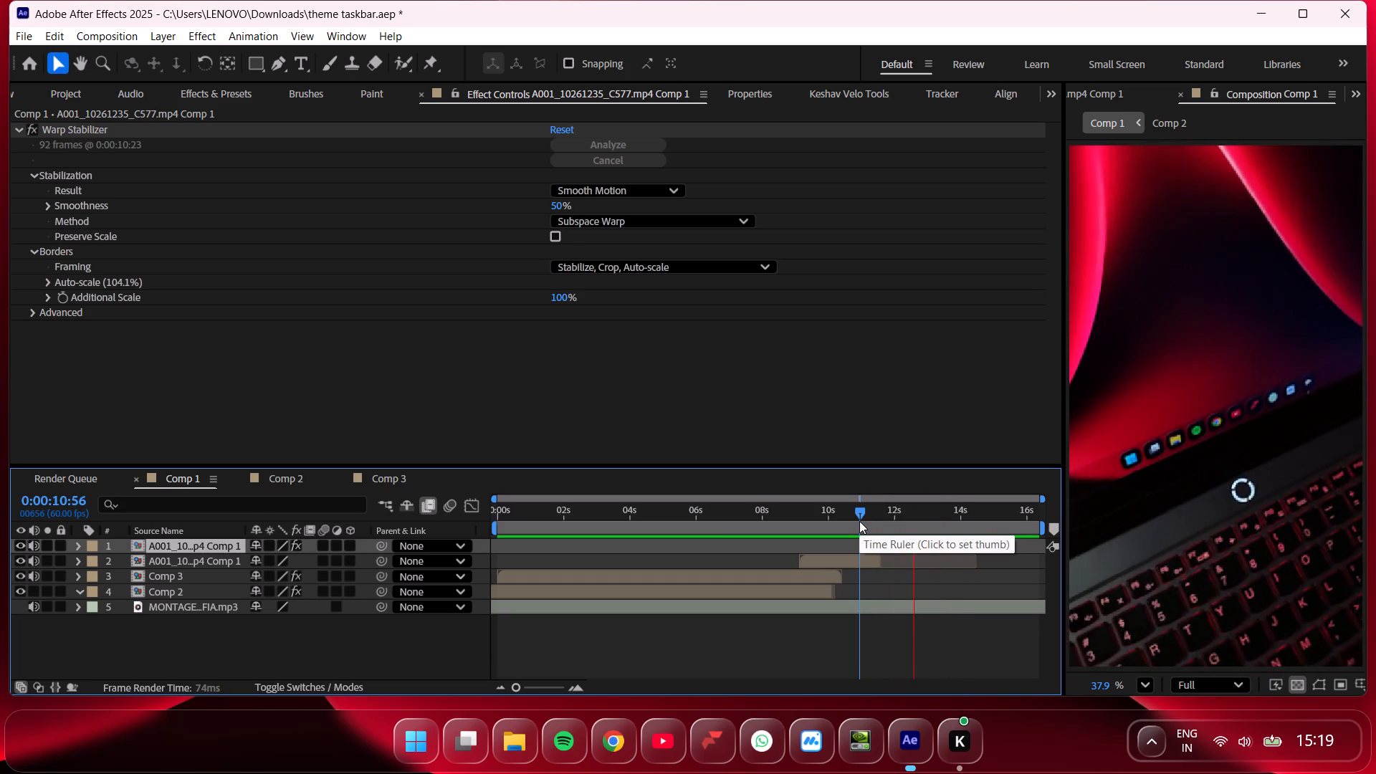
key(space)
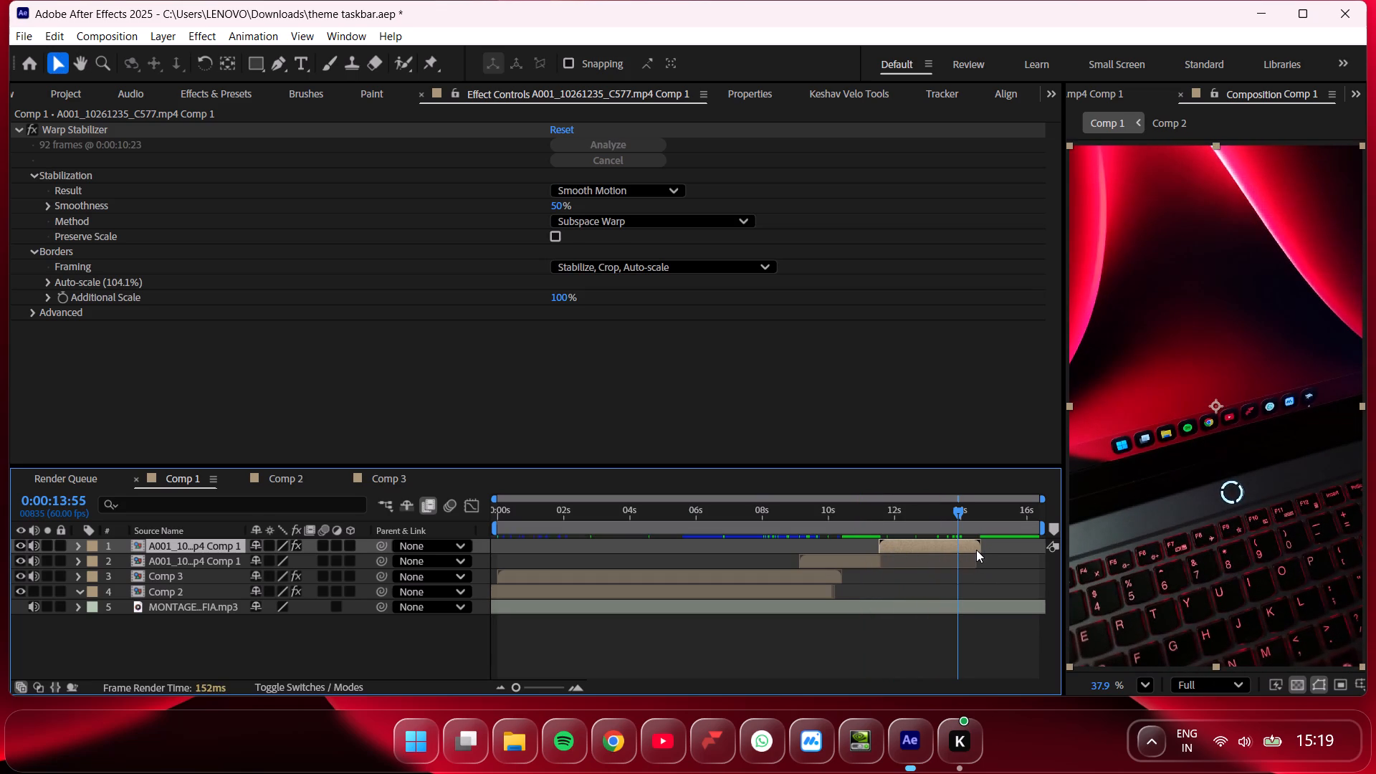
drag(978, 548, 960, 548)
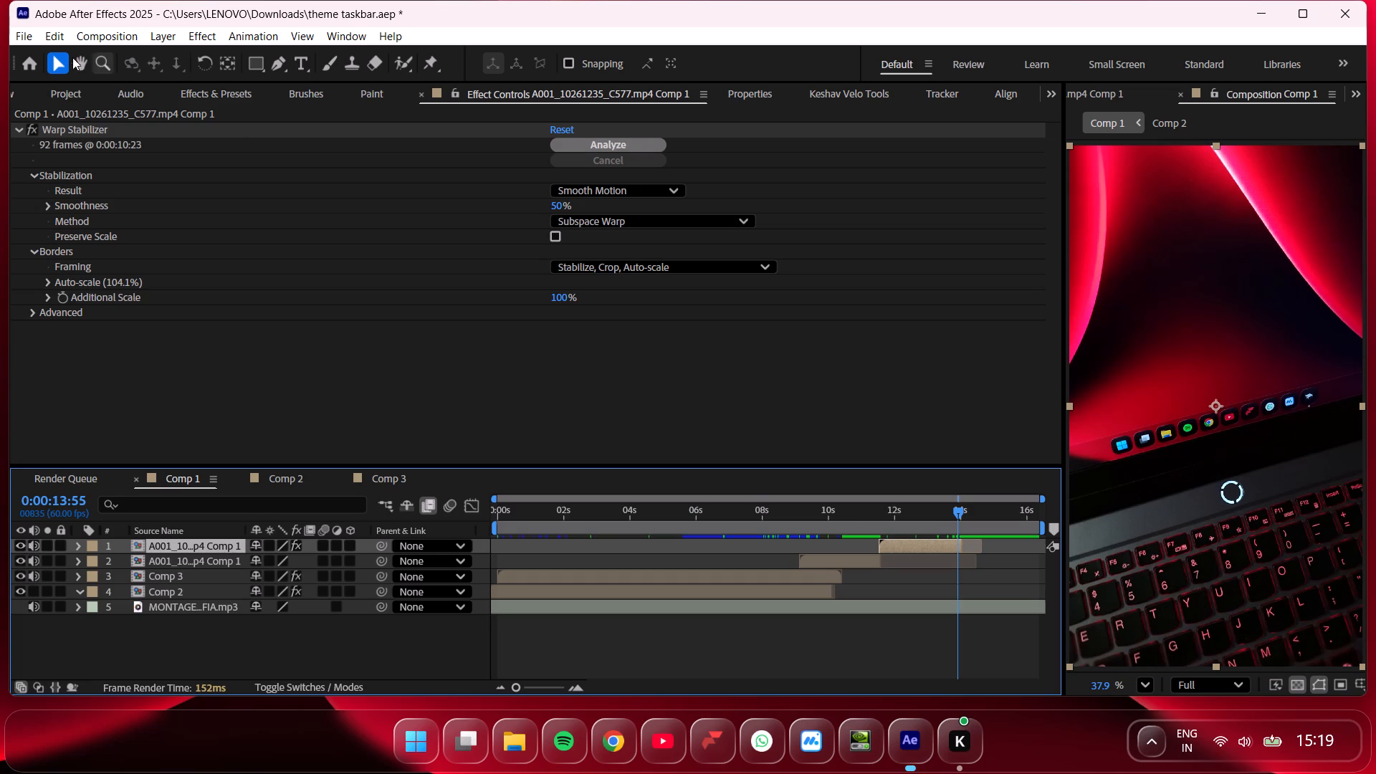
Import the A001_10261236_C578 video from the Downloads folder as footage.
click(21, 37)
click(79, 256)
click(344, 265)
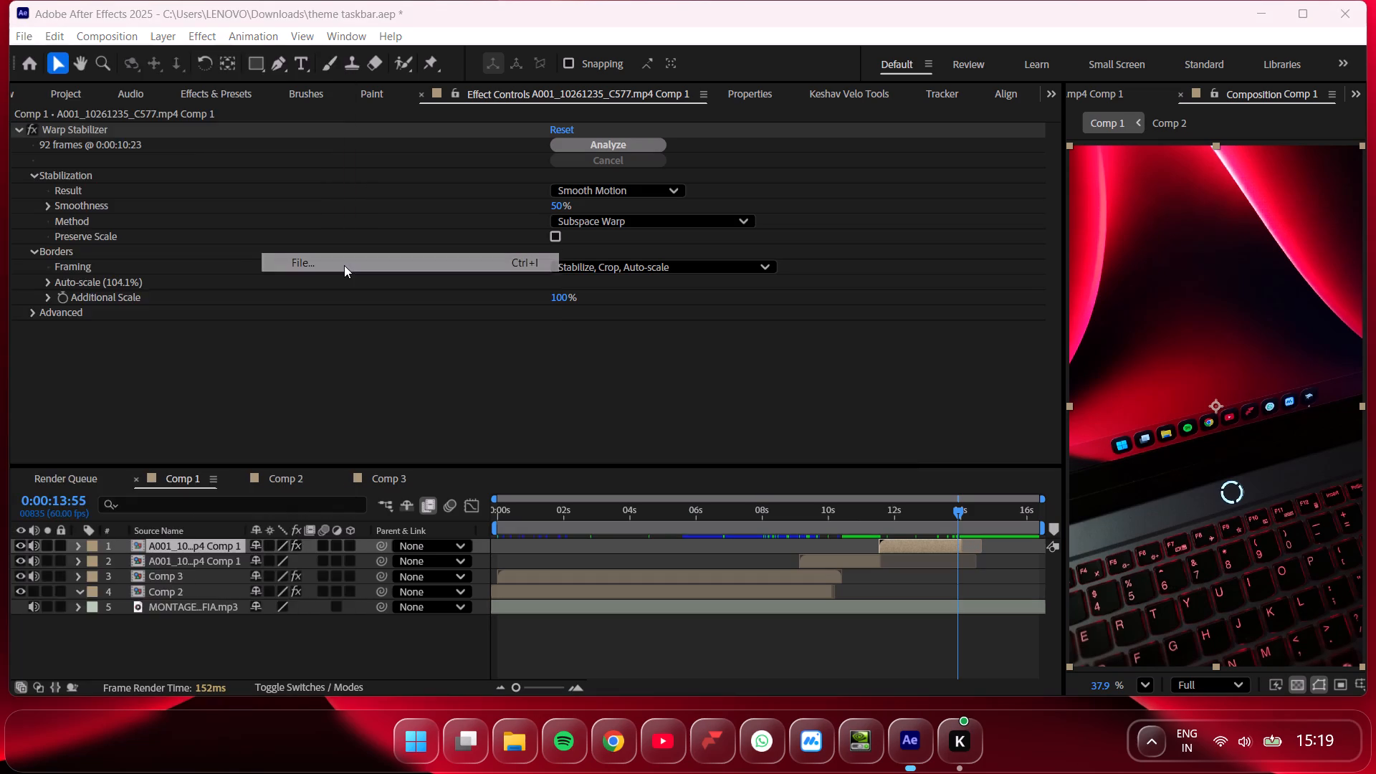
scroll(613, 320, down, 3)
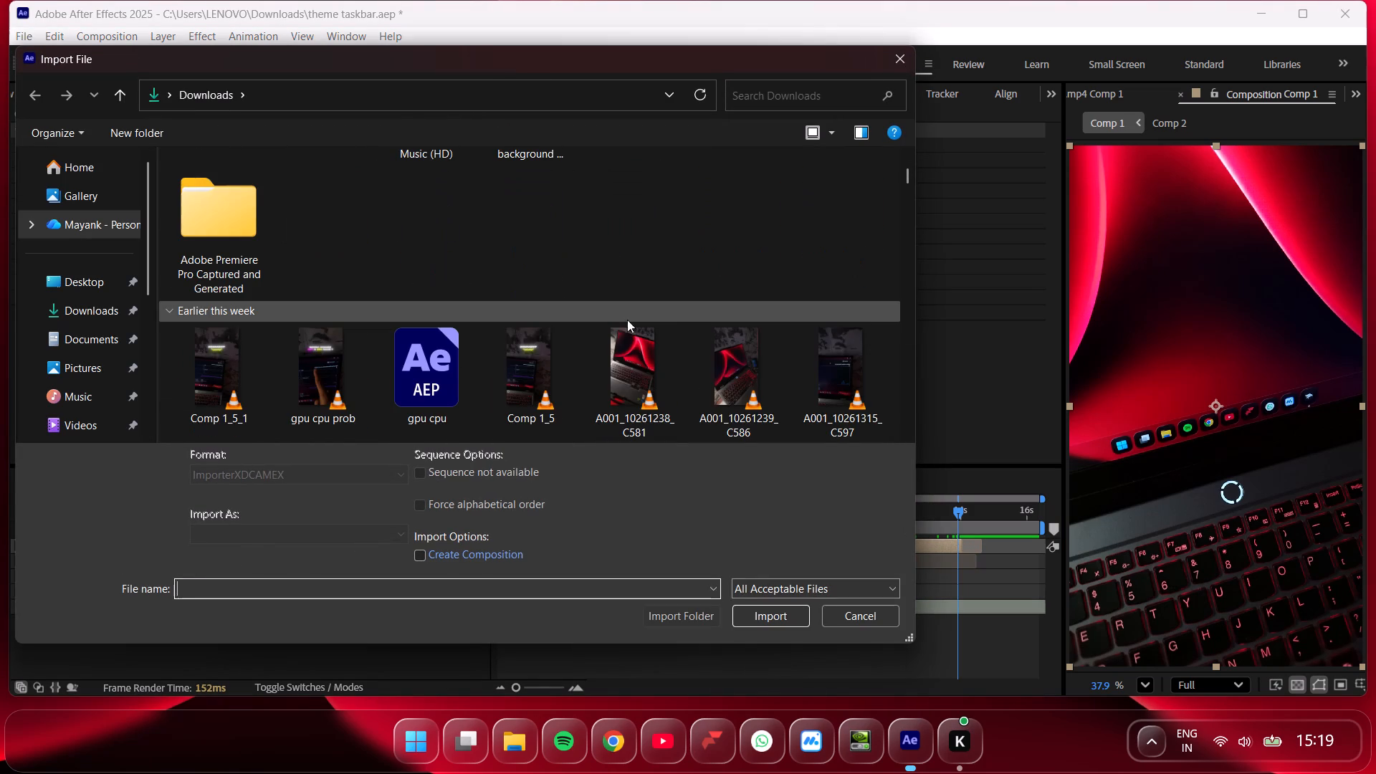
scroll(681, 327, down, 1)
scroll(755, 329, down, 1)
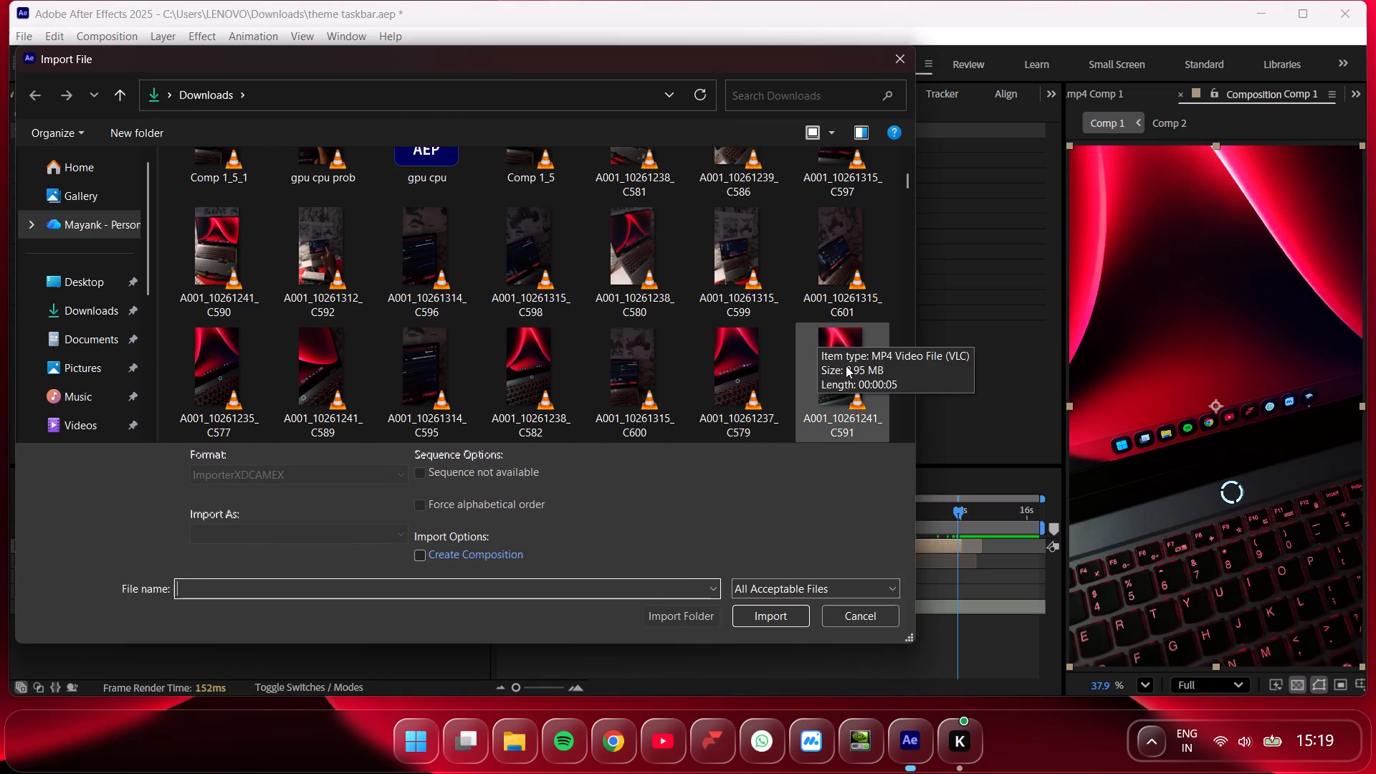
scroll(844, 365, down, 1)
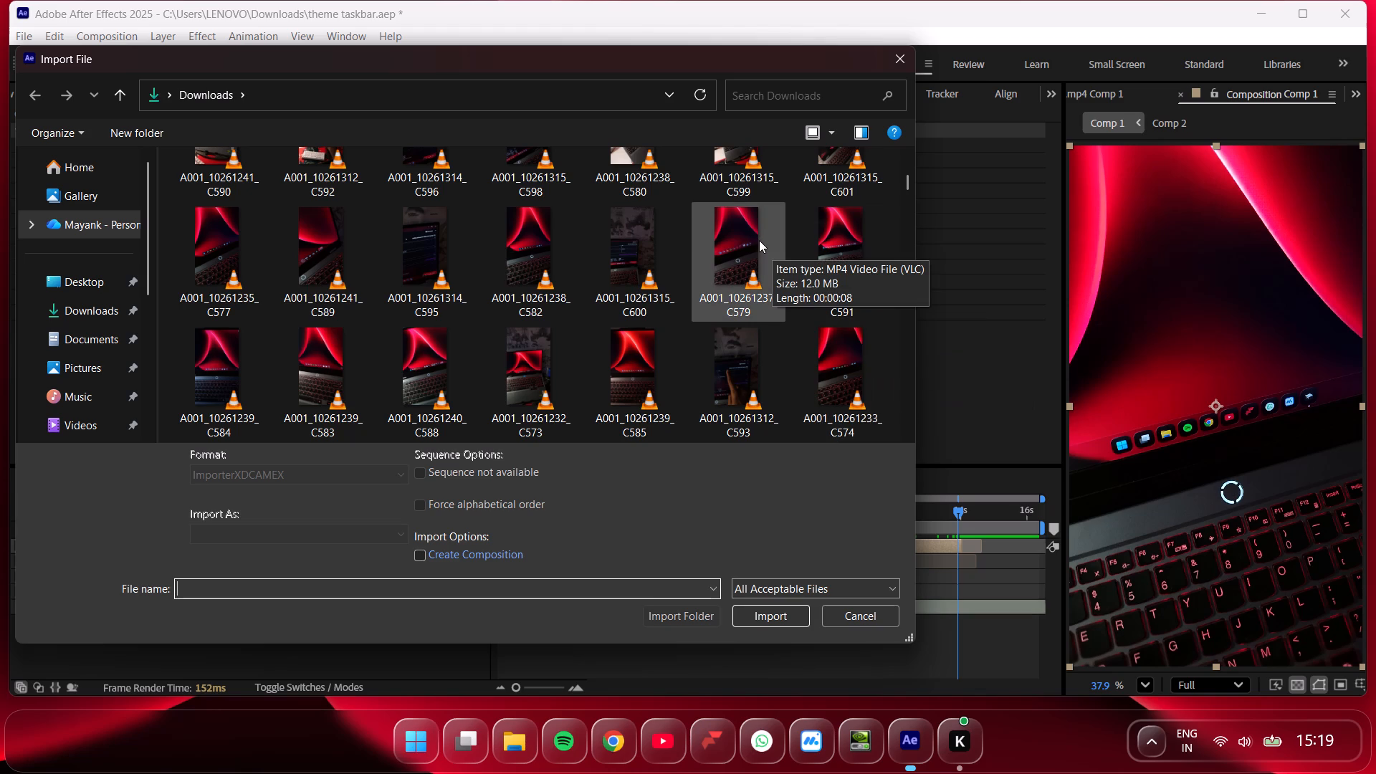
scroll(817, 275, down, 1)
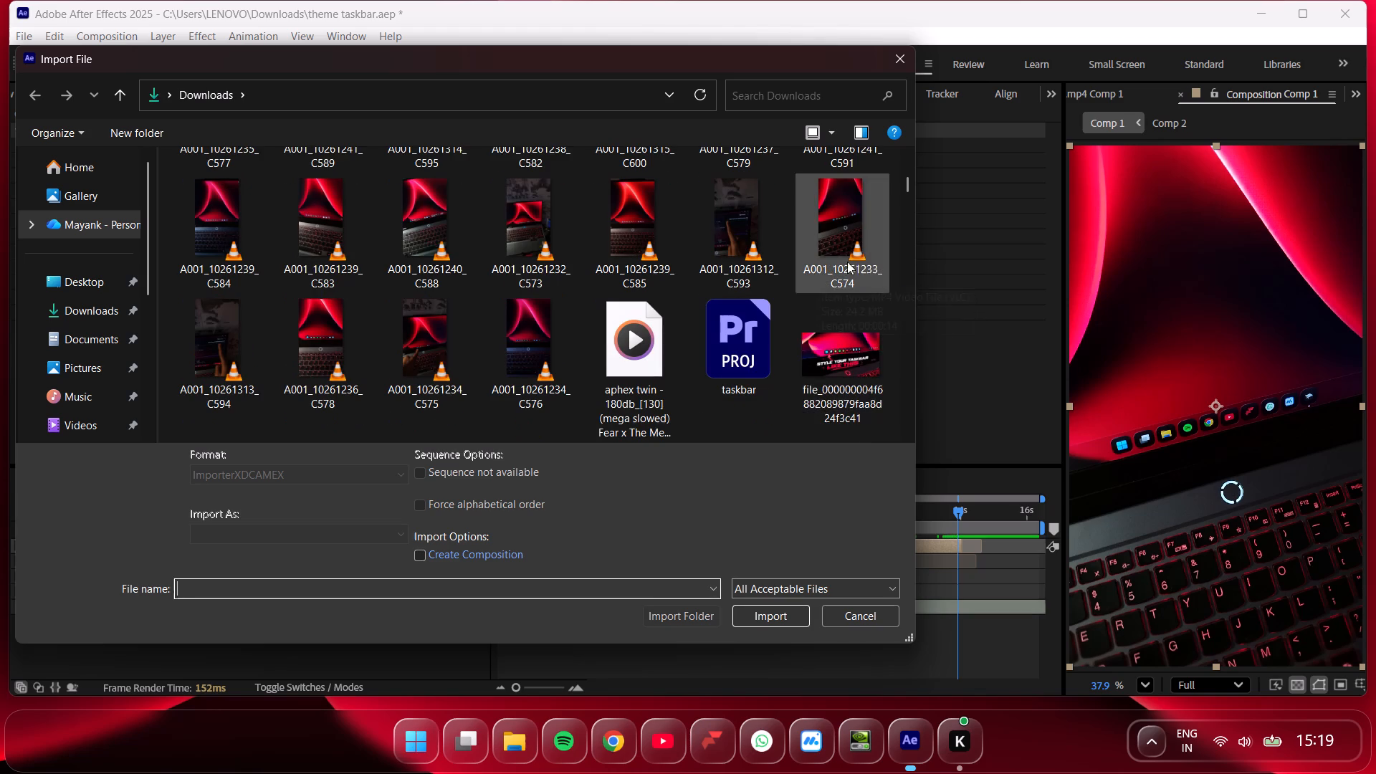
click(847, 249)
click(326, 355)
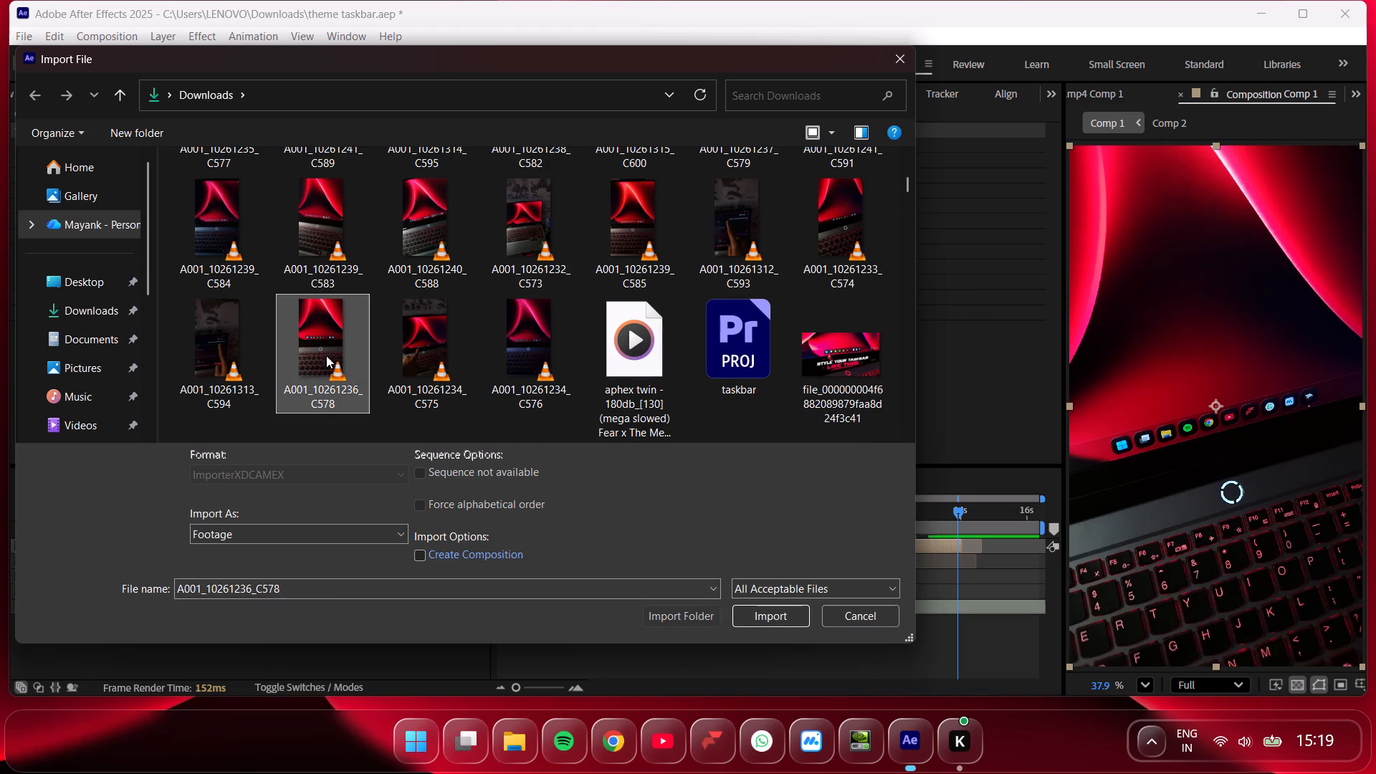
click(770, 615)
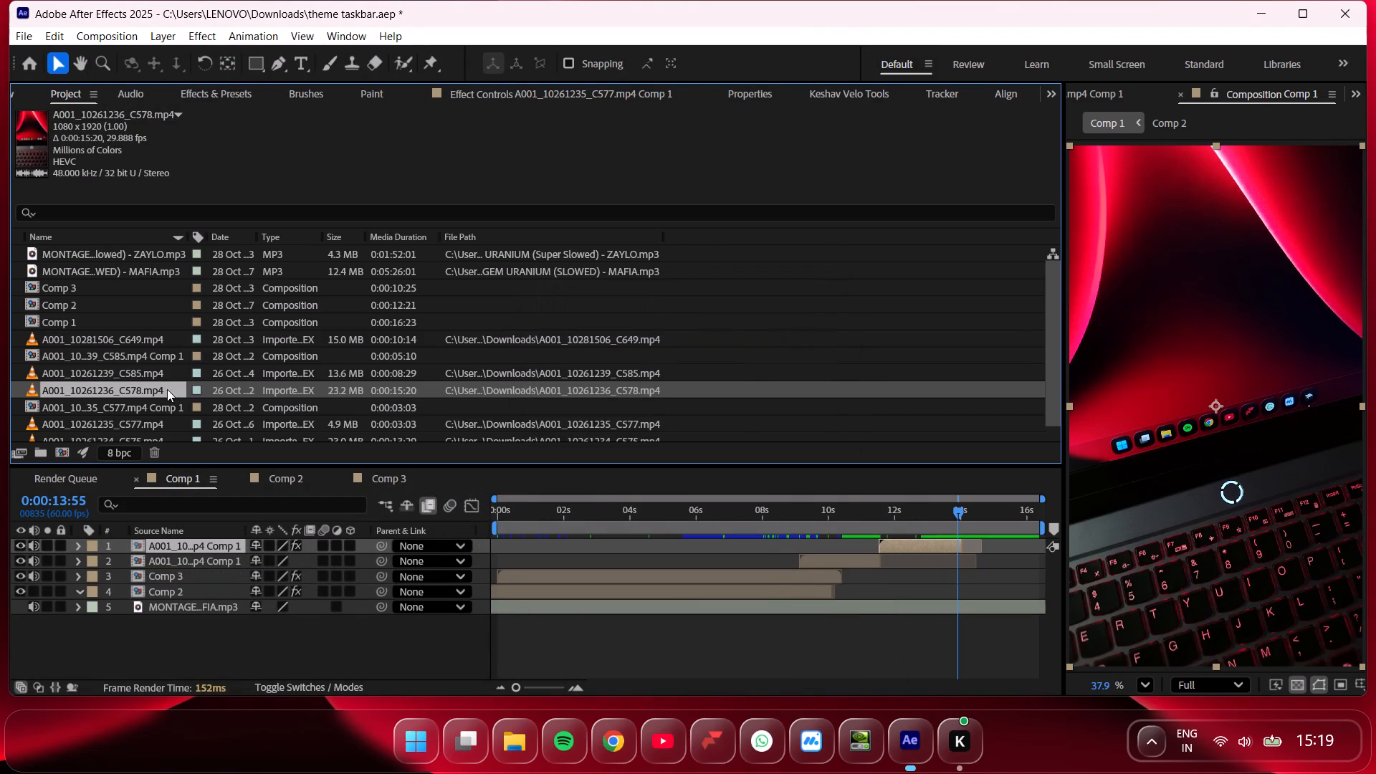
Place A001_10261236_C578.mp4 in Comp 1 as the top layer, starting at about 12 seconds.
drag(167, 389, 918, 543)
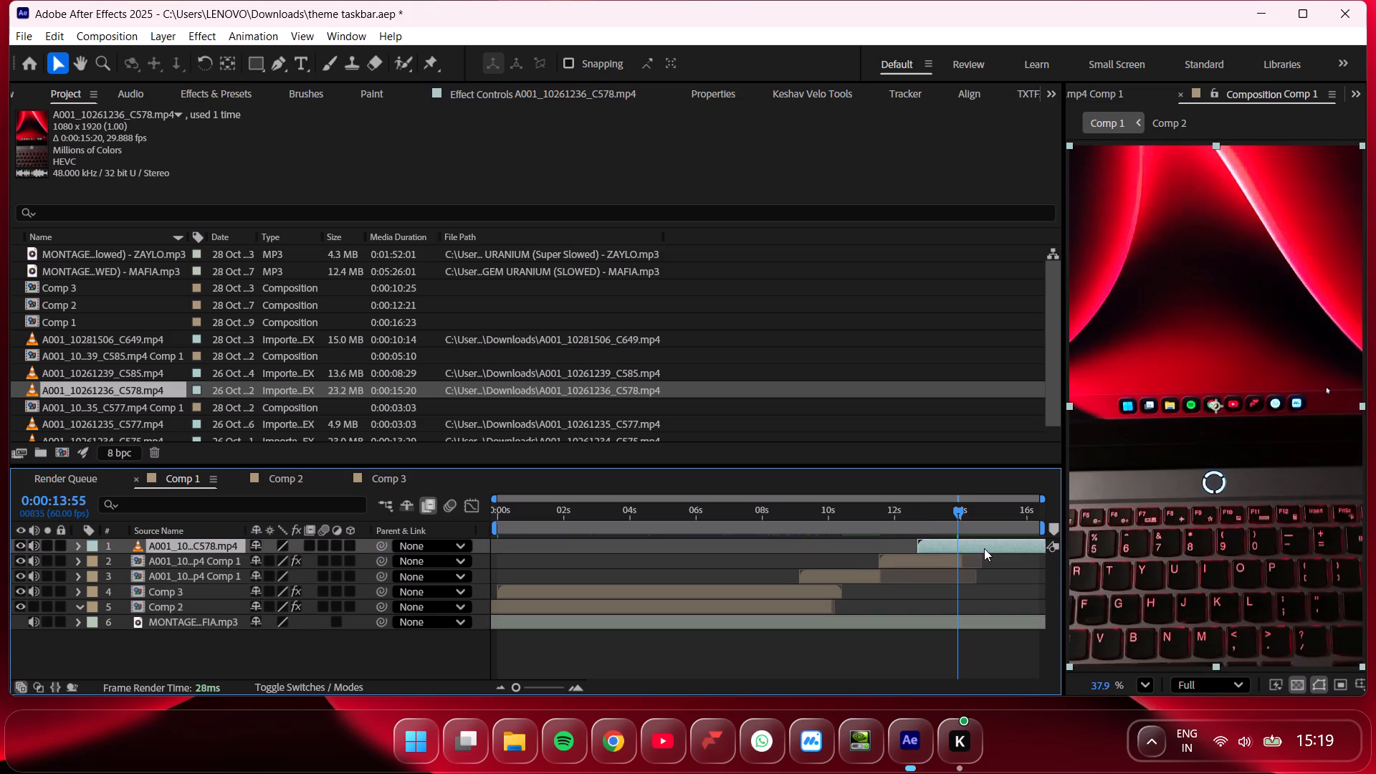
drag(985, 547, 946, 538)
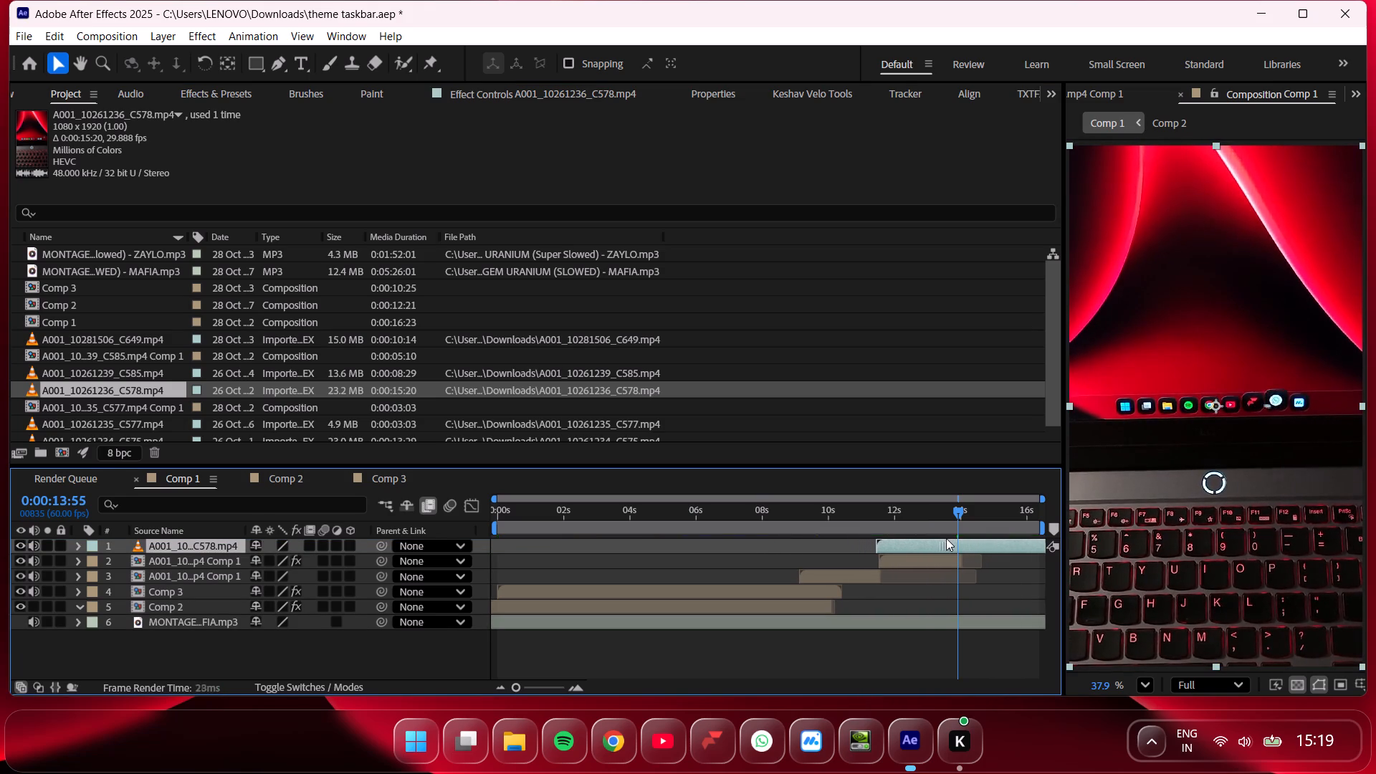
drag(946, 538, 952, 540)
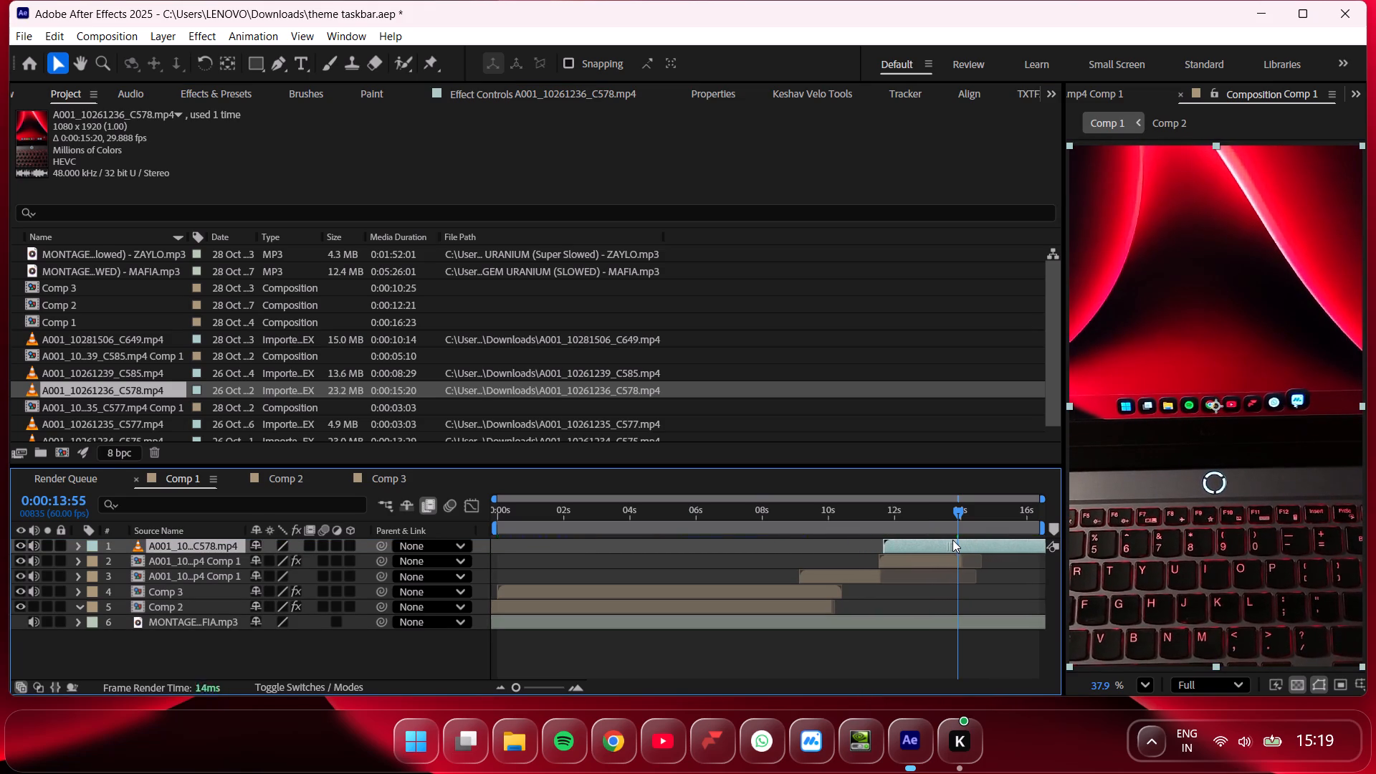
drag(952, 540, 960, 540)
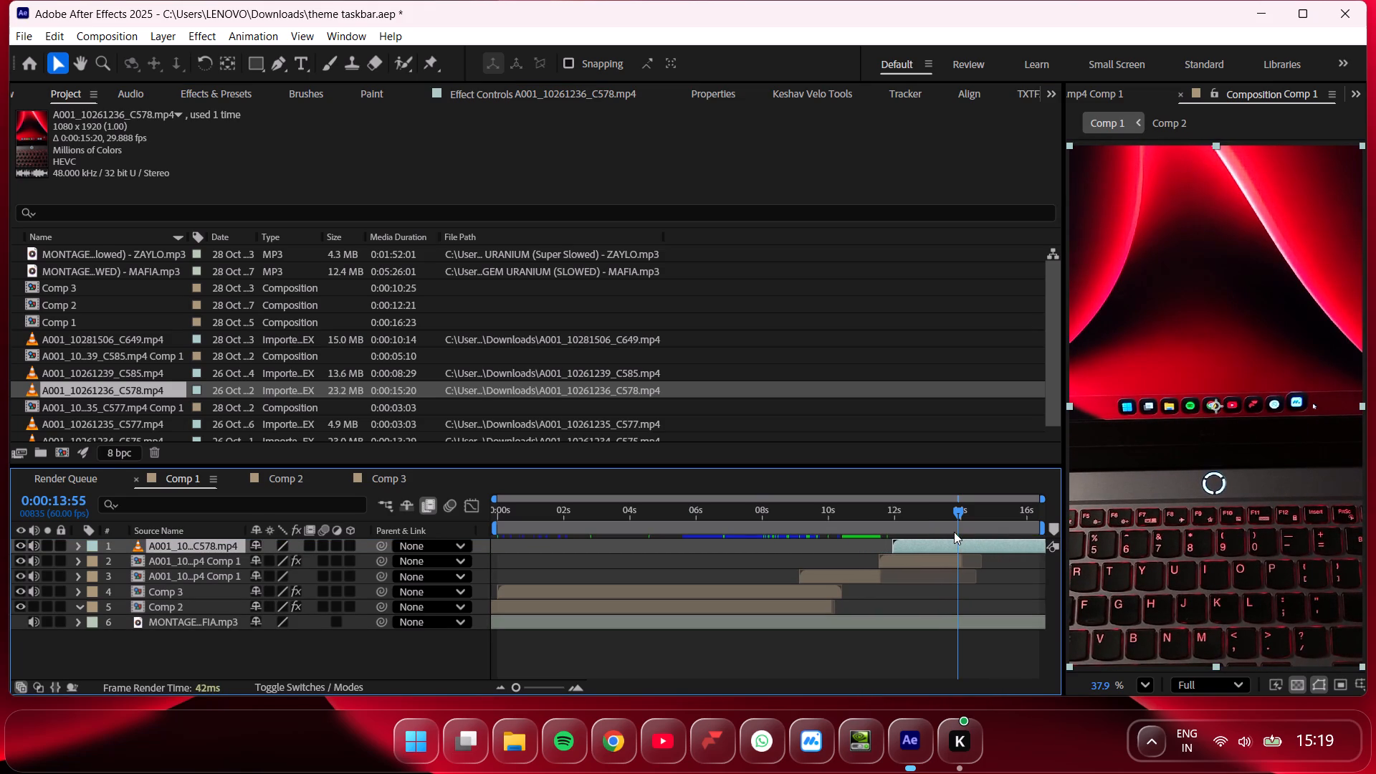
Split the A001_10261236_C578.mp4 layer at 0:00:13:55 and delete the part before the cut.
key(ctrl+shift+d)
click(948, 561)
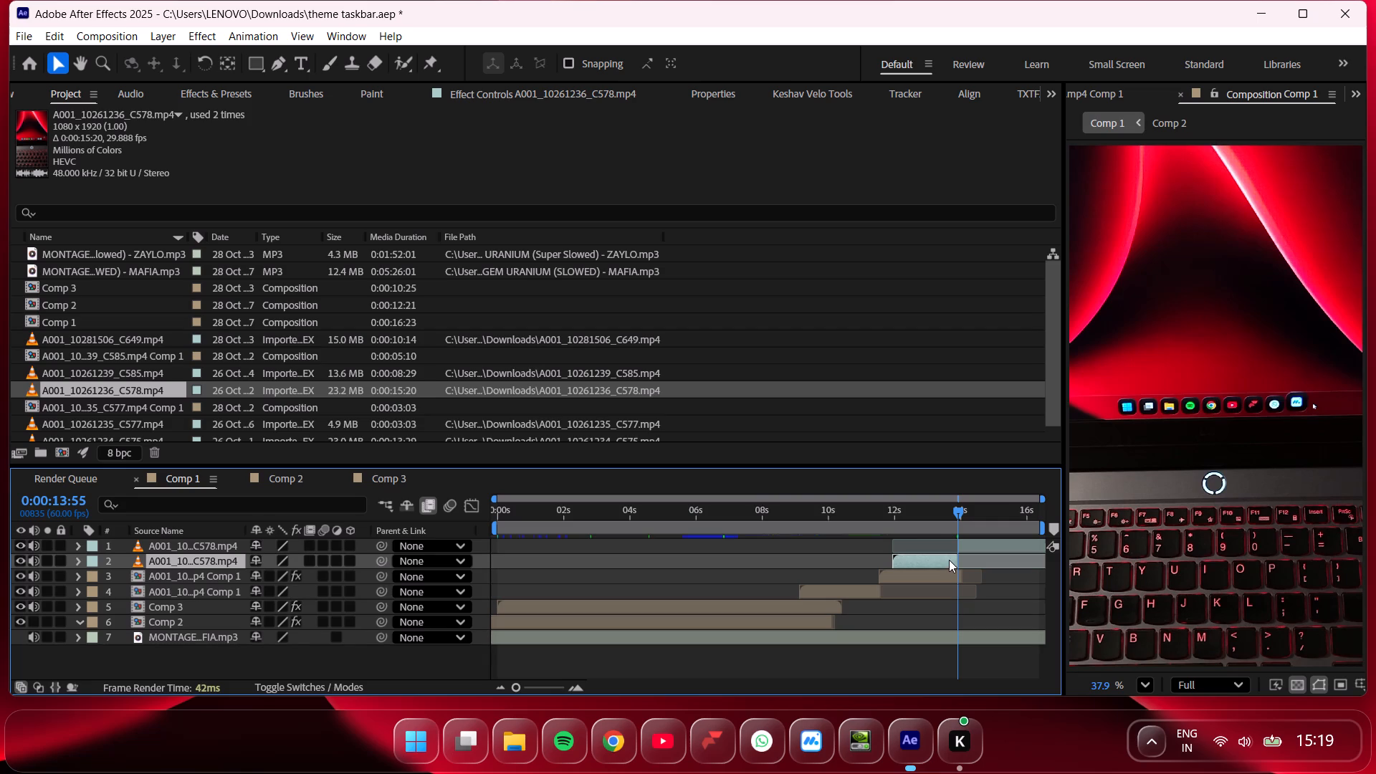
key(Delete)
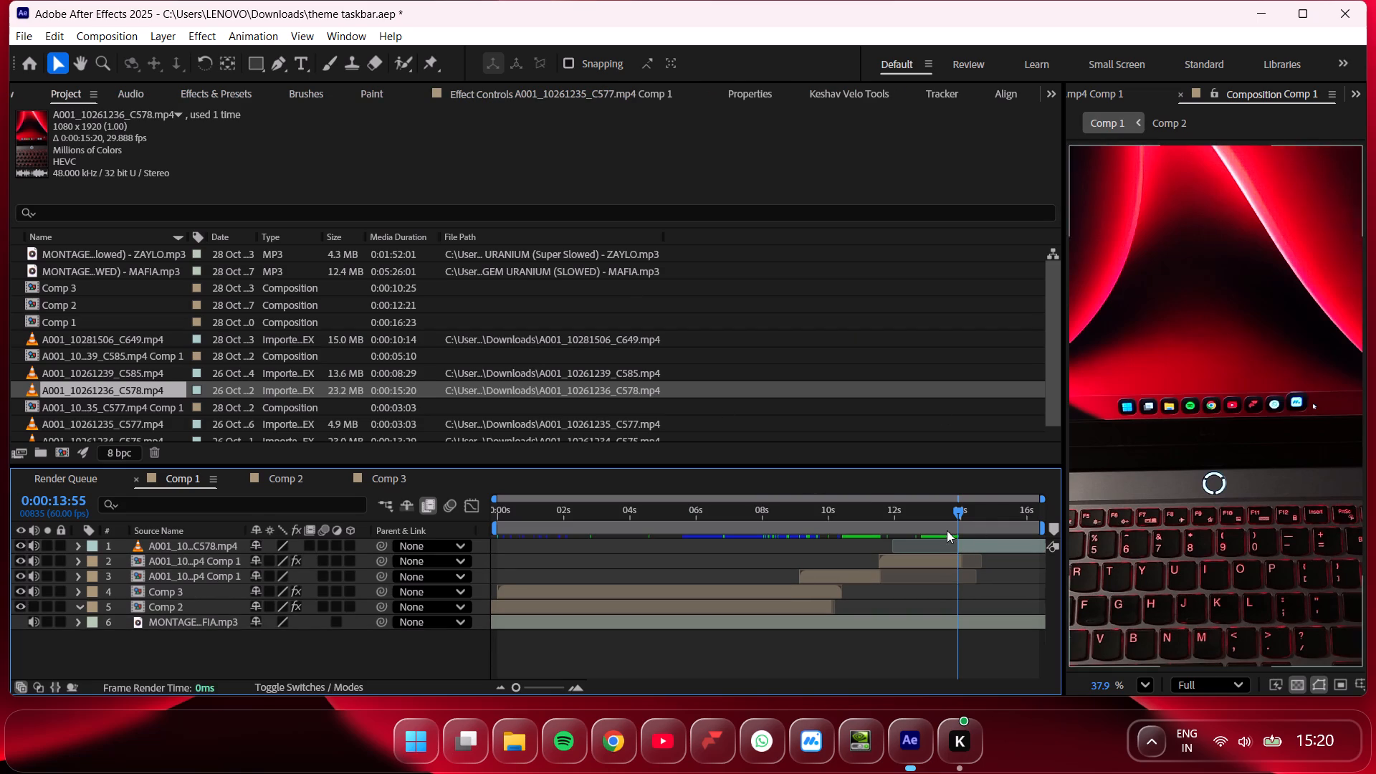
Mute the audio of the A001_10261236_C578.mp4 layer, both pre-composed laptop layers and Comp 3.
drag(958, 511, 963, 520)
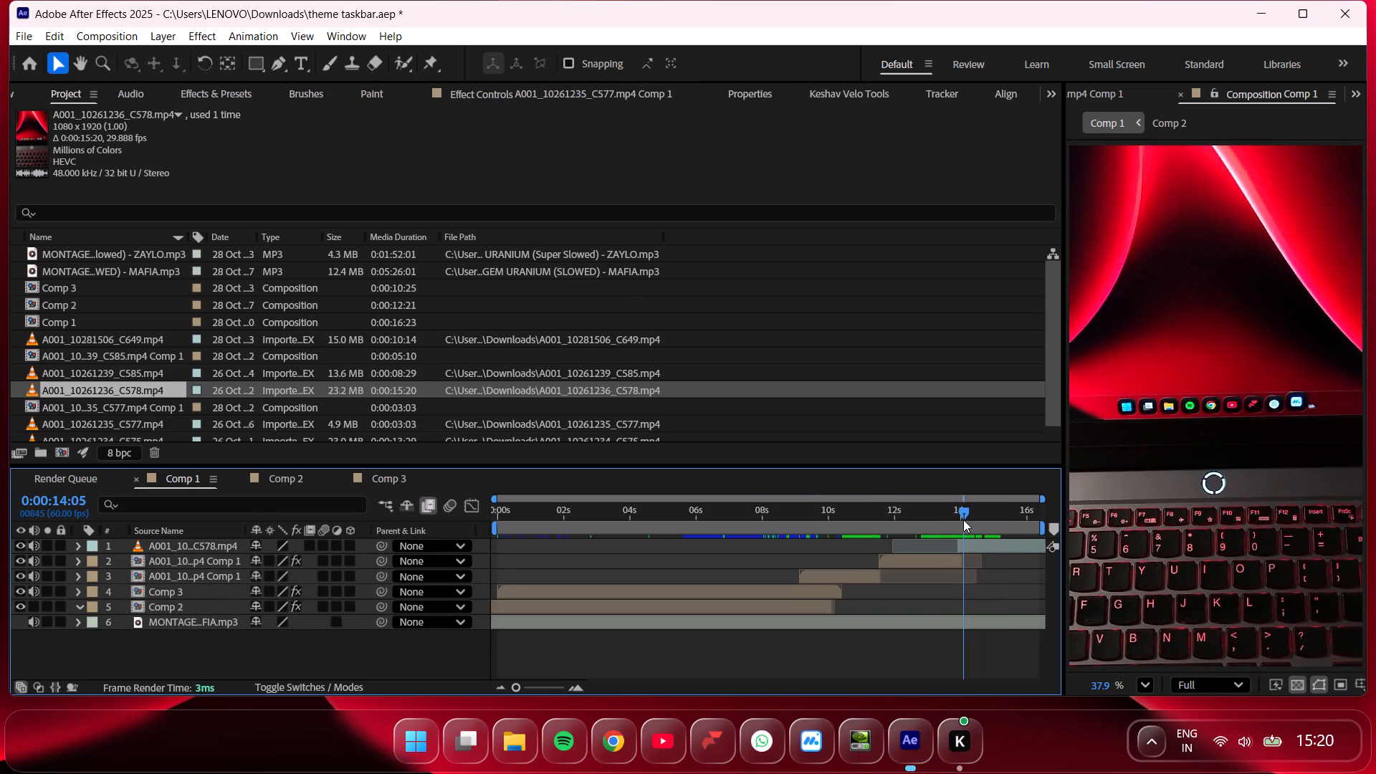
drag(963, 520, 961, 519)
click(34, 560)
click(37, 578)
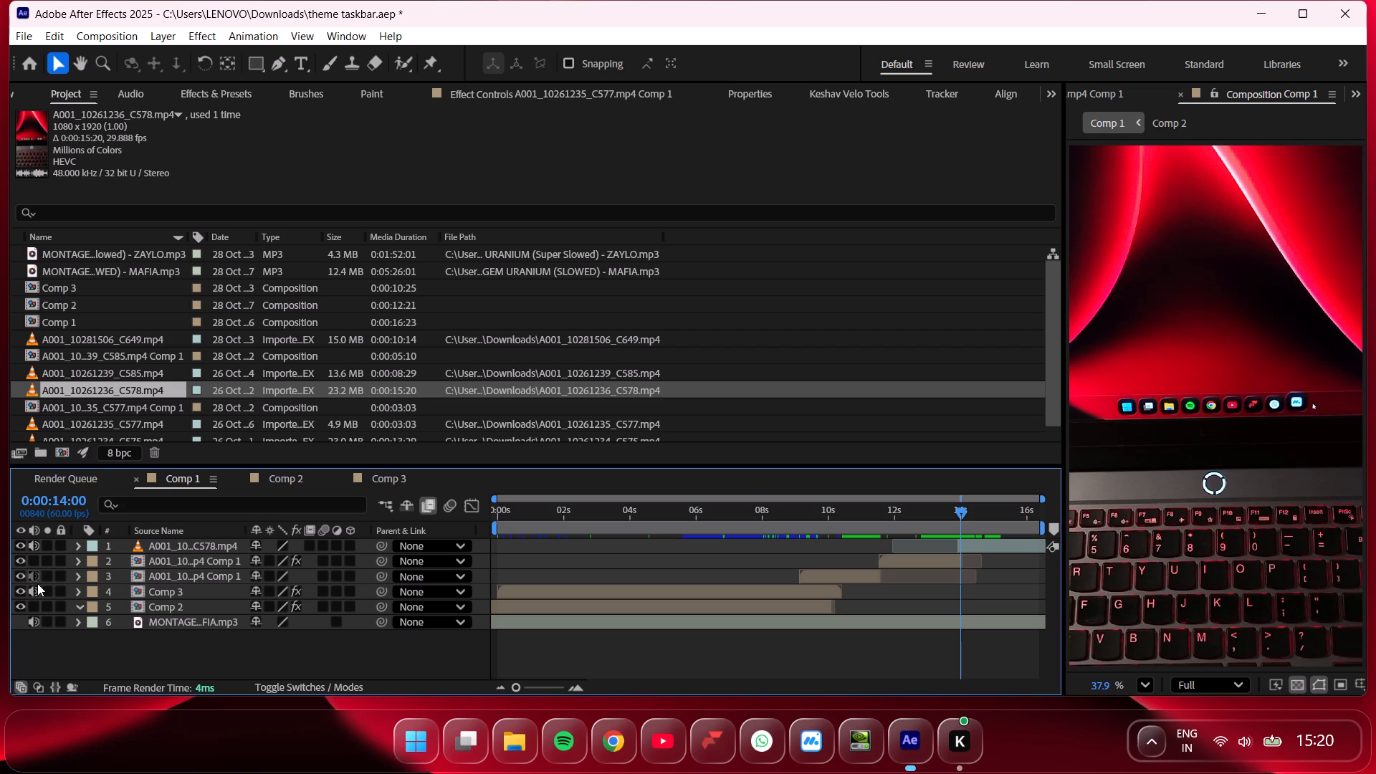
click(37, 586)
click(35, 548)
Play back Comp 1 from about 12 seconds onward to review the transition into the A001_10261236_C578.mp4 clip.
click(917, 521)
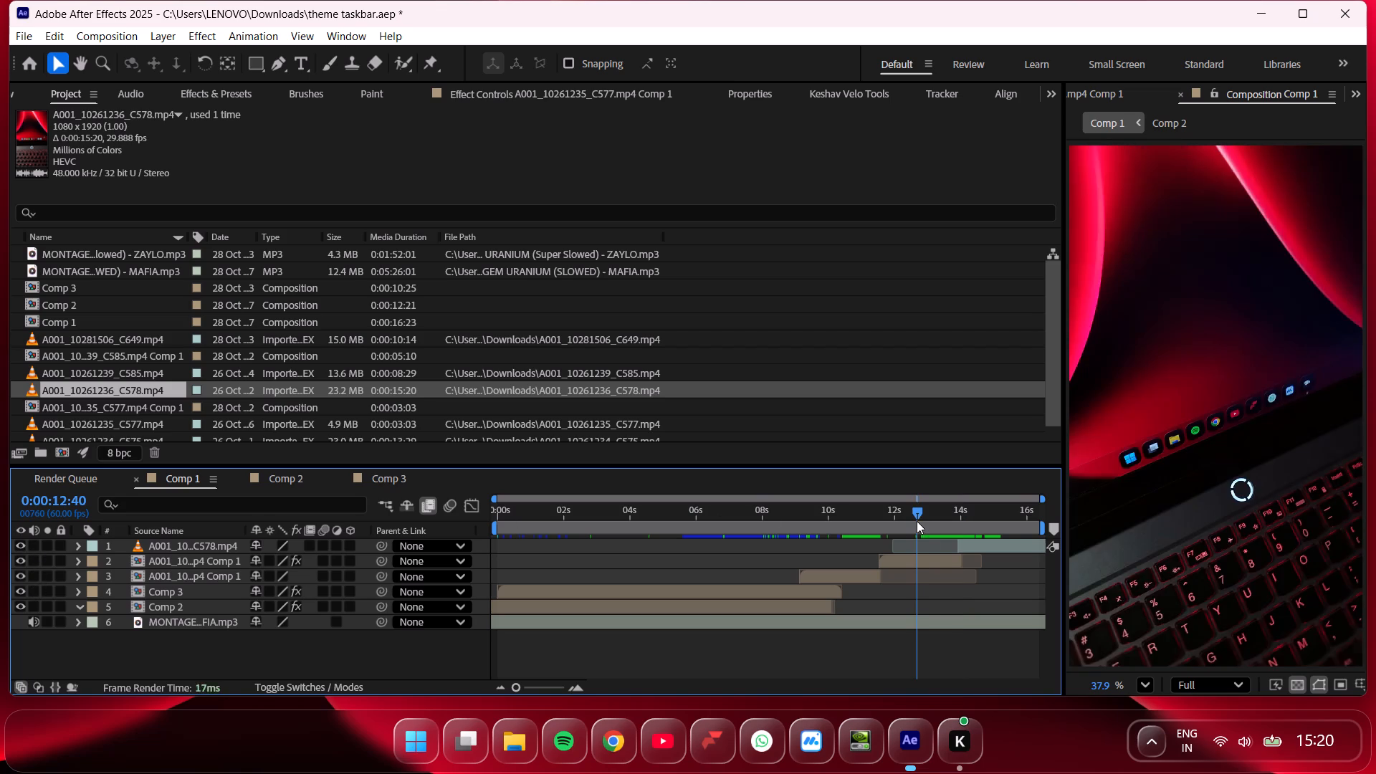
key(space)
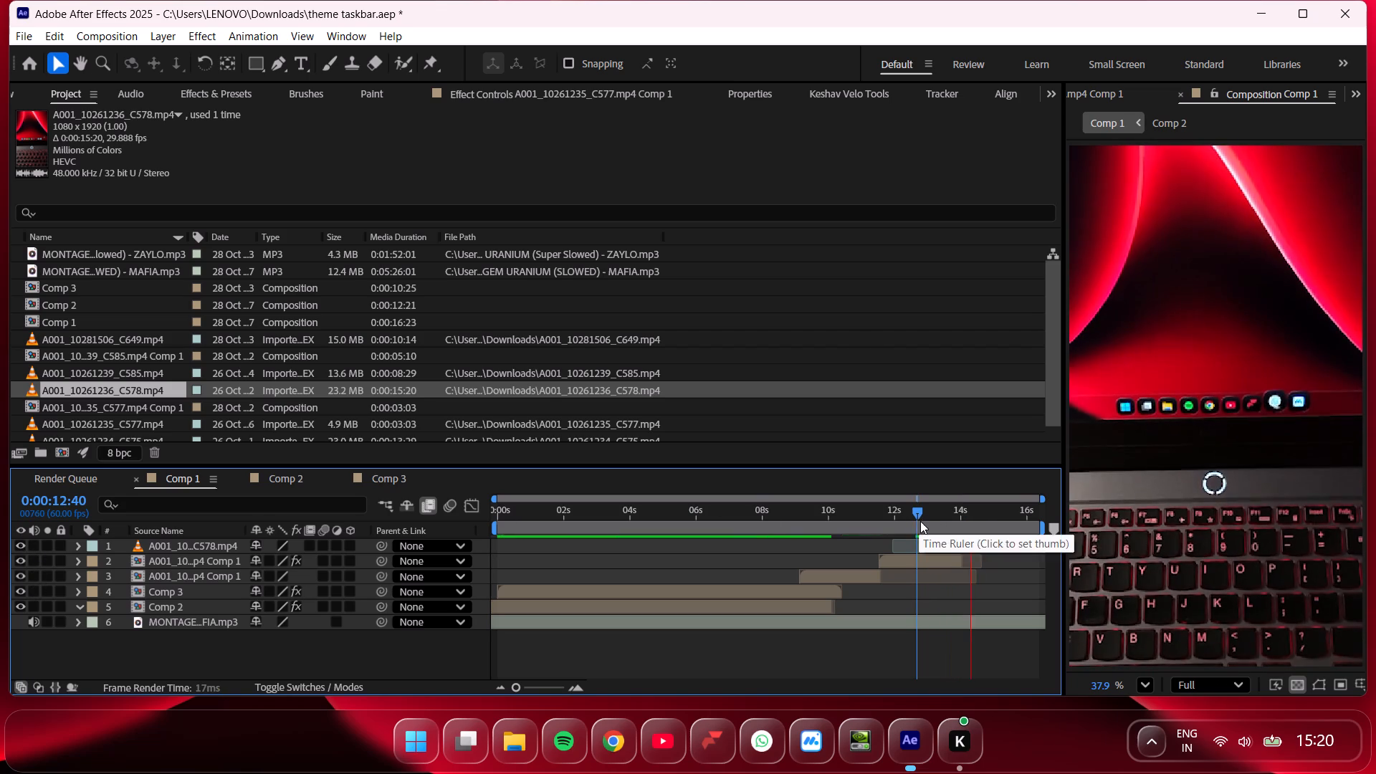
key(space)
key(space)
key(space)
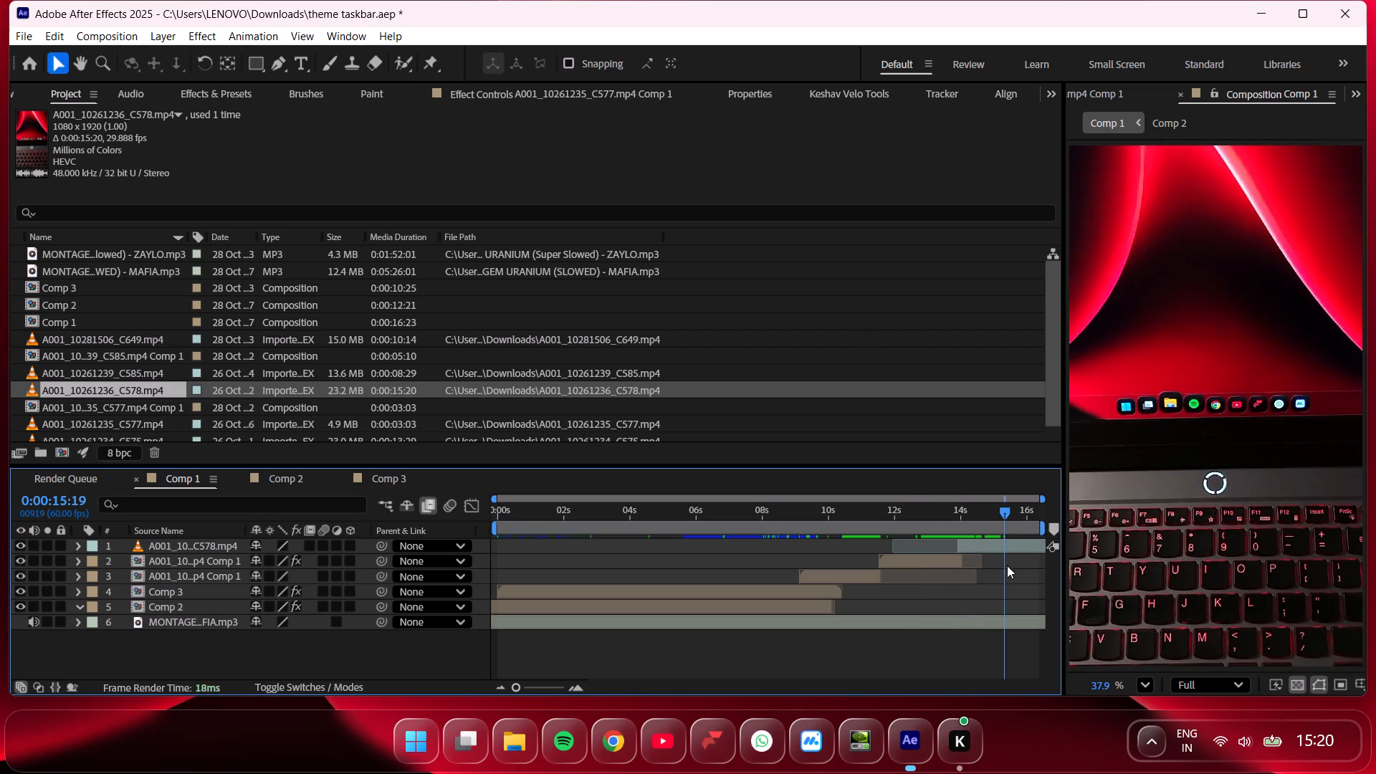
key(space)
key(space)
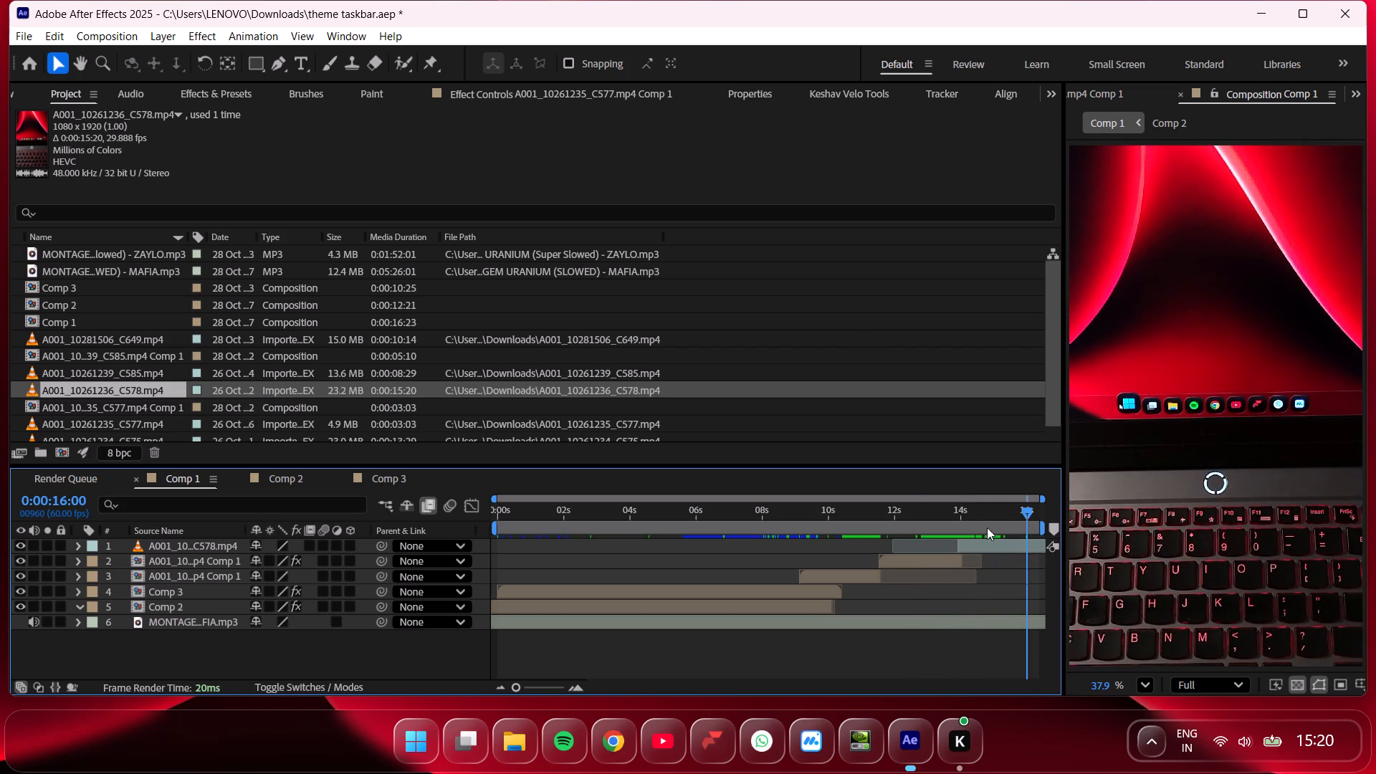
drag(970, 513, 945, 513)
key(space)
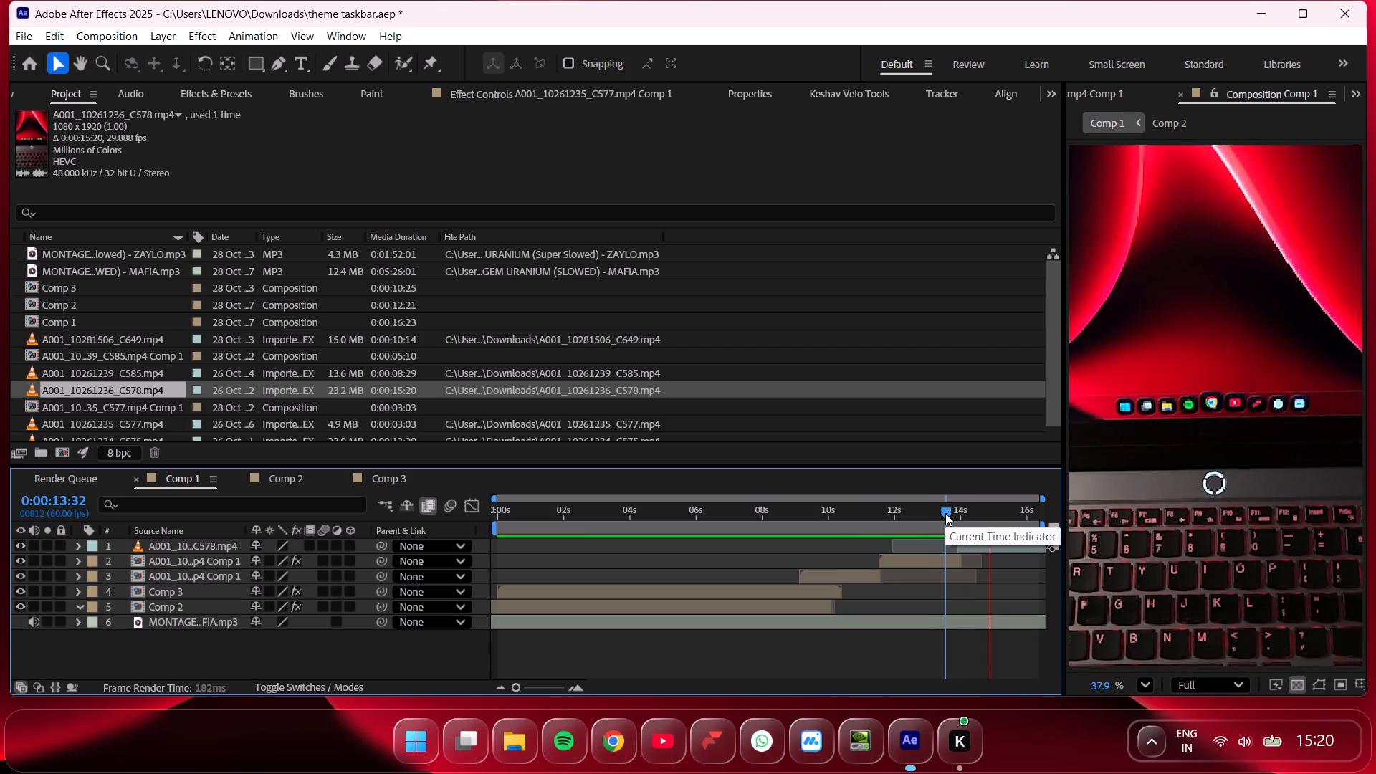
key(space)
key(space)
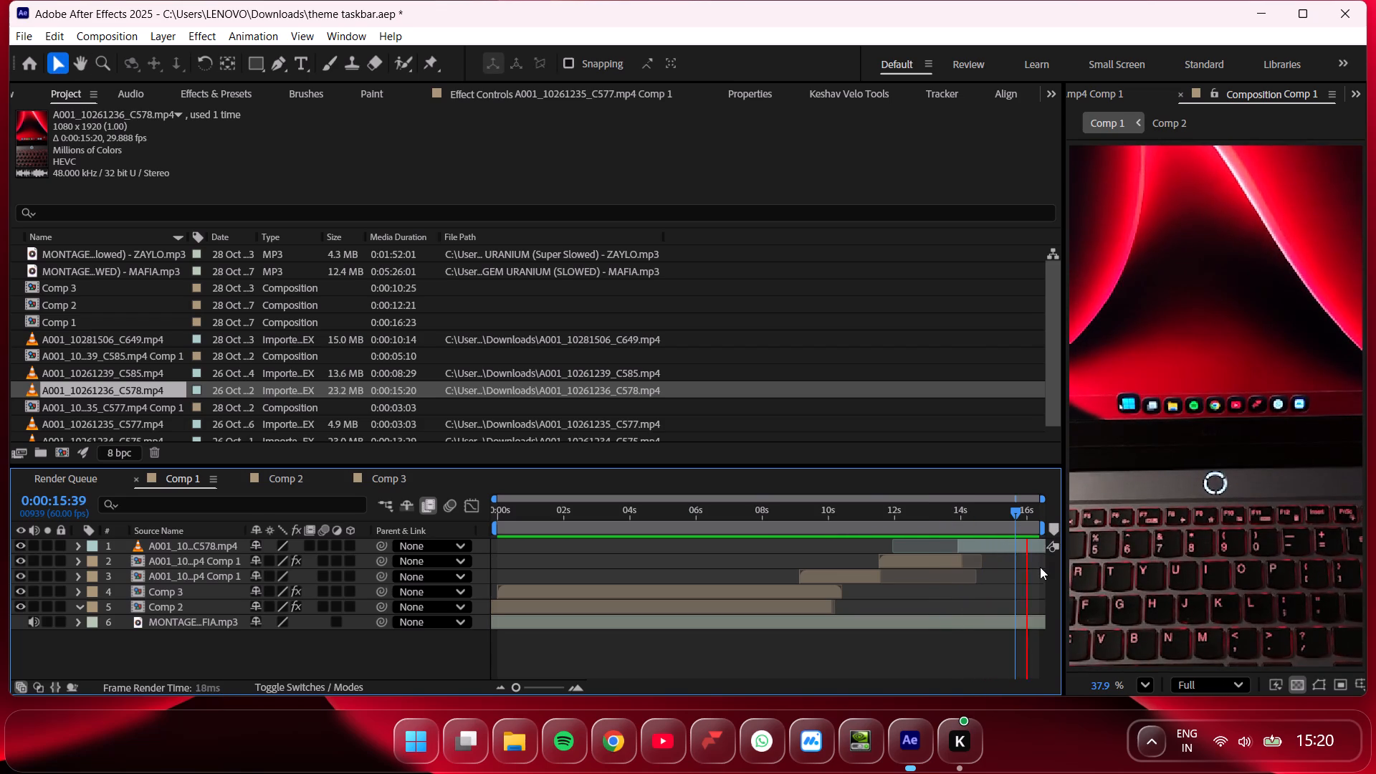
key(space)
drag(1020, 522, 922, 525)
key(space)
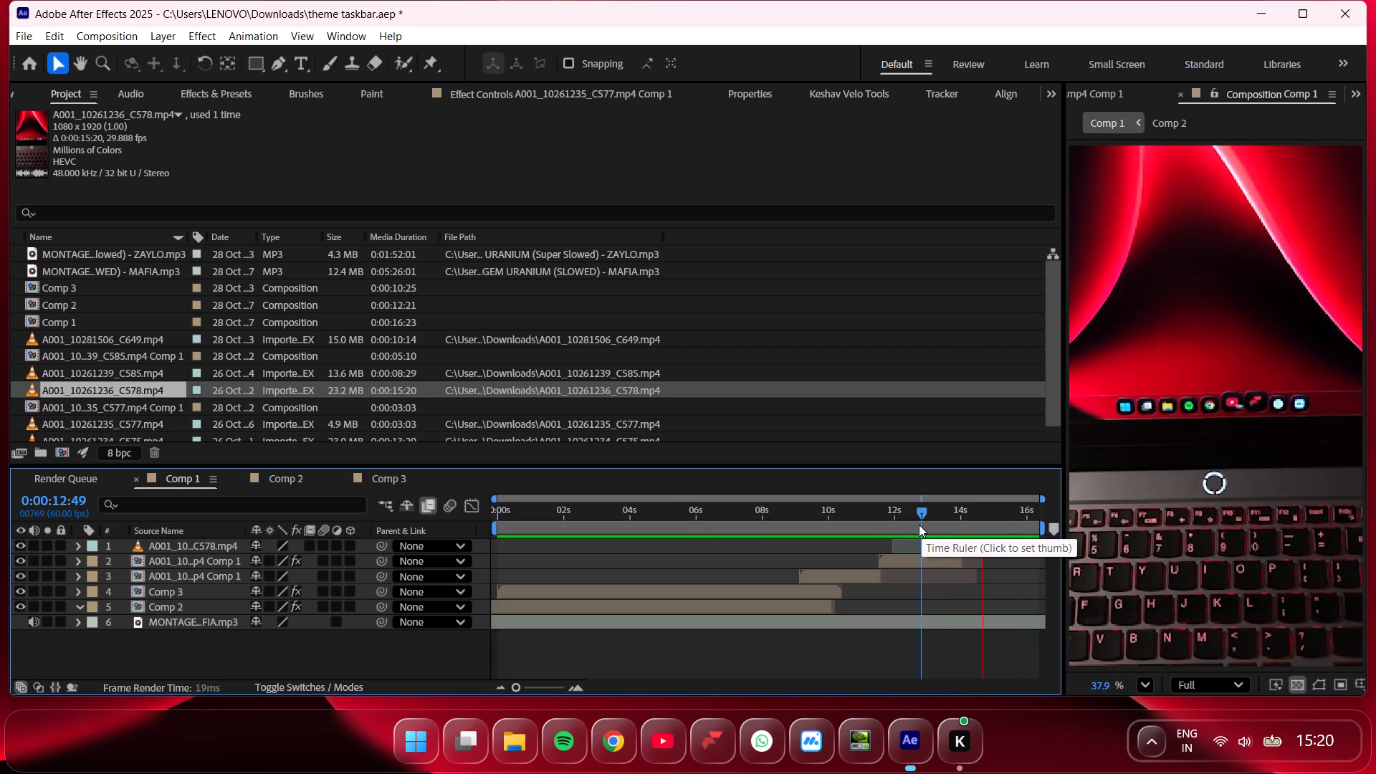
key(space)
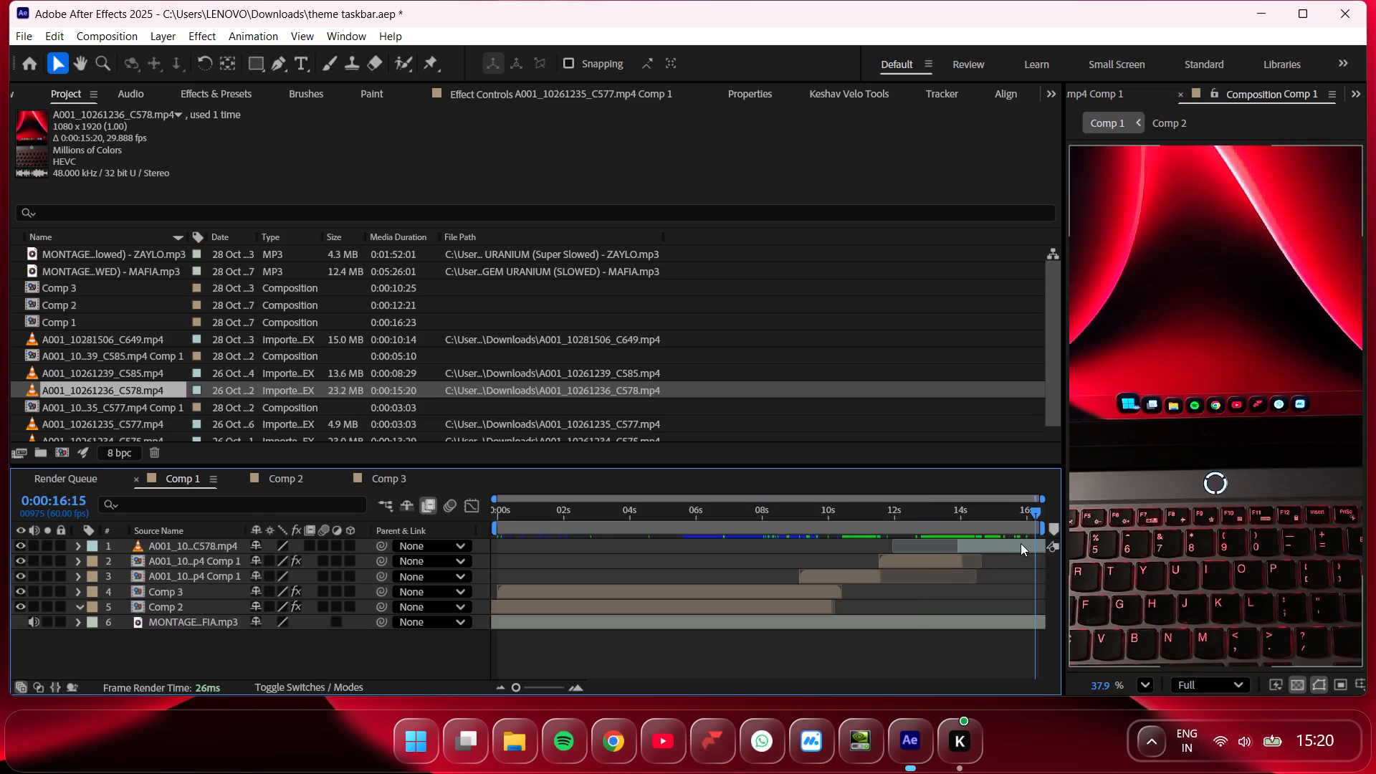
Split the A001_10261236_C578.mp4 layer at 0:00:16:22 and delete the part after the cut.
click(1033, 542)
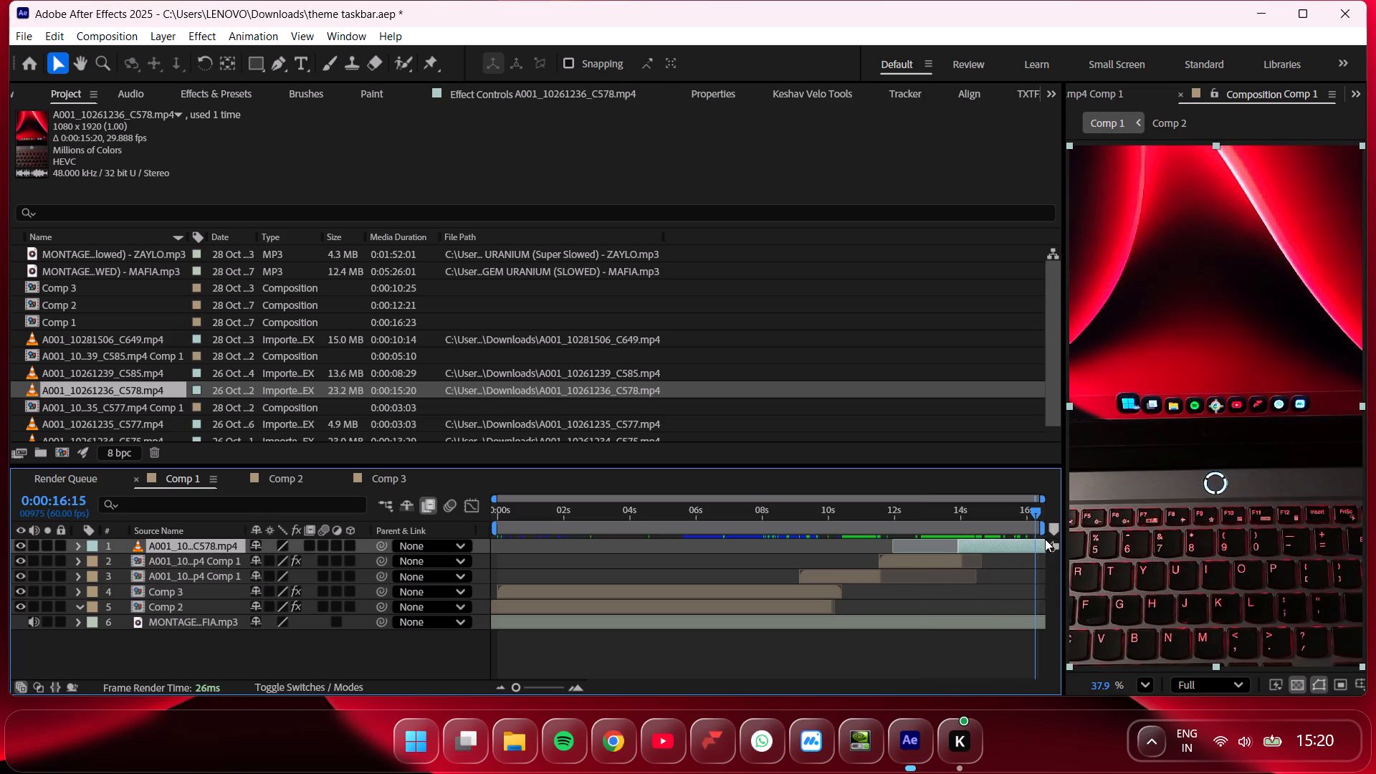
drag(1035, 513, 1053, 518)
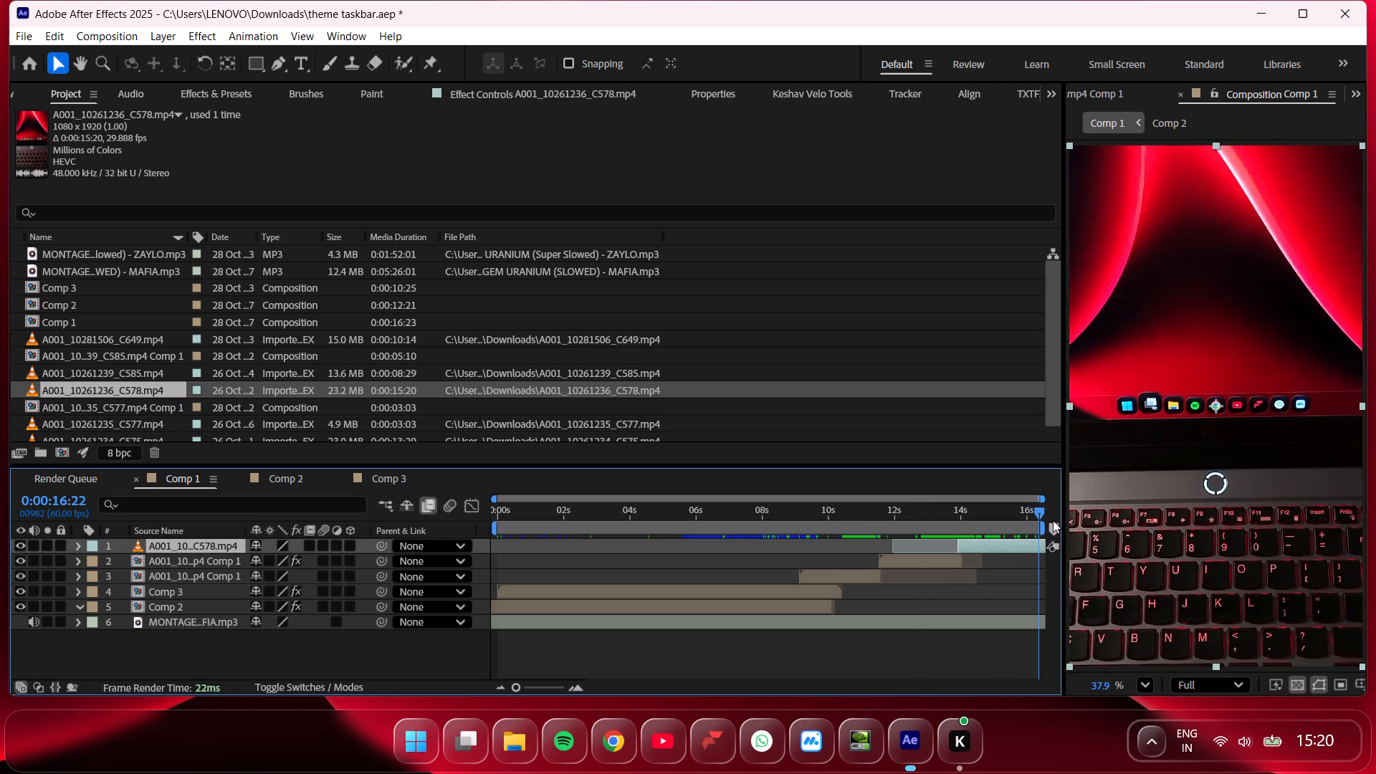
key(ctrl+shift+d)
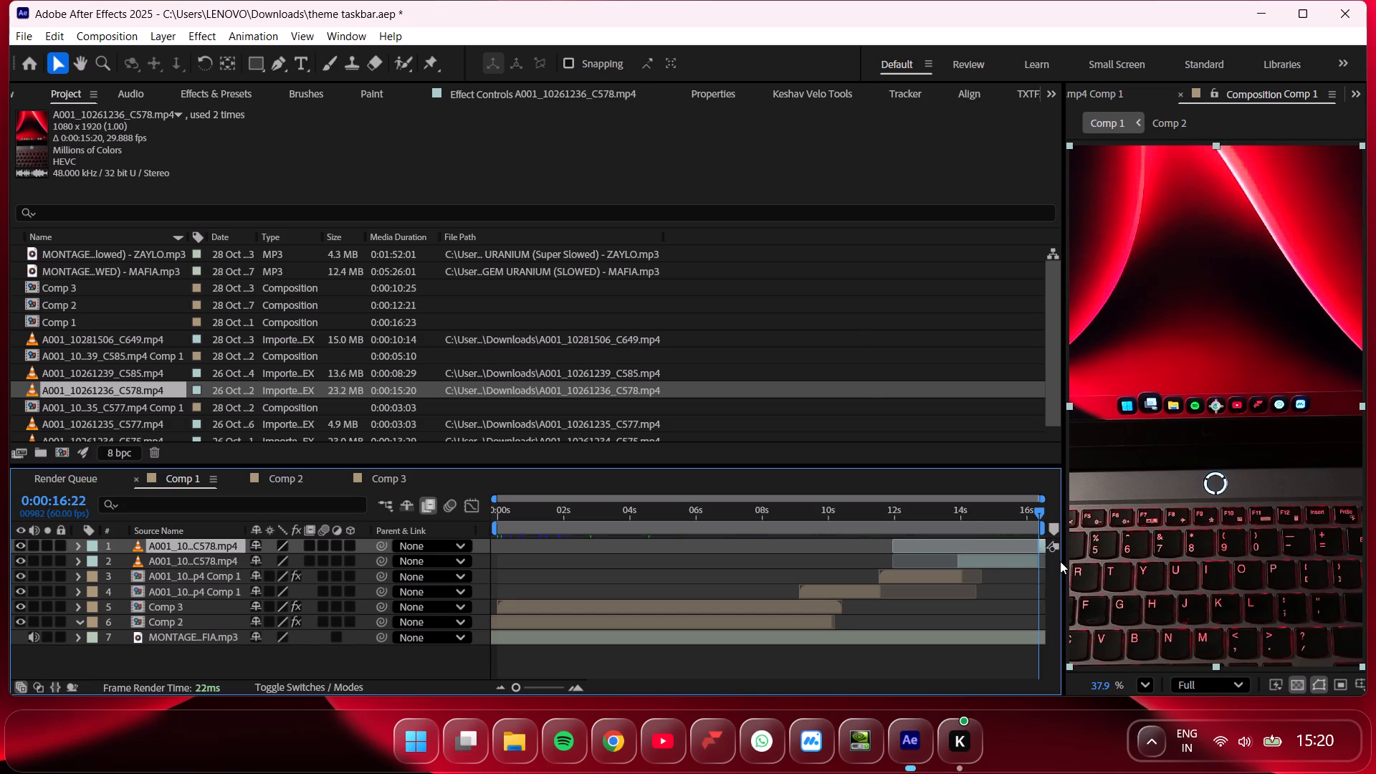
key(Delete)
Pre-compose the A001_10261236_C578.mp4 layer as A001_10261236_C578.mp4 Comp 1, moving all attributes and adjusting the duration to the layer's time span.
click(1020, 547)
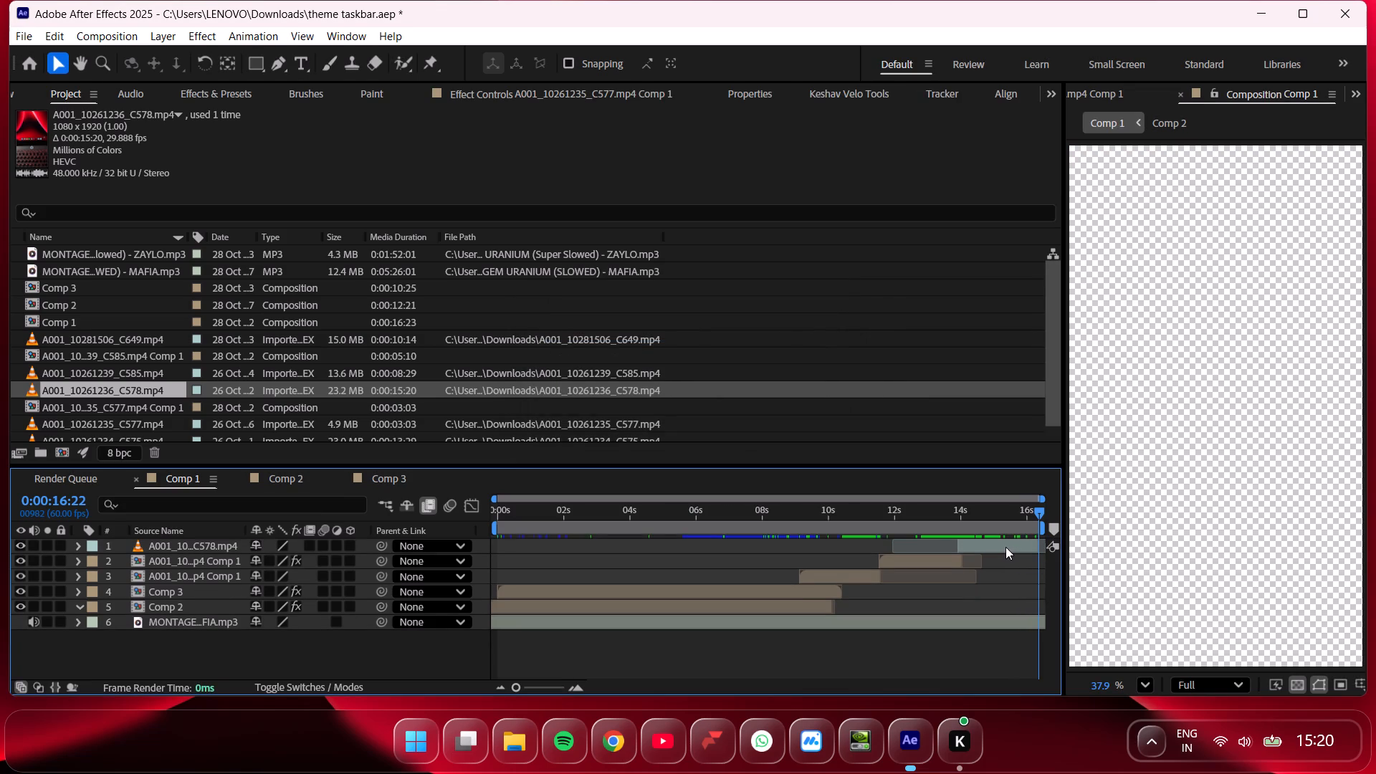
click(1005, 547)
right_click(1005, 547)
click(1073, 438)
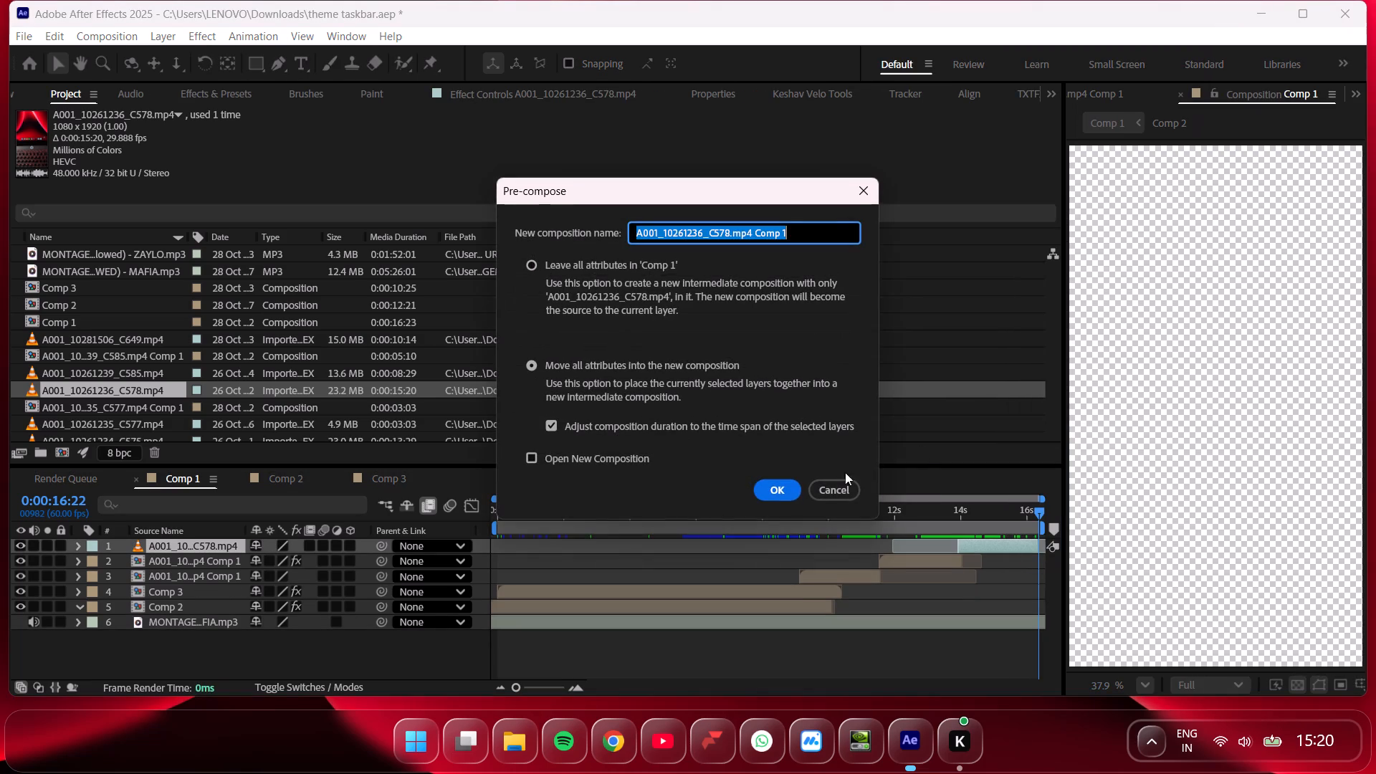
click(779, 487)
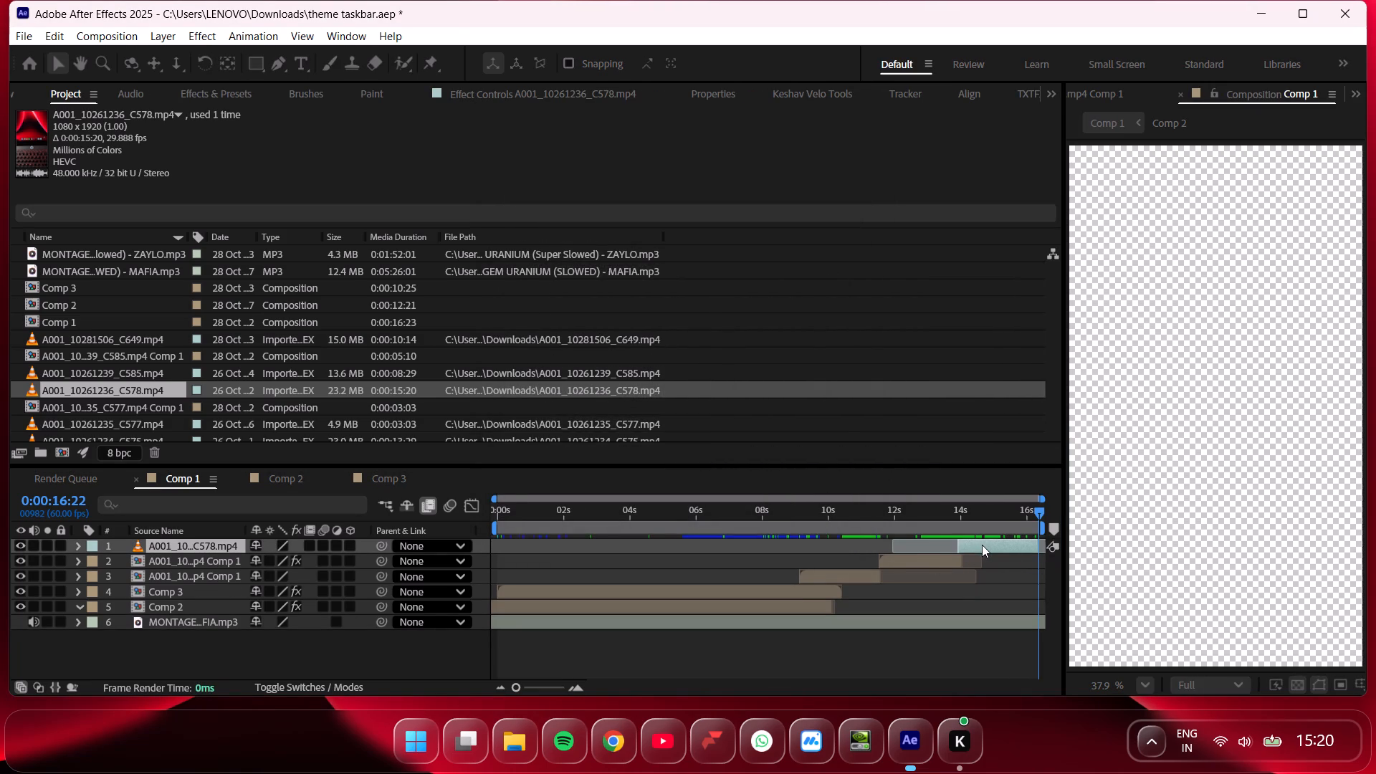
Enable frame blending on the video layer inside A001_10261236_C578.mp4 Comp 1 and return to Comp 1.
double_click(988, 543)
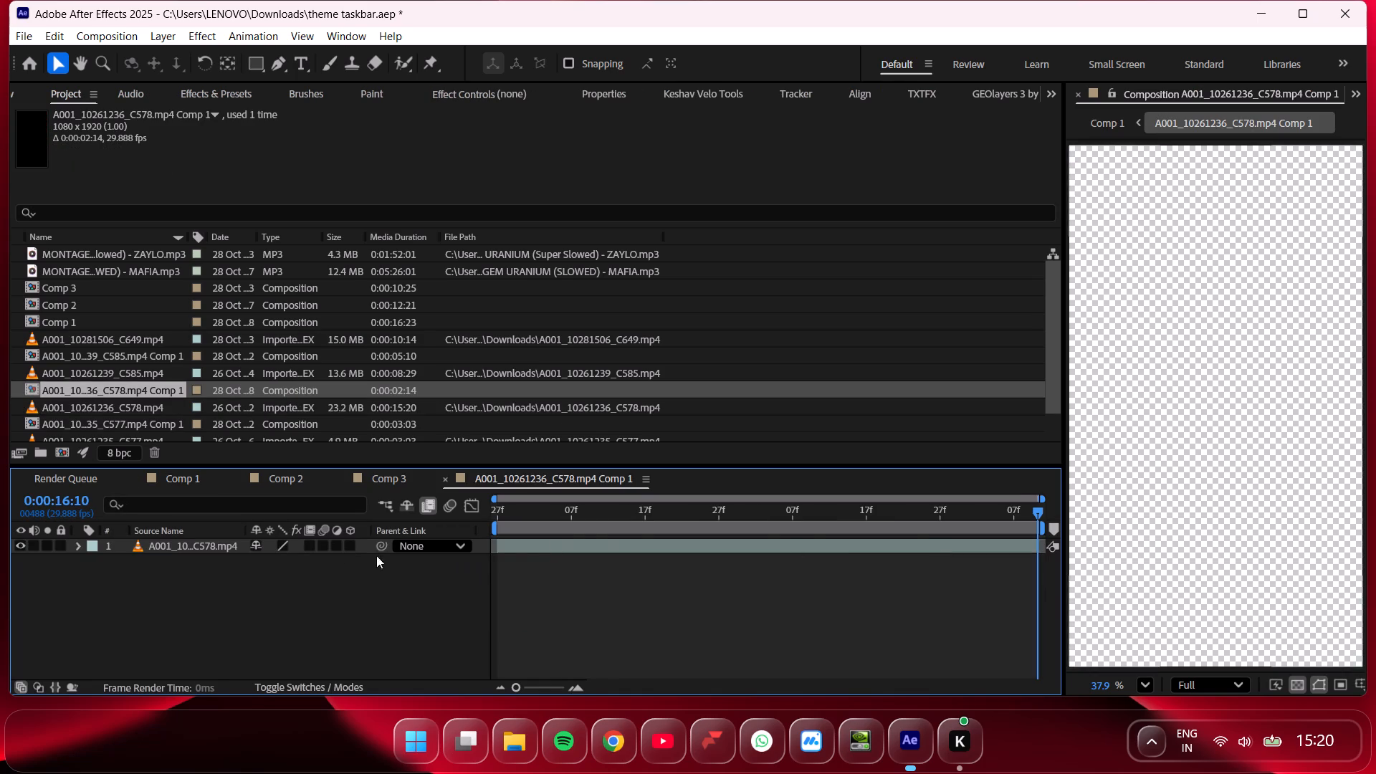
double_click(312, 545)
click(173, 475)
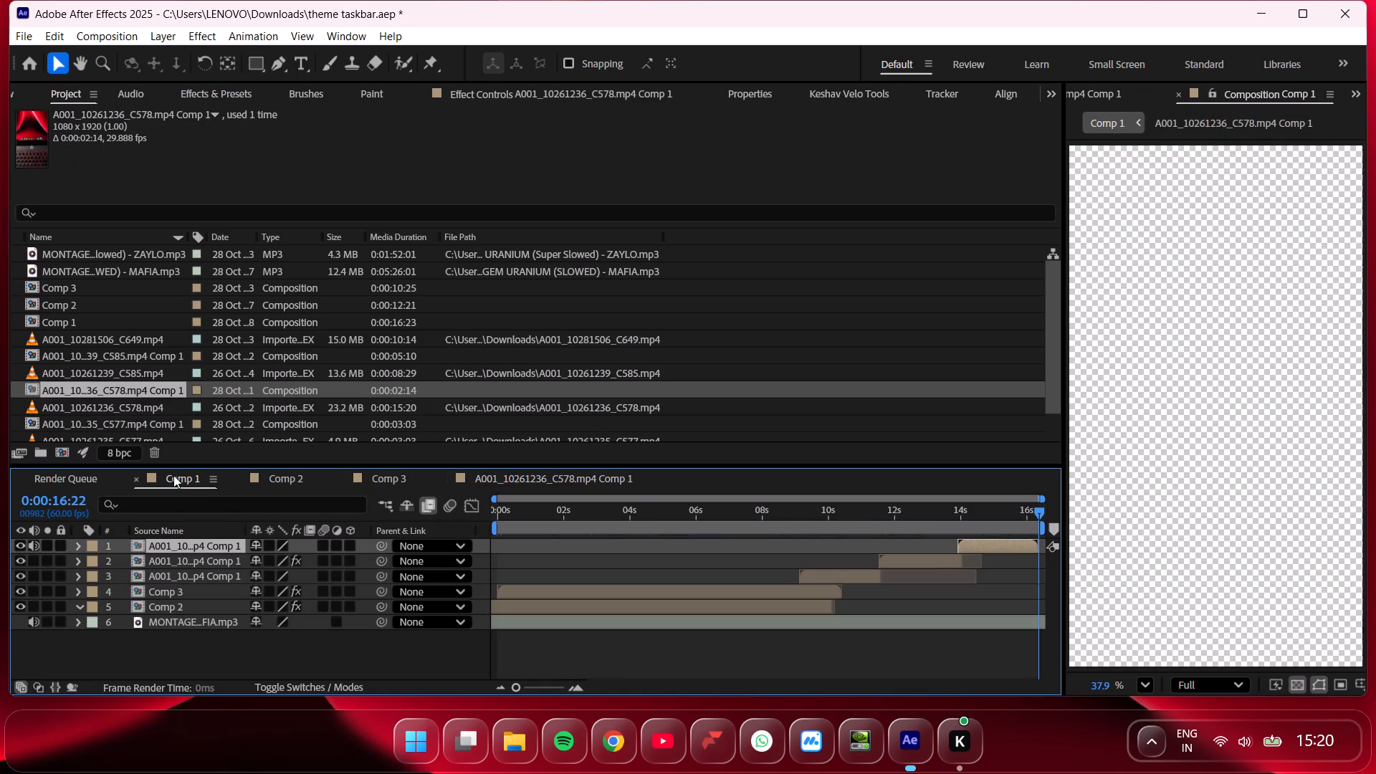
Apply Warp Stabilizer to the pre-composed A001_10261236_C578.mp4 Comp 1 layer in Comp 1.
click(978, 529)
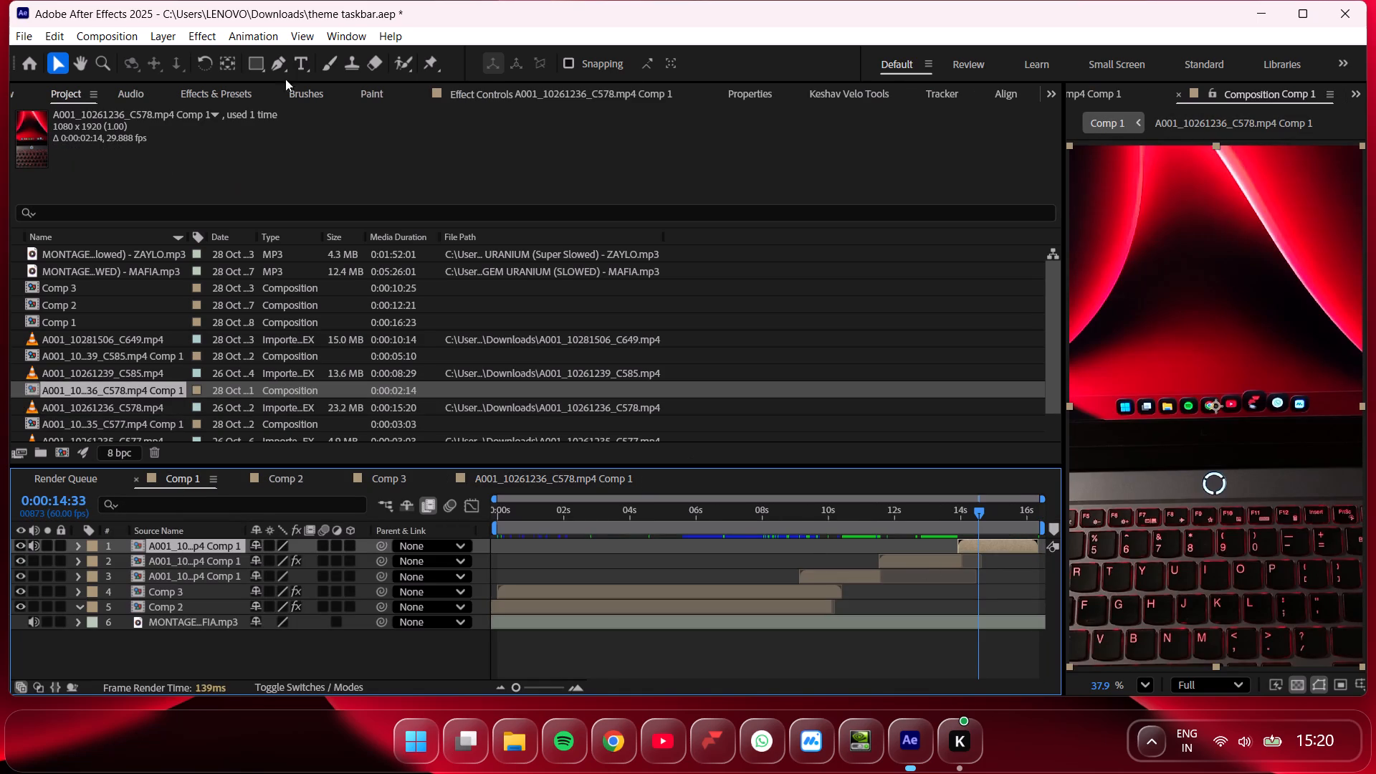
click(941, 93)
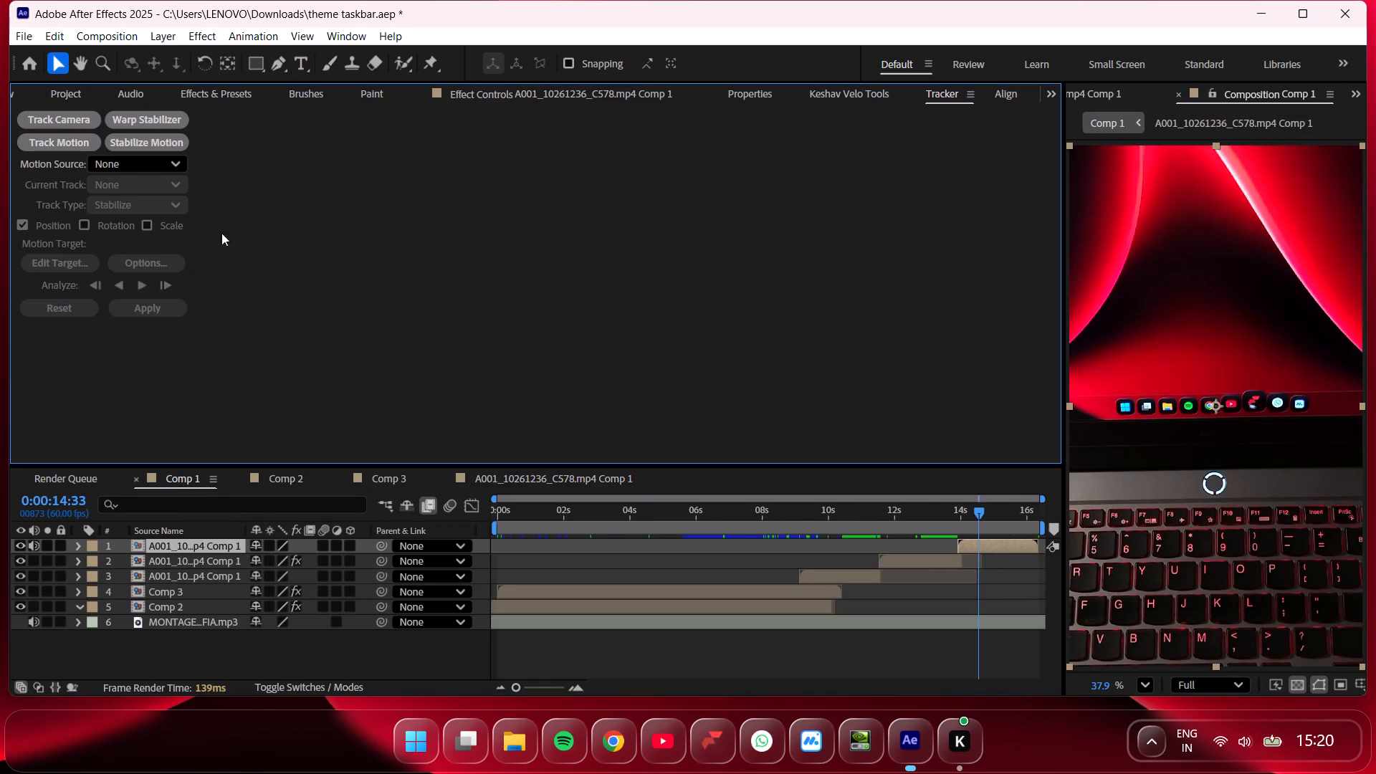
click(144, 123)
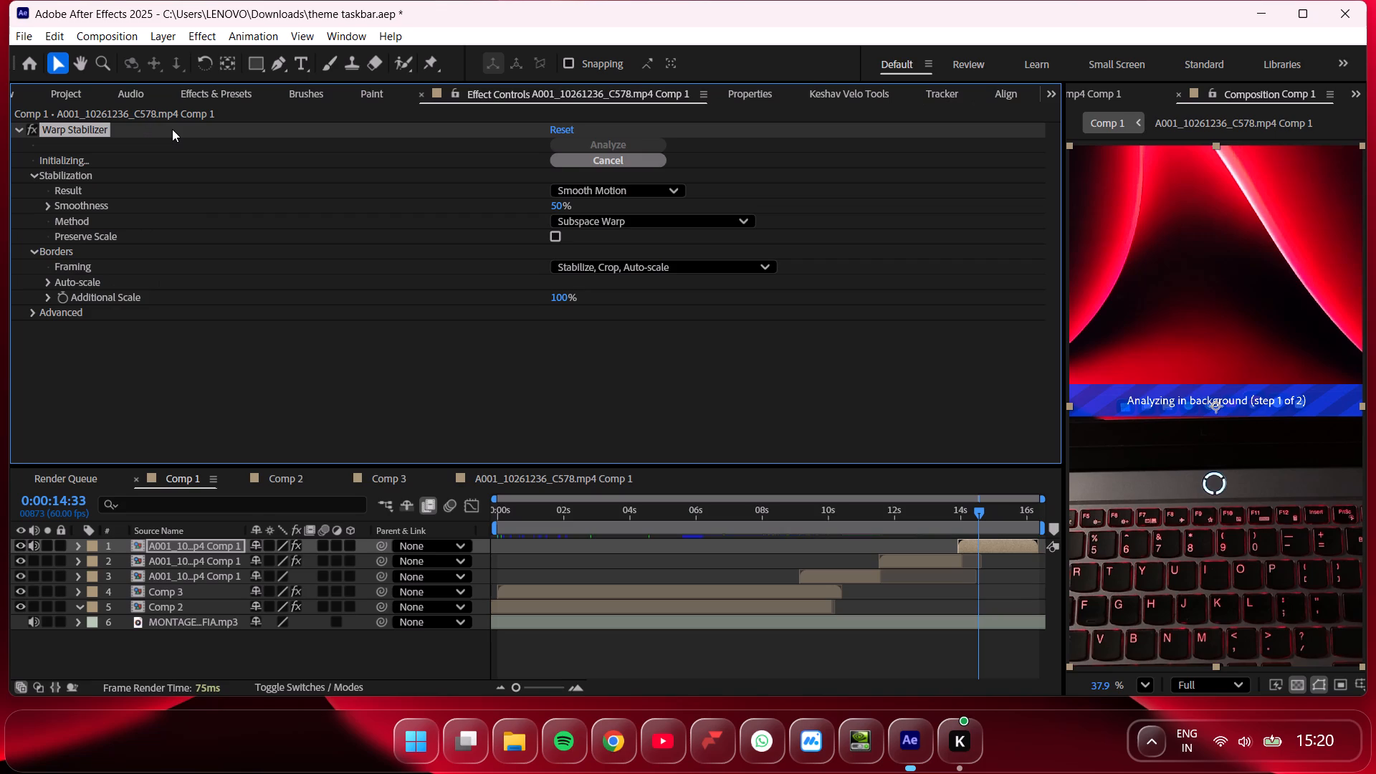
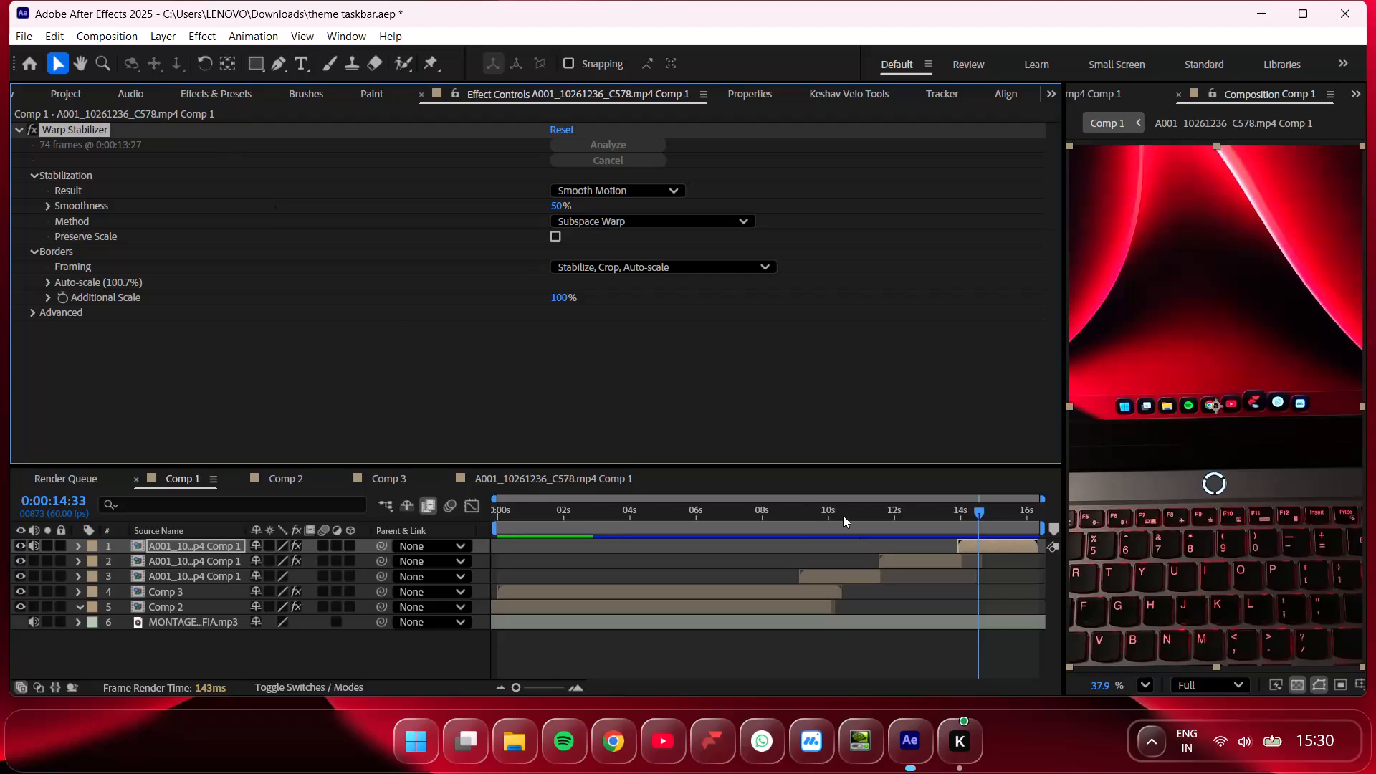
Preview the Comp 1 montage from near its beginning, at about 0:00:00:15.
drag(843, 515, 506, 507)
key(space)
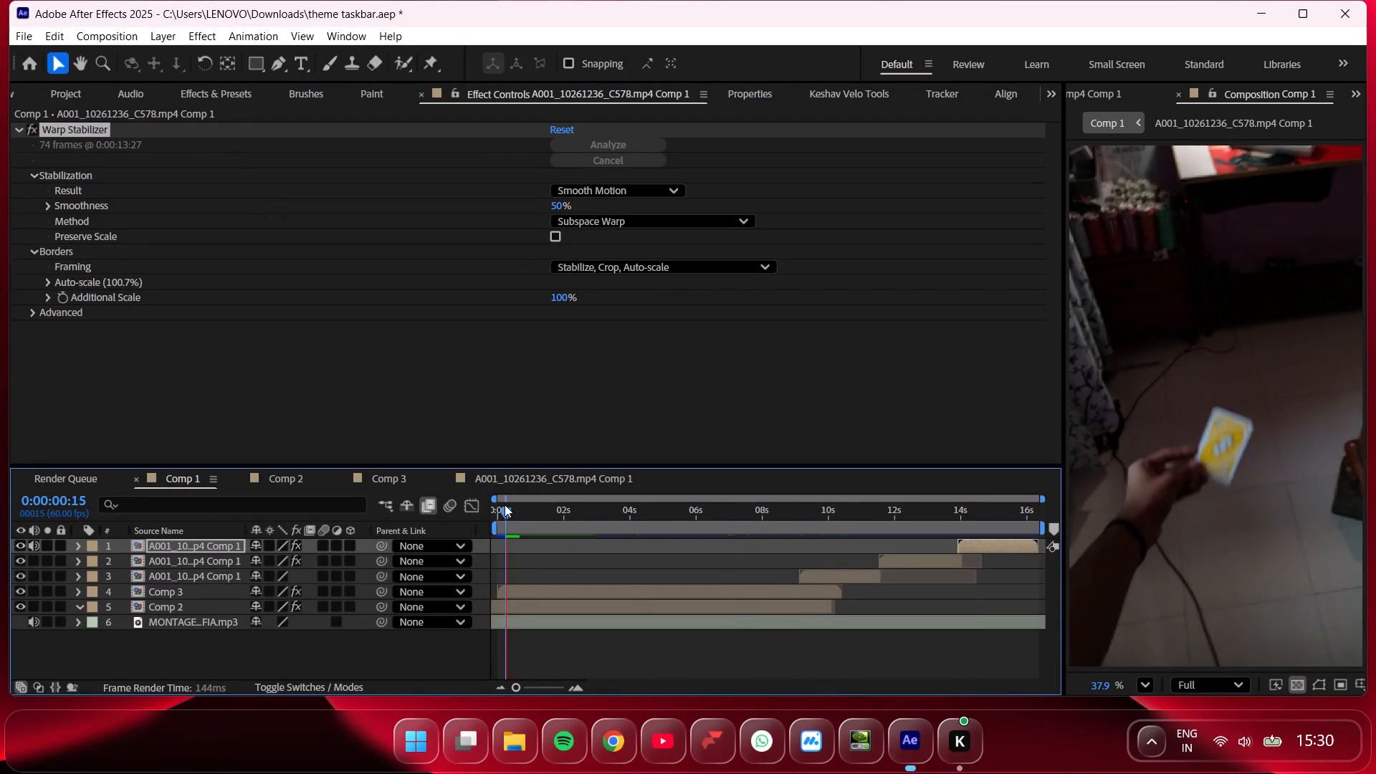
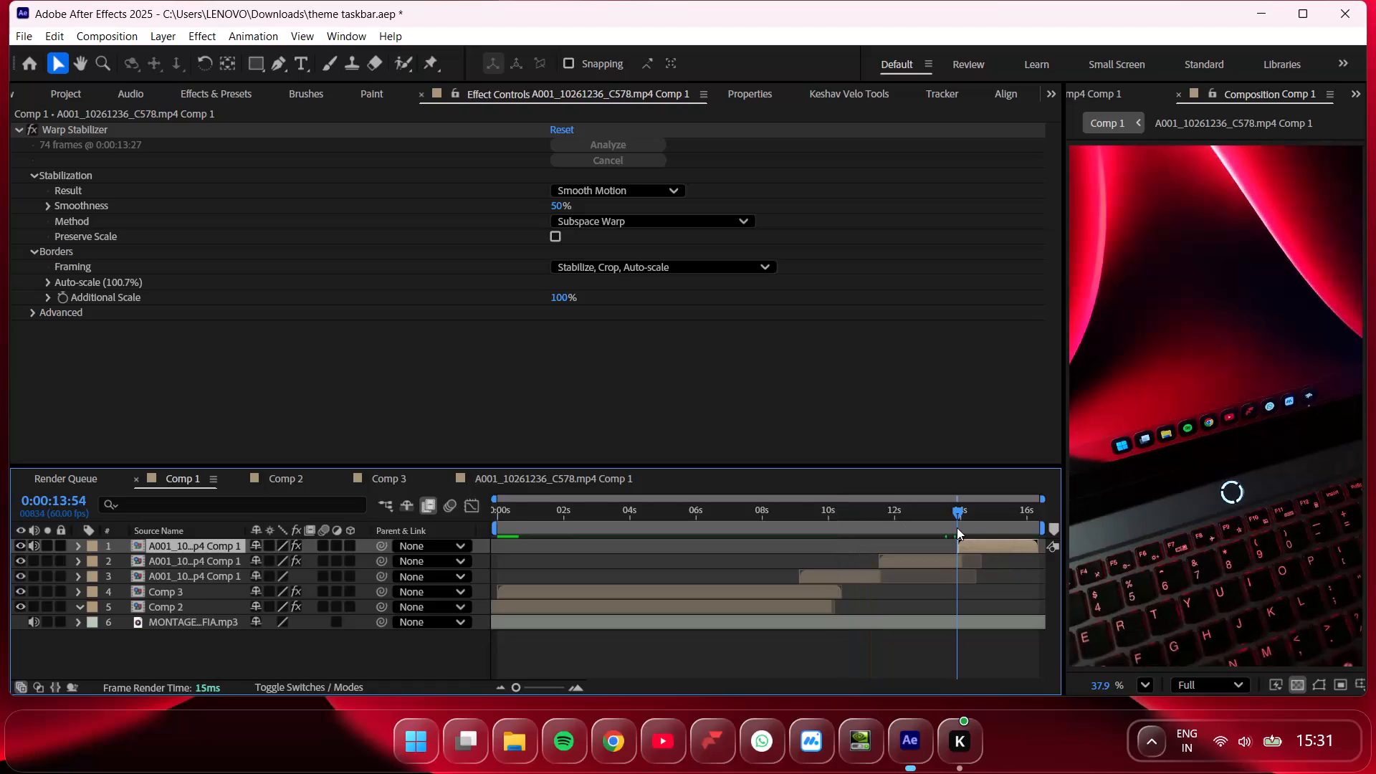
Preview the cut into the last laptop clip at around 0:00:13:54.
key(space)
key(space)
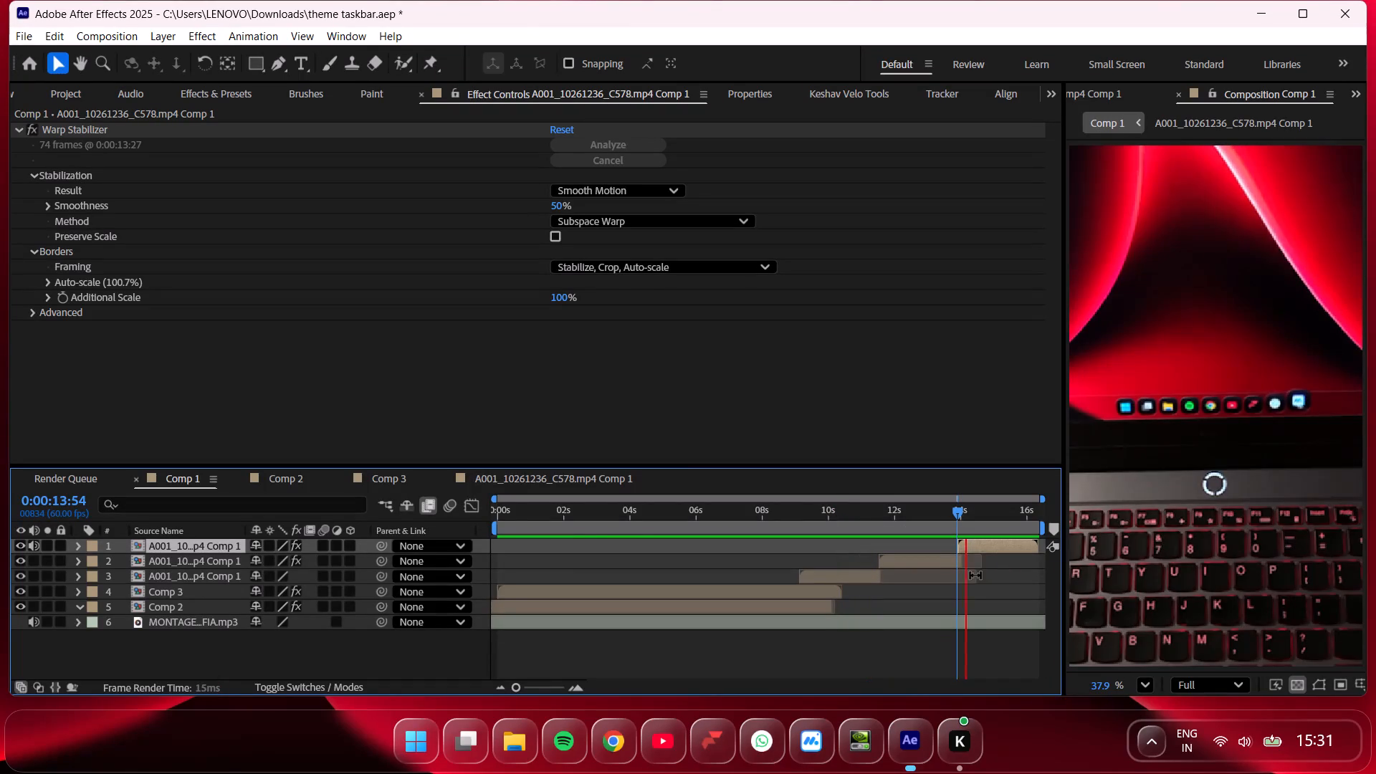
drag(950, 527, 960, 529)
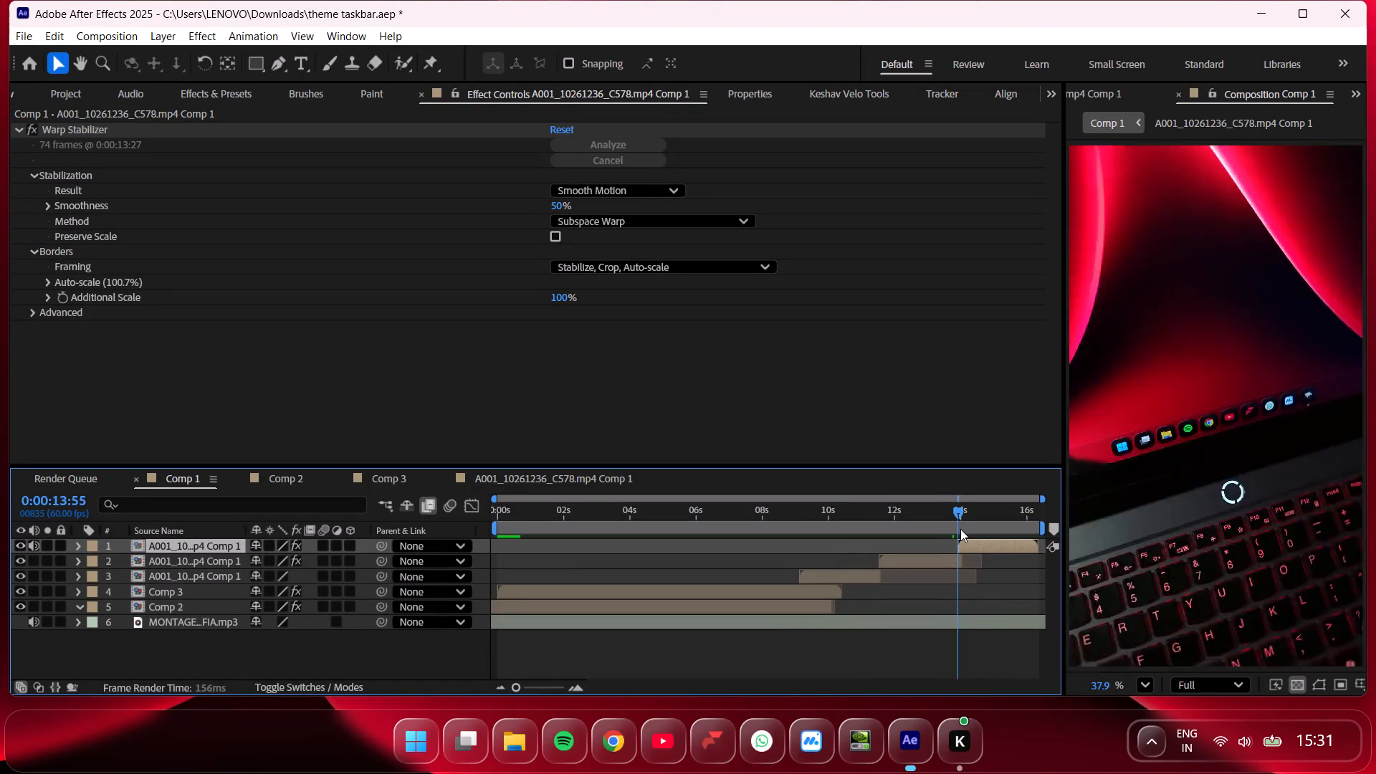
drag(960, 529, 963, 529)
key(space)
At 0:00:14:11, enlarge the topmost clip layer to 124% scale and shift it horizontally to the right of the frame's centre.
click(962, 521)
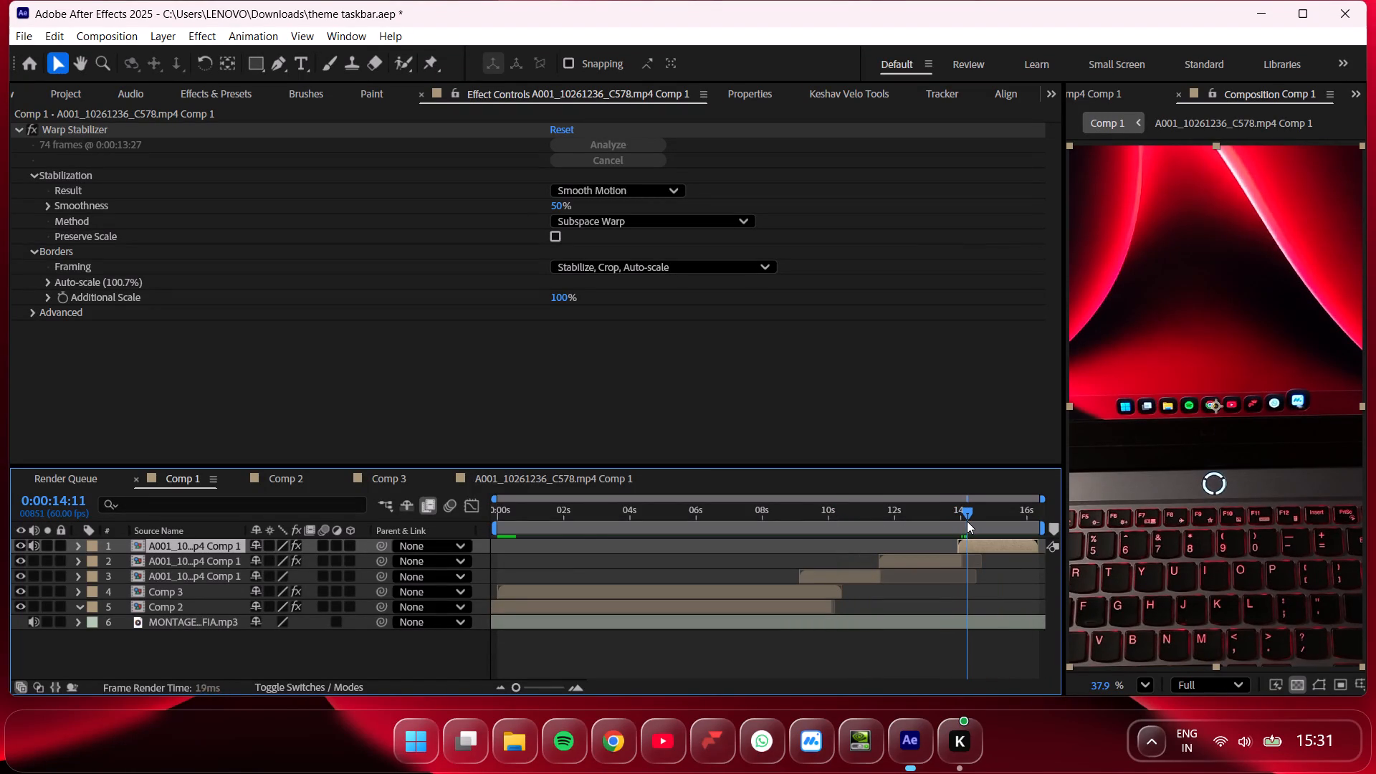
key(s)
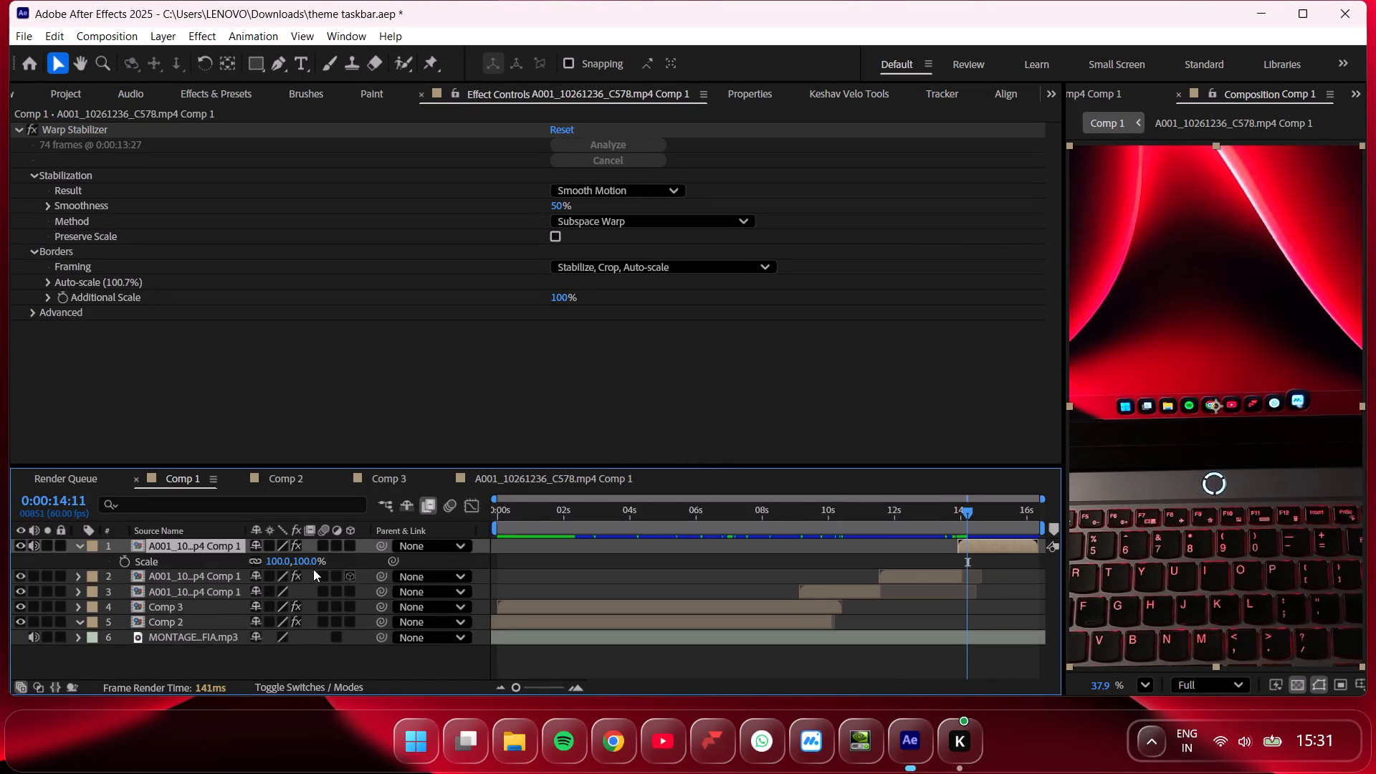
drag(285, 563, 300, 568)
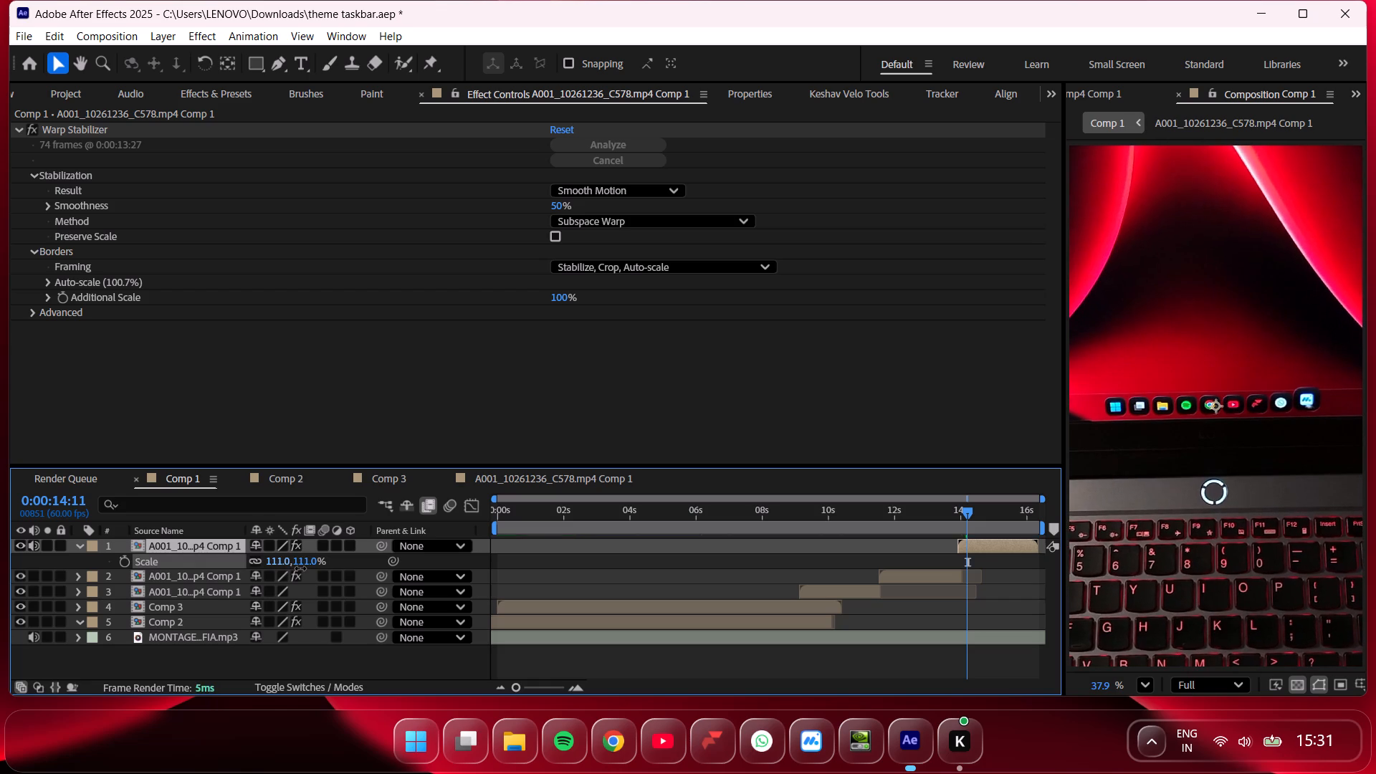
drag(300, 568, 301, 568)
key(p)
drag(262, 565, 314, 575)
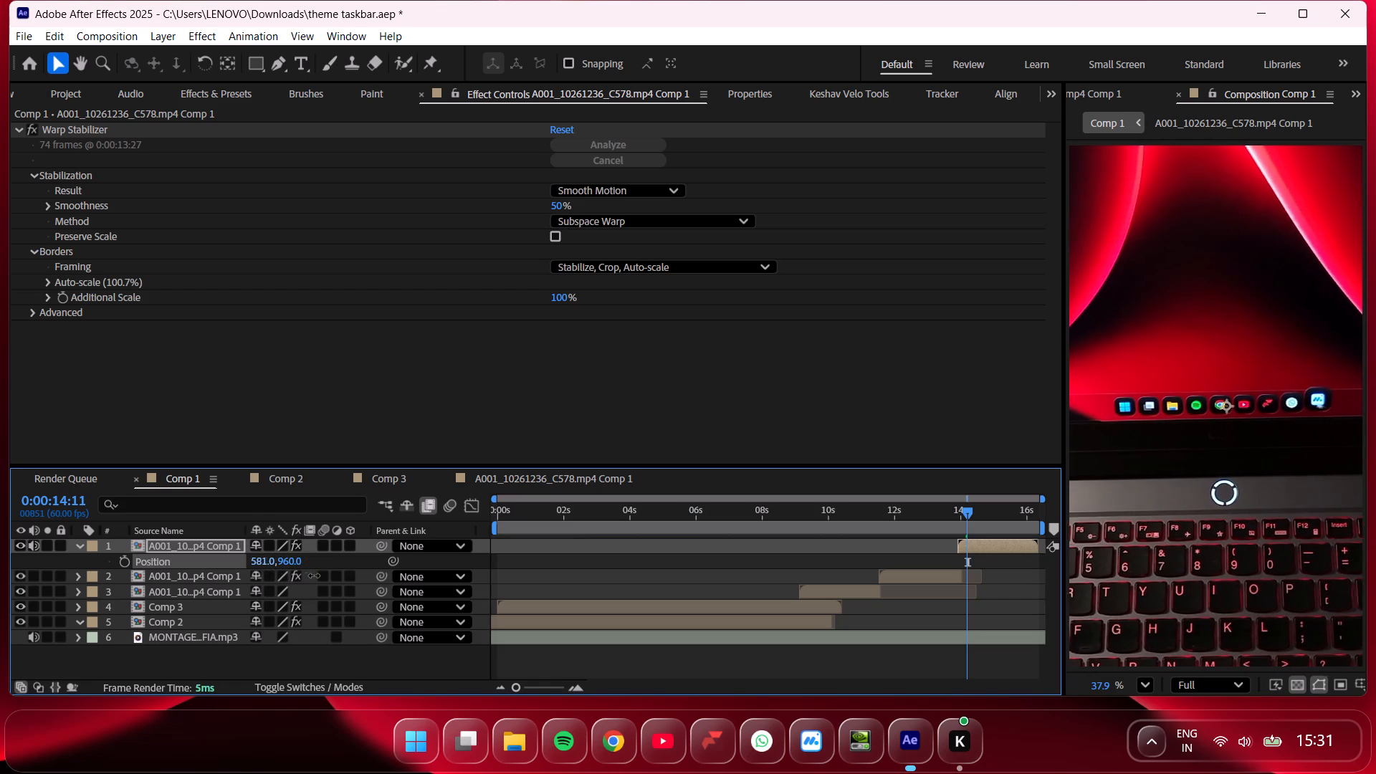
drag(314, 575, 307, 575)
key(s)
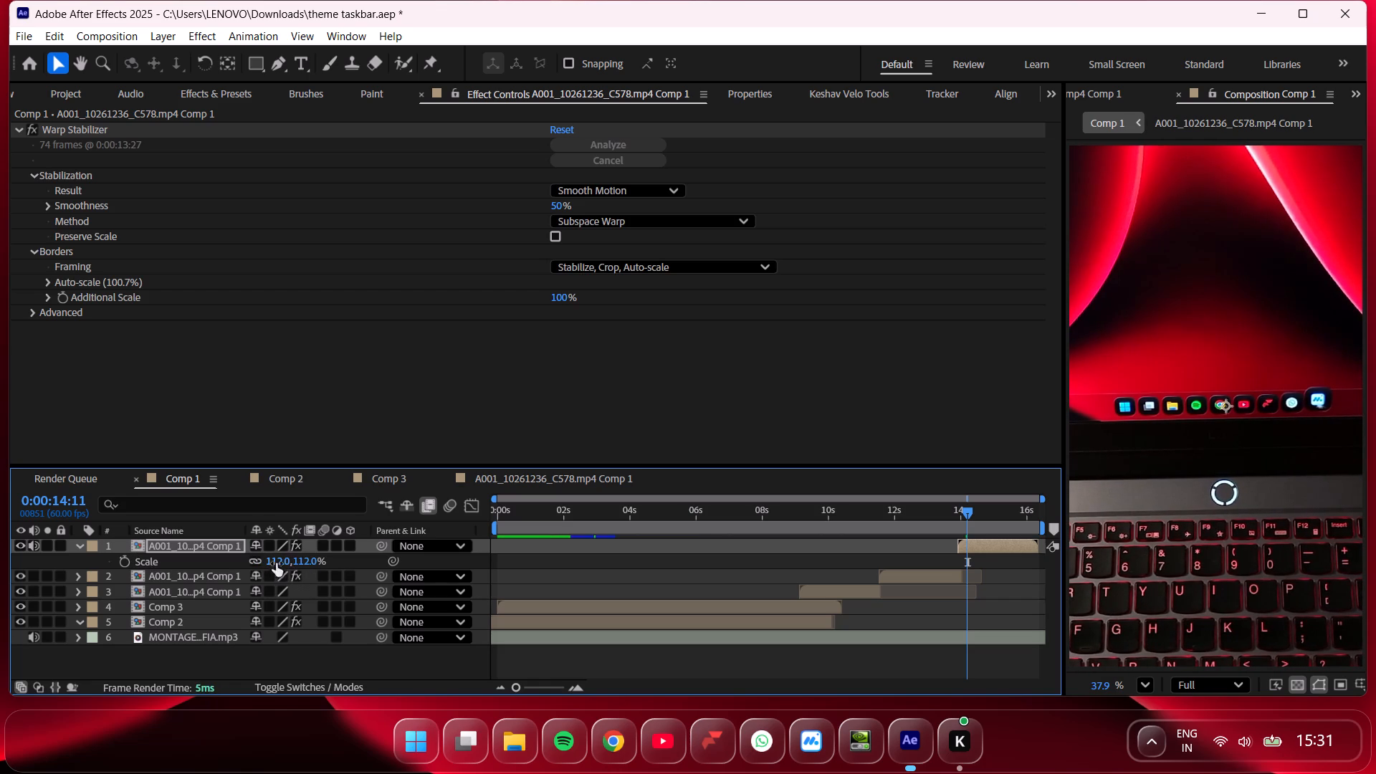
drag(274, 561, 288, 564)
key(p)
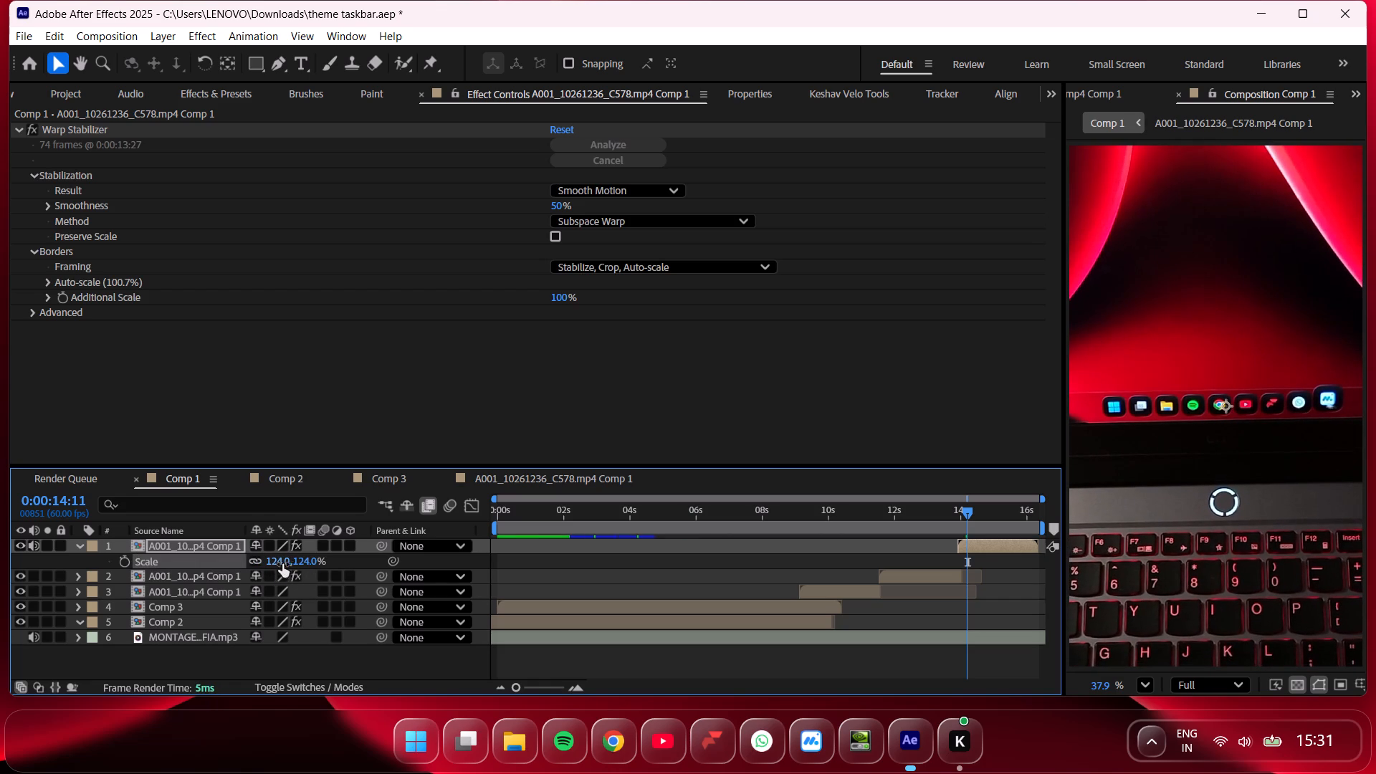
drag(271, 563, 286, 567)
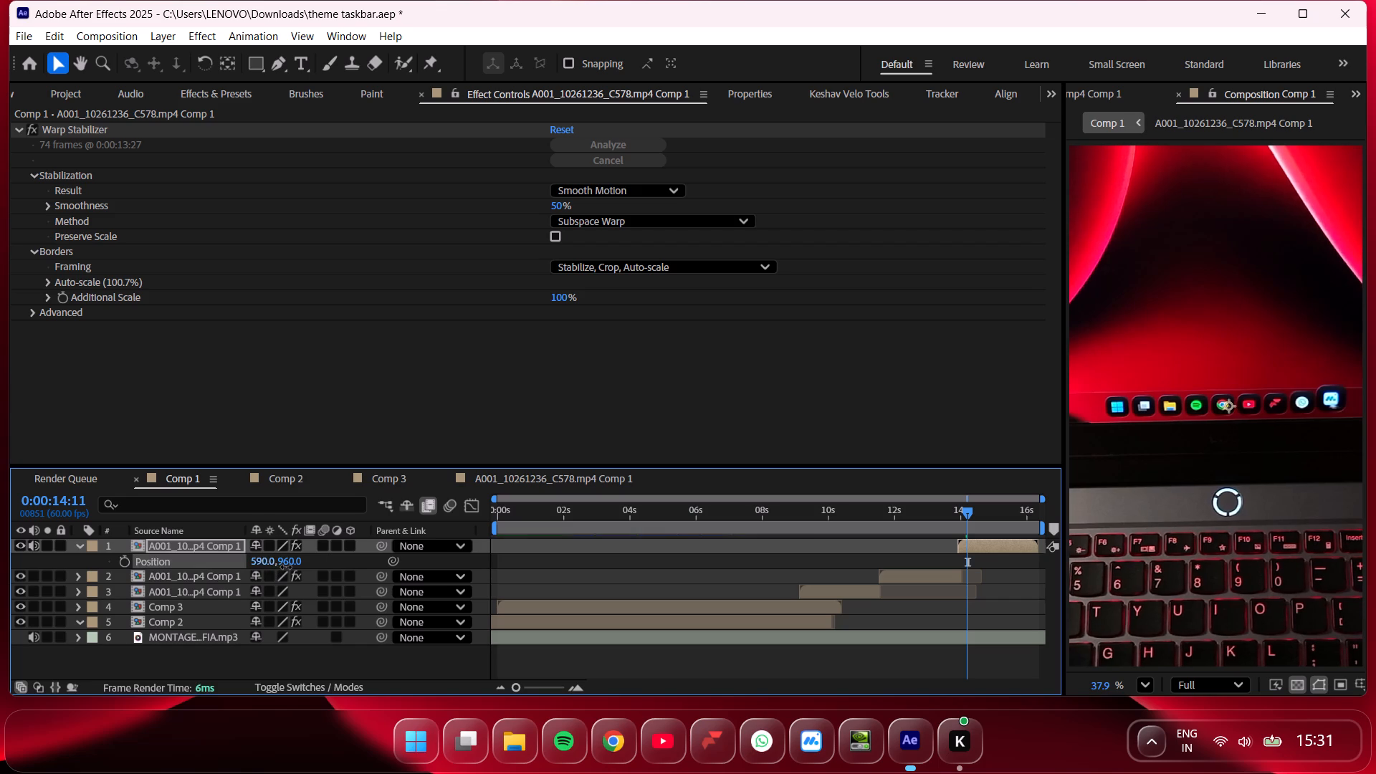
drag(286, 567, 281, 567)
Set the topmost clip layer's rotation to 1°.
key(r)
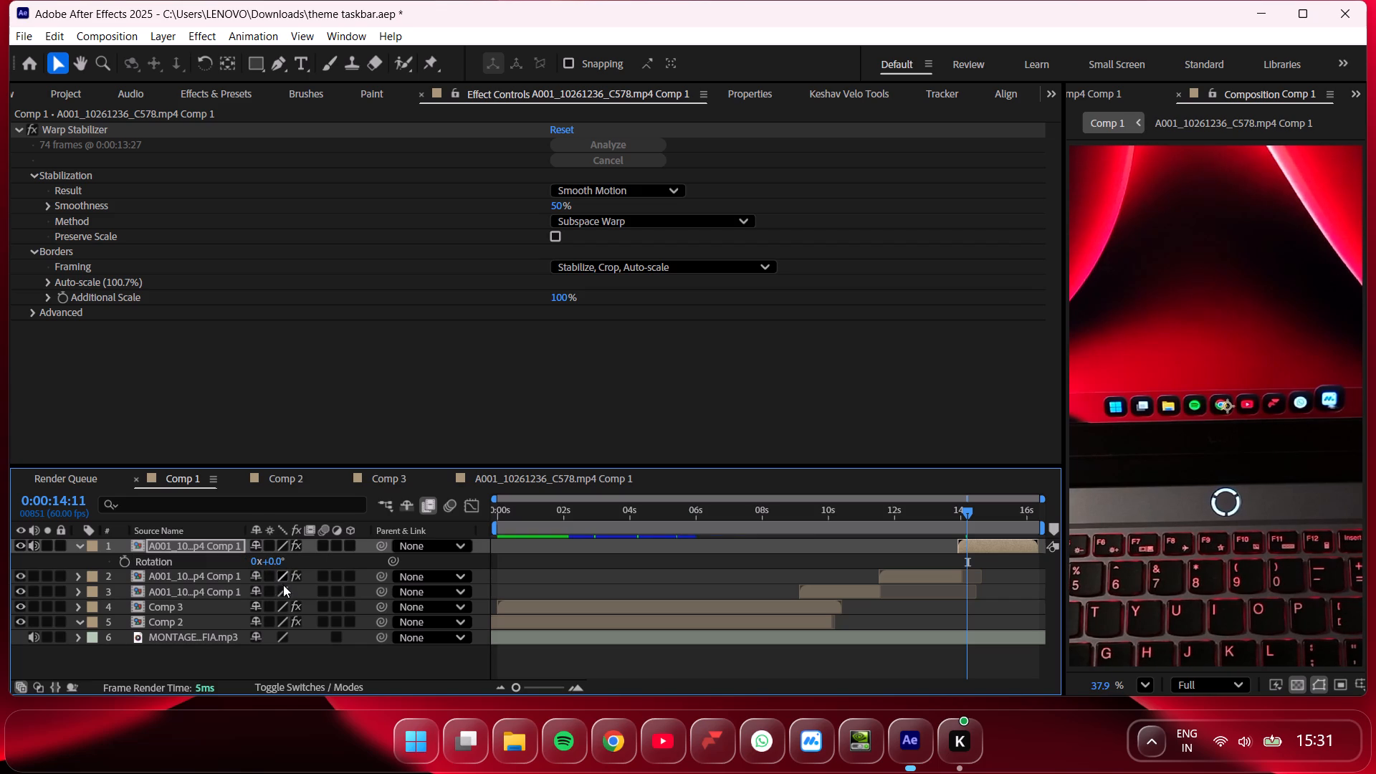
click(275, 566)
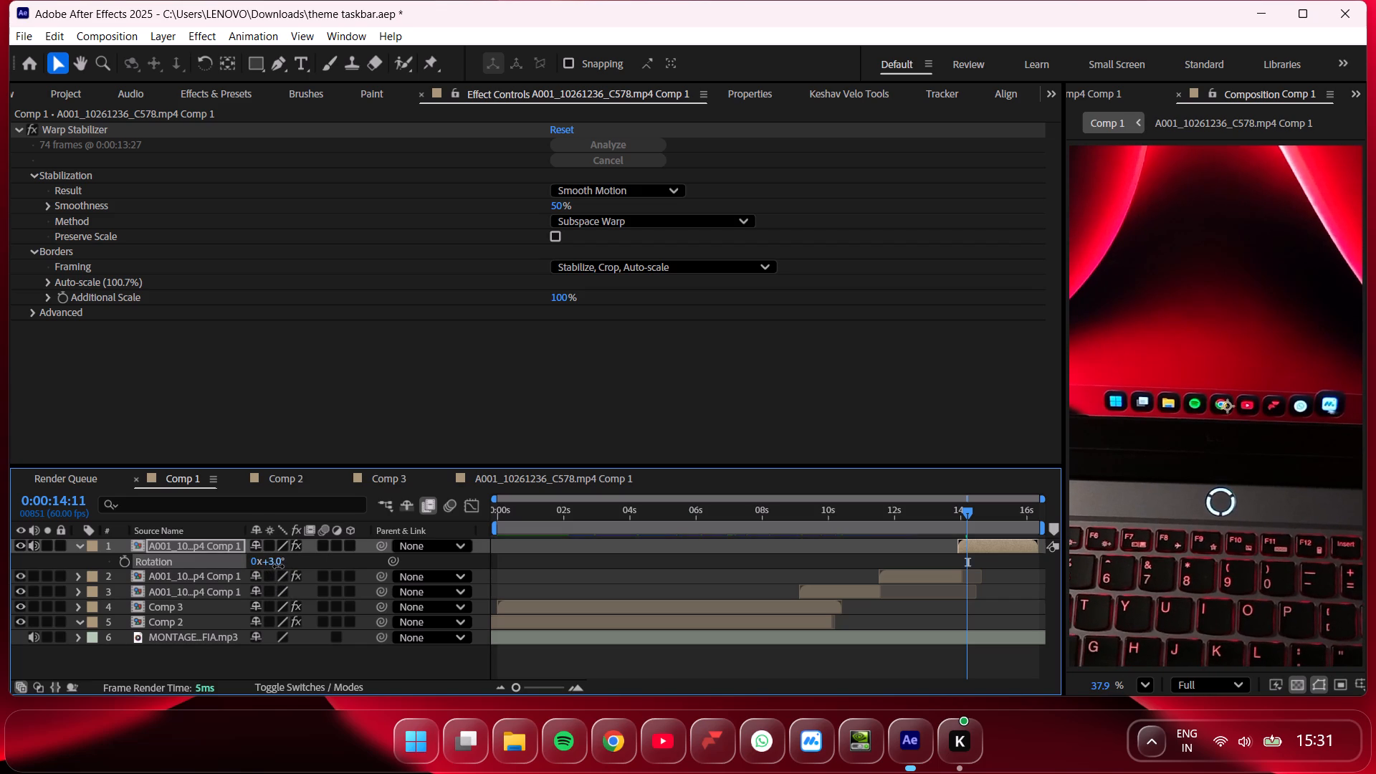
click(277, 566)
key(BackSpace)
key(1)
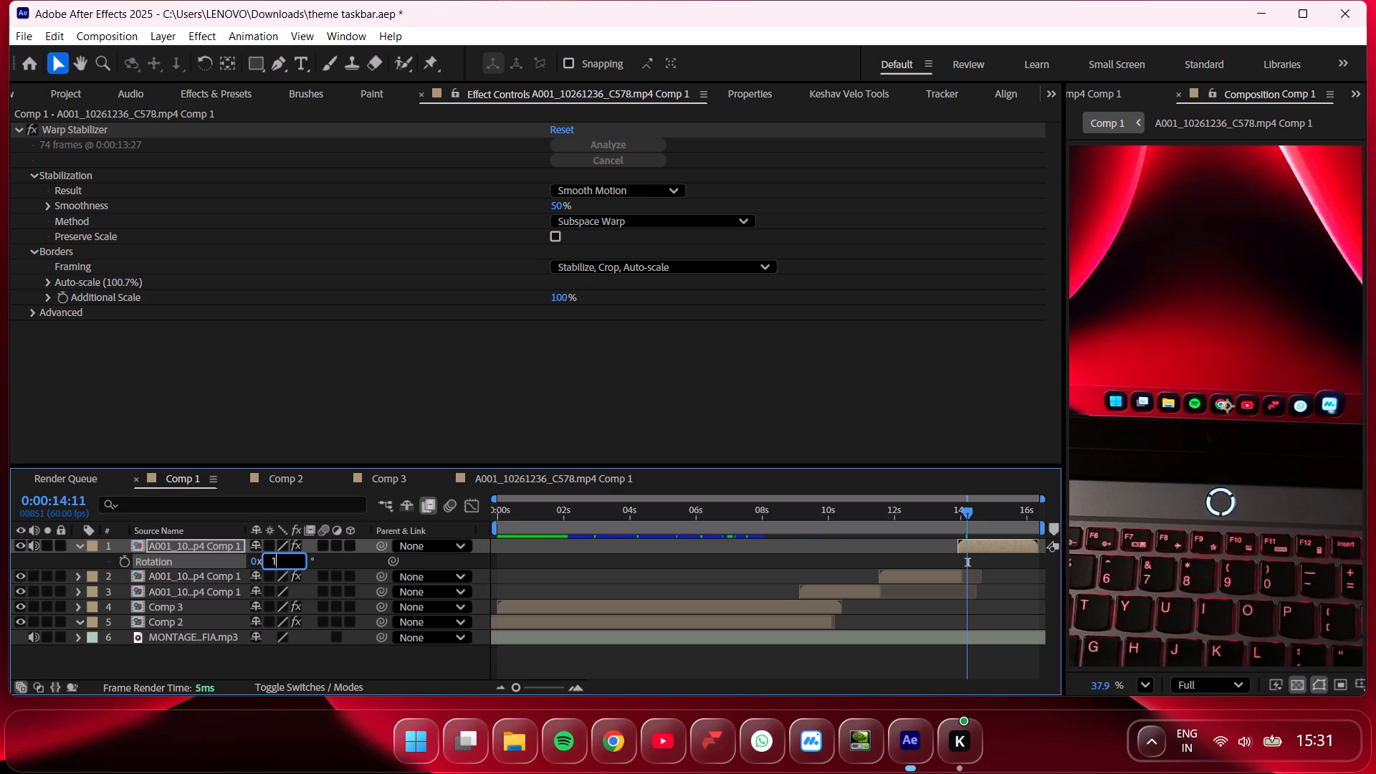
key(Return)
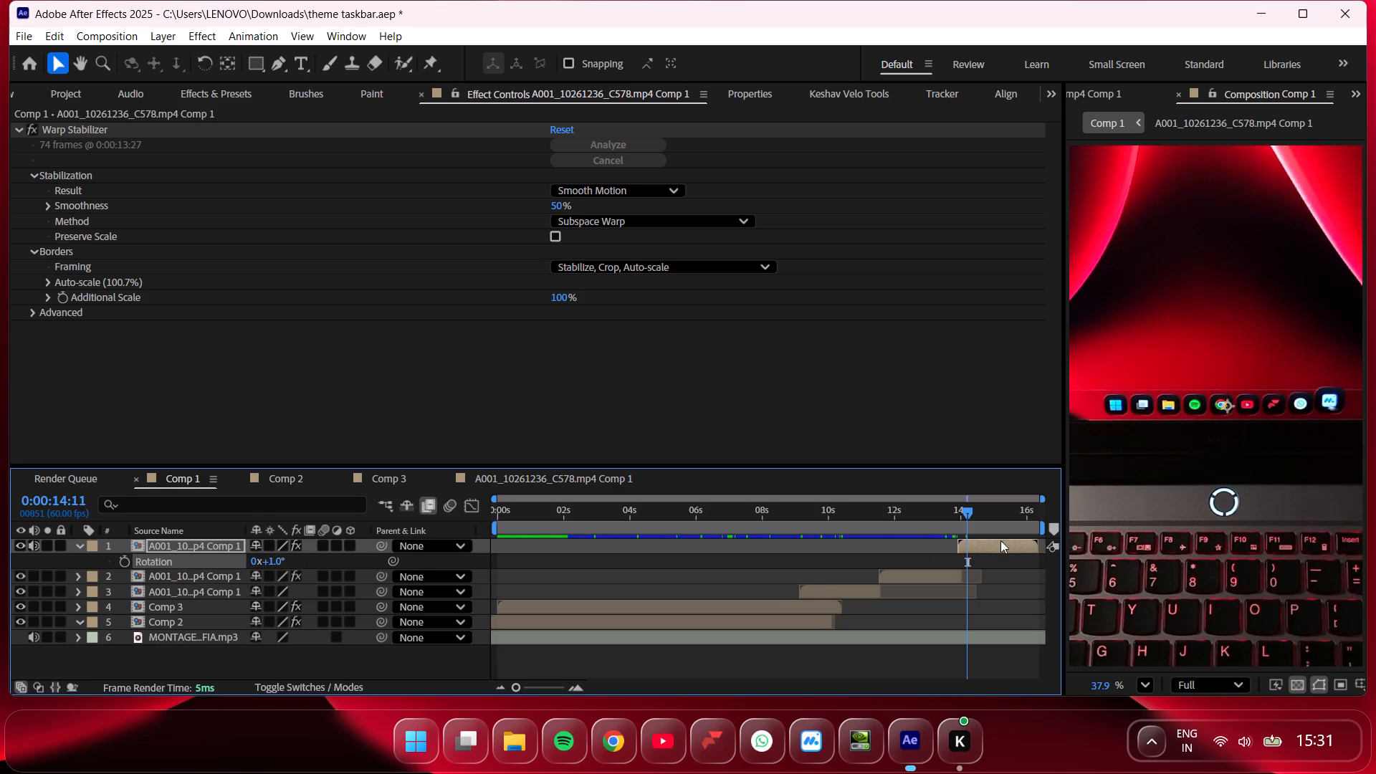
Compare the framing on both sides of the last cut and set the topmost clip's position to 569, 960.
drag(964, 519, 944, 515)
key(space)
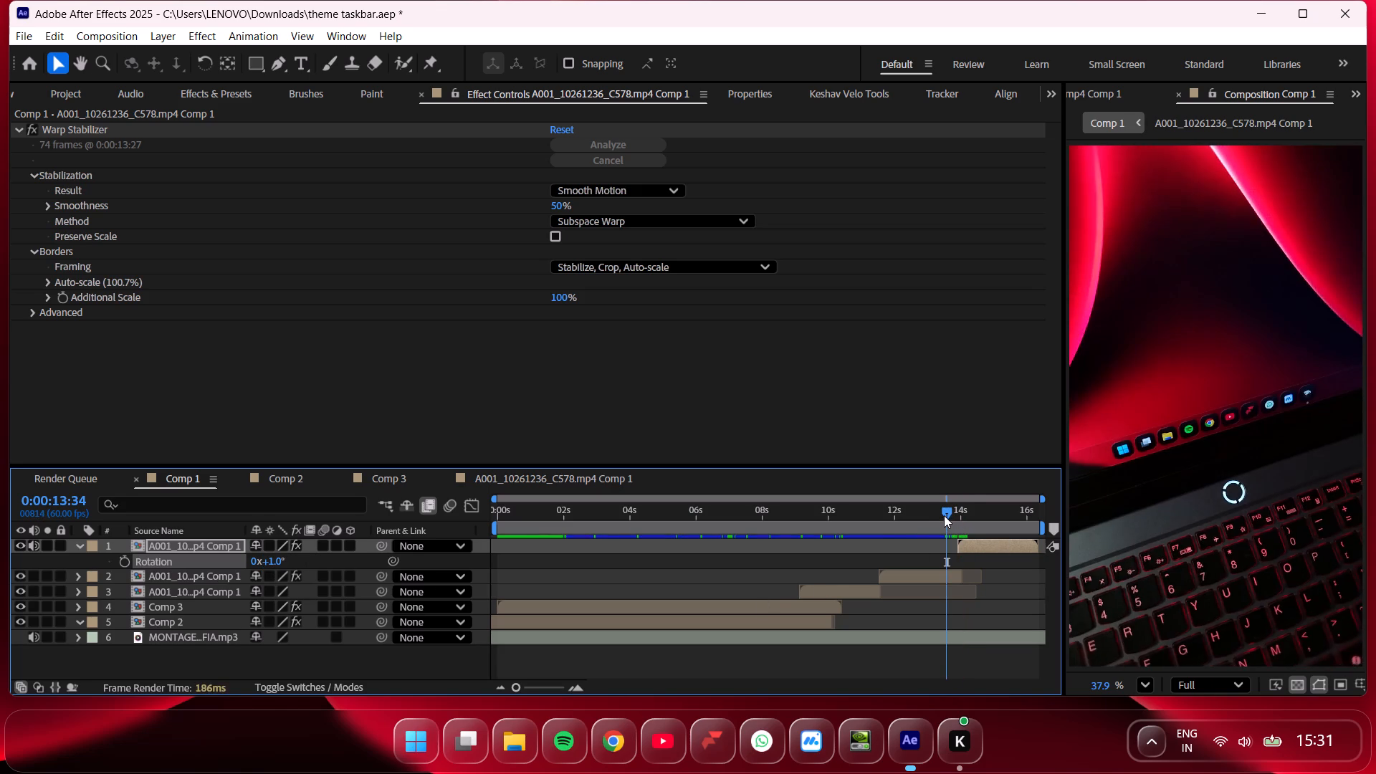
drag(944, 515, 968, 521)
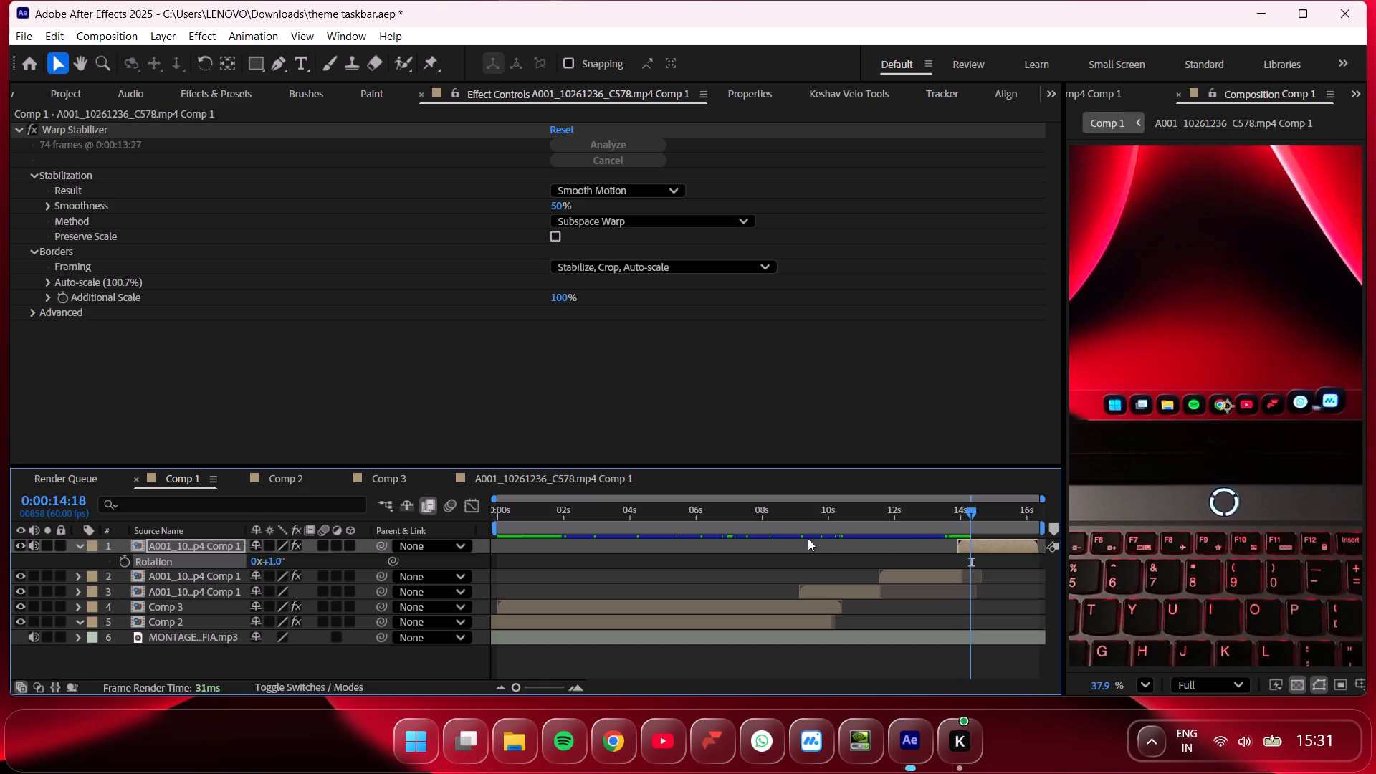
key(p)
drag(262, 566, 254, 565)
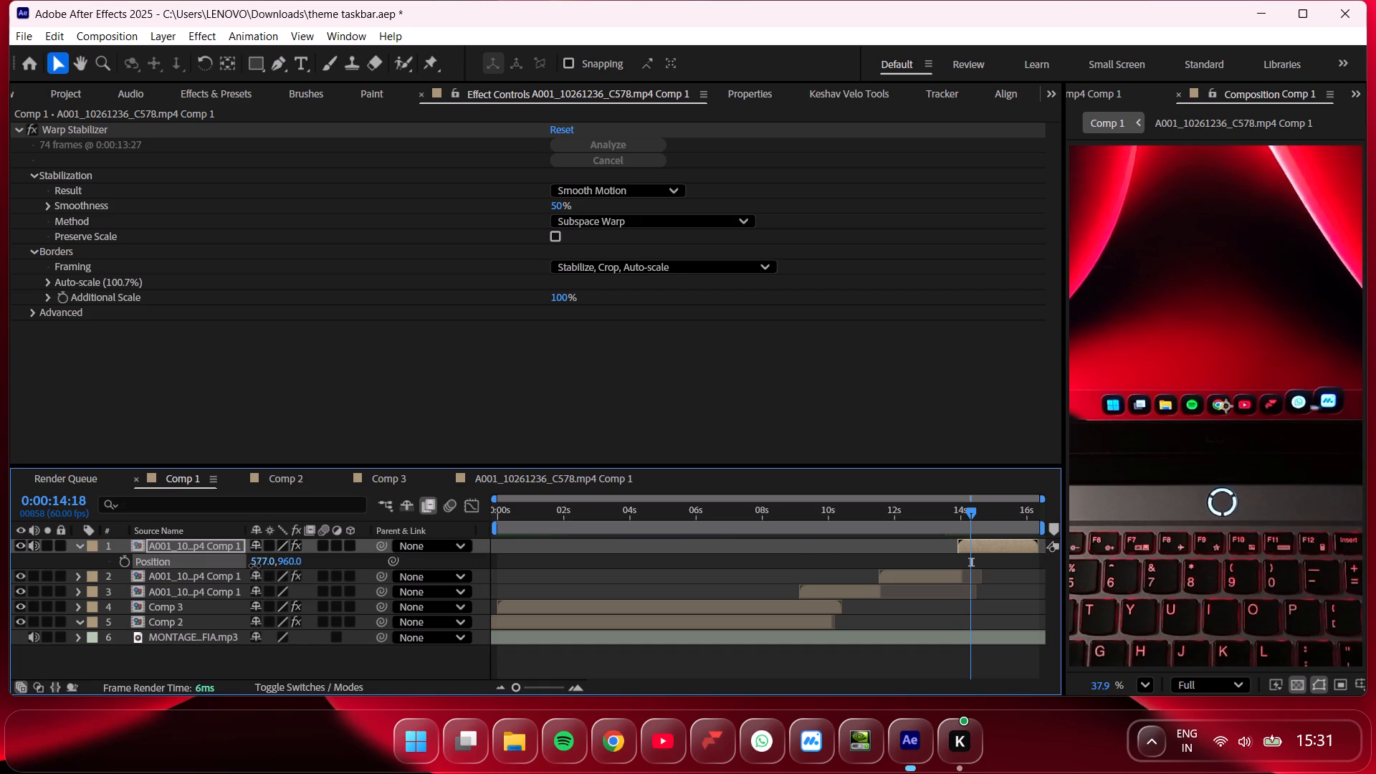
drag(254, 565, 247, 565)
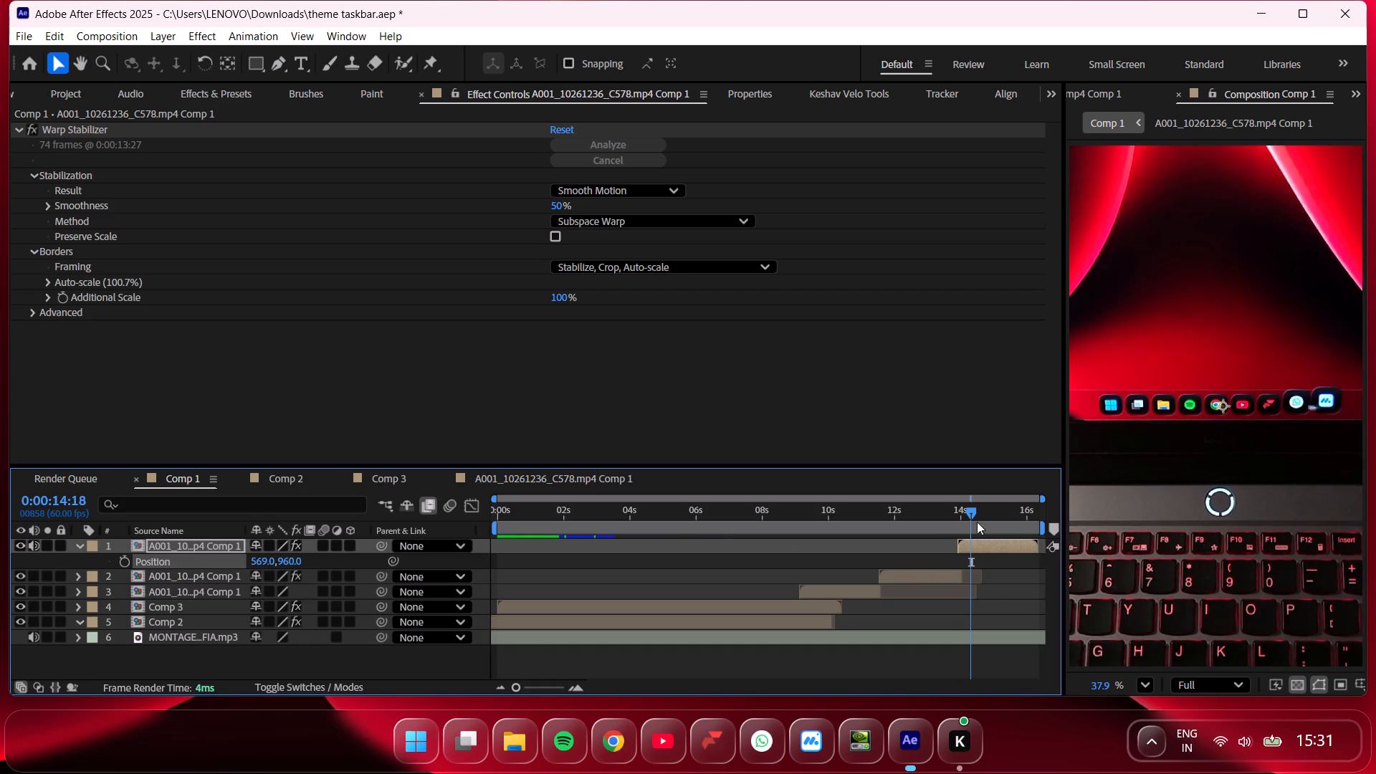
Preview the montage from the start, from 0:00:12:49 and from 0:00:08:42 to check the reframed last clip.
drag(975, 522, 442, 517)
key(space)
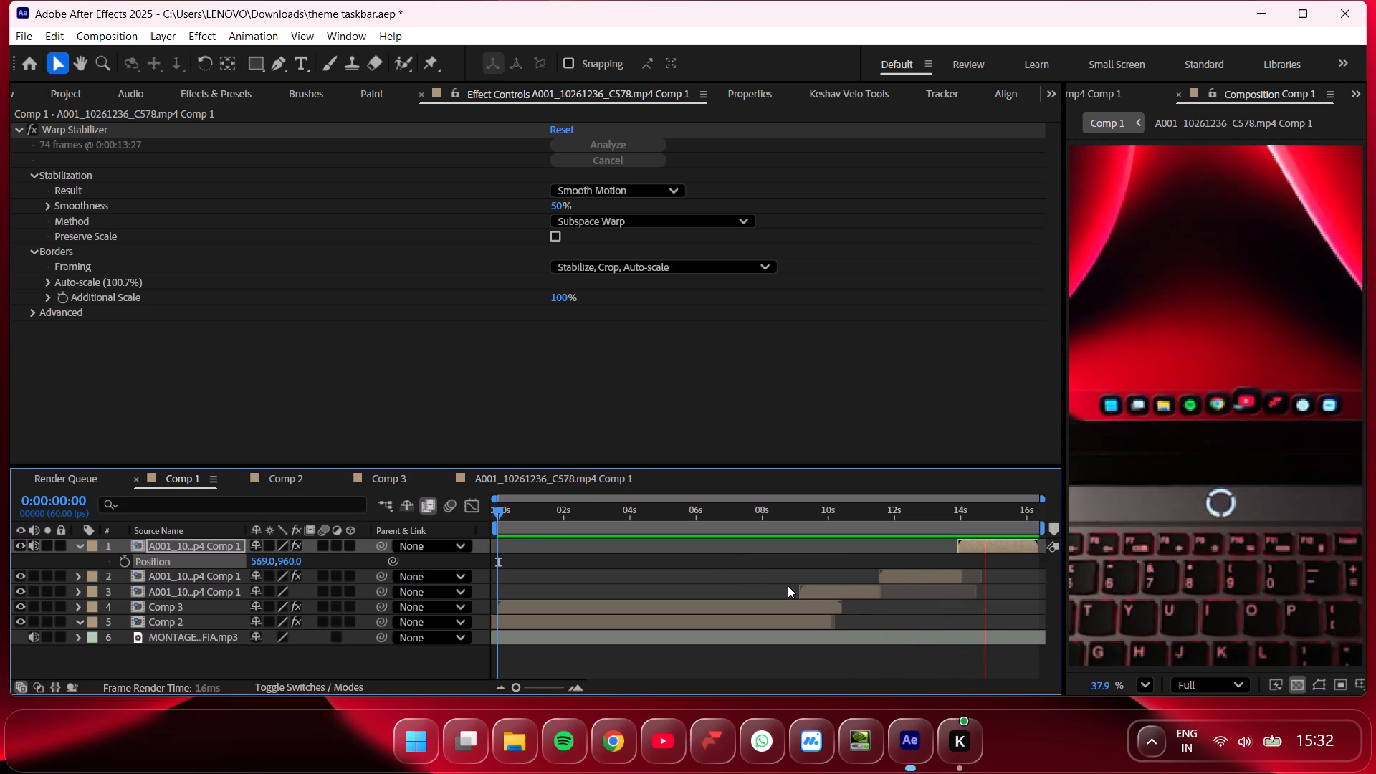
click(922, 519)
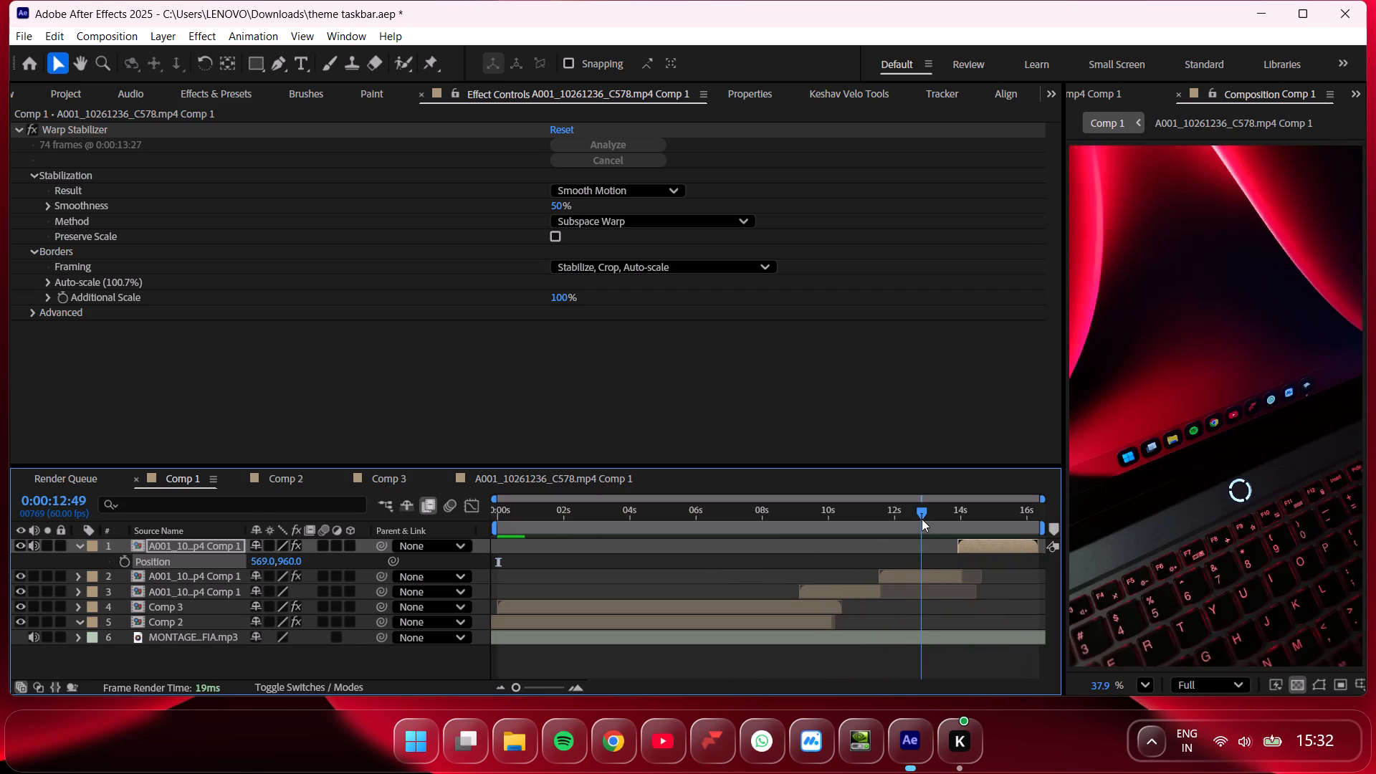
key(space)
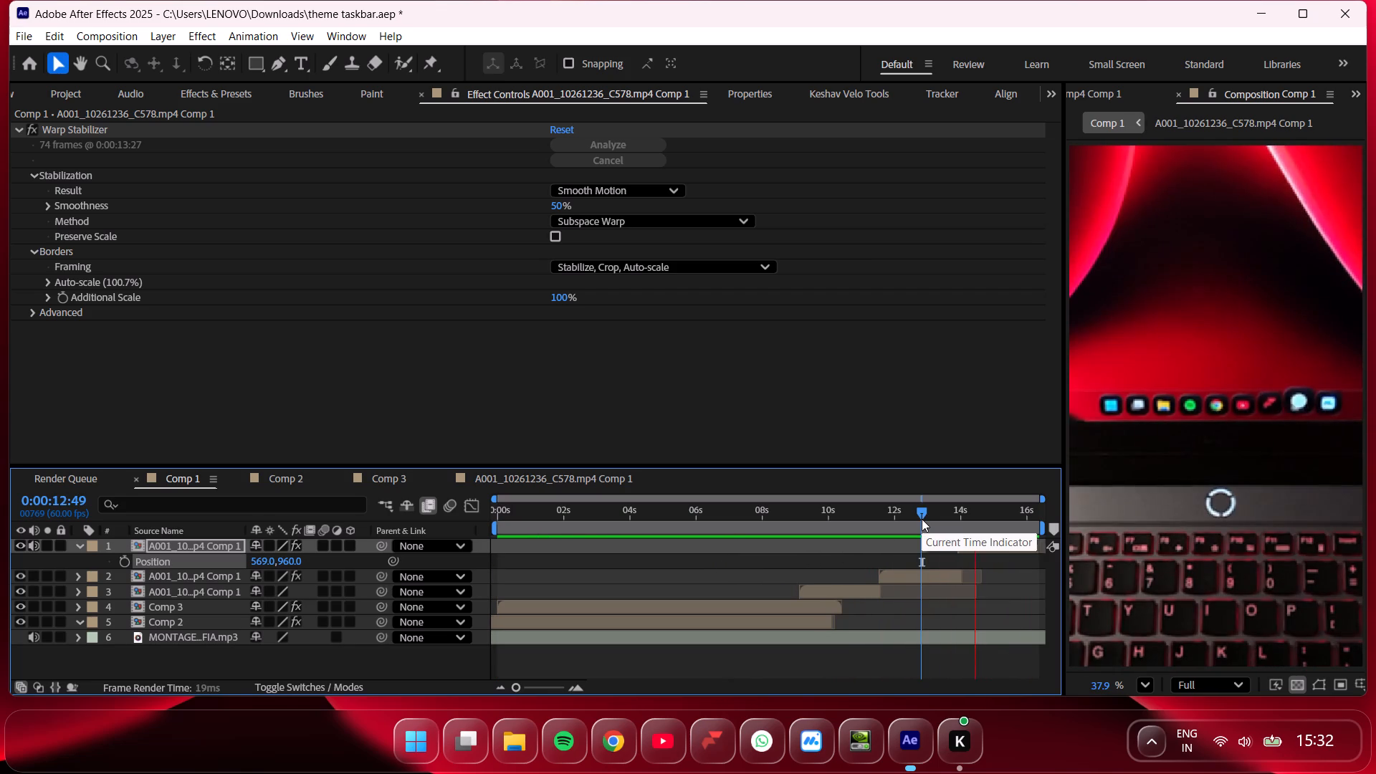
drag(922, 519, 785, 520)
key(space)
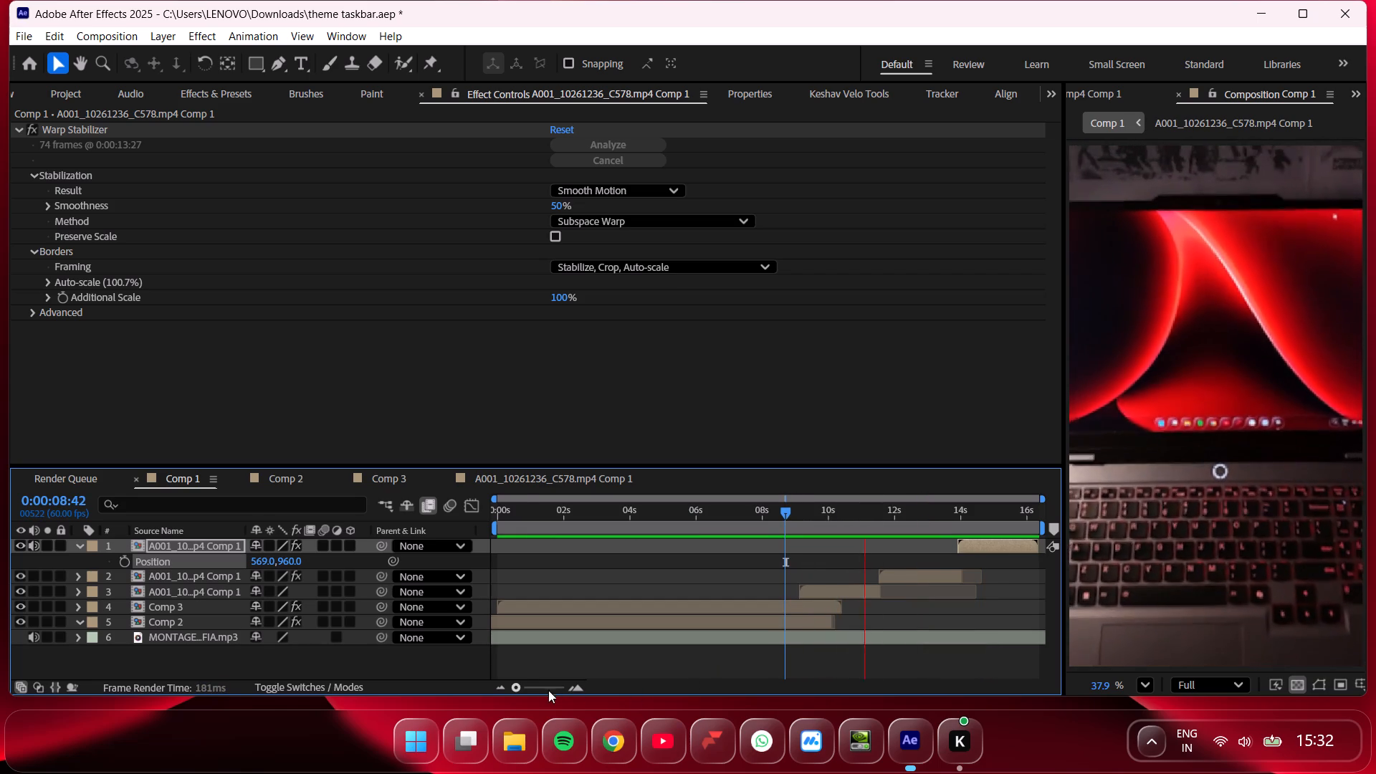
drag(530, 689, 437, 695)
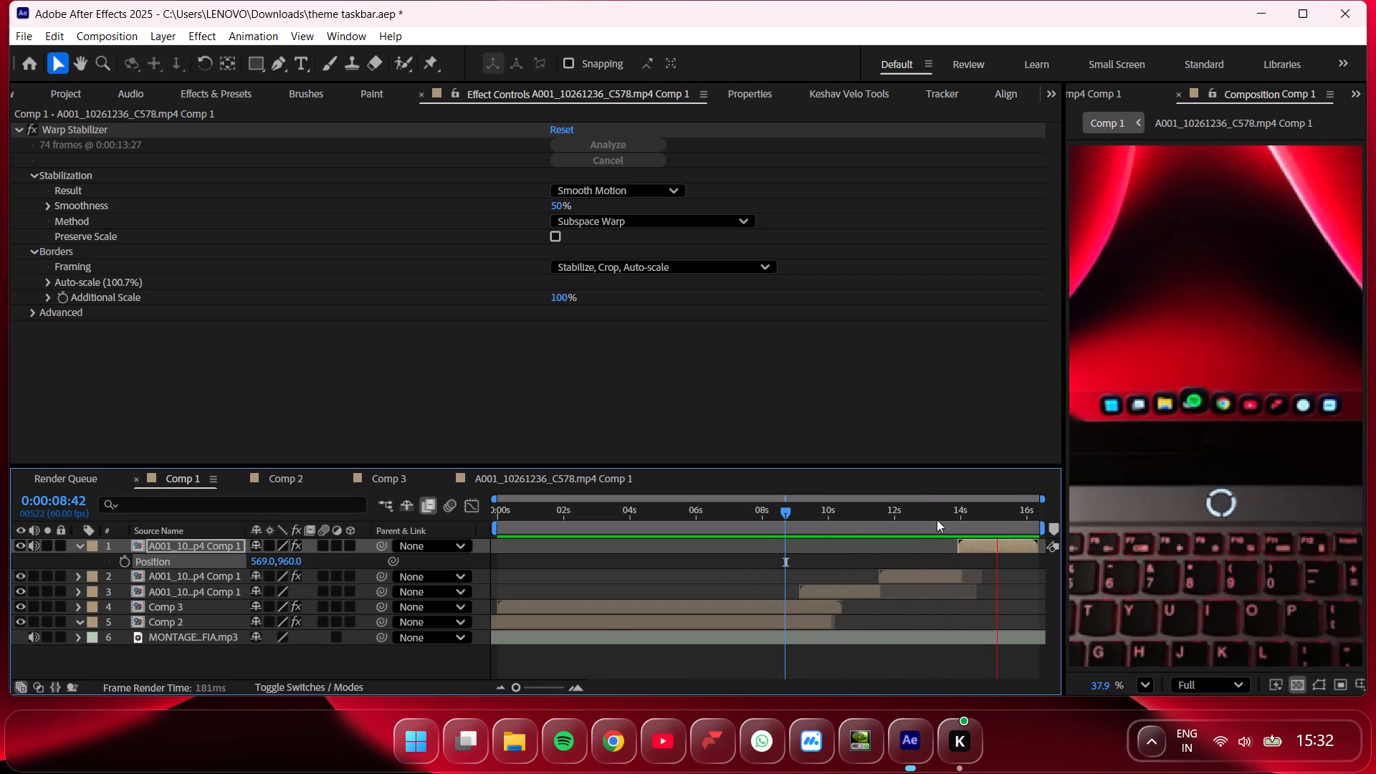
click(960, 519)
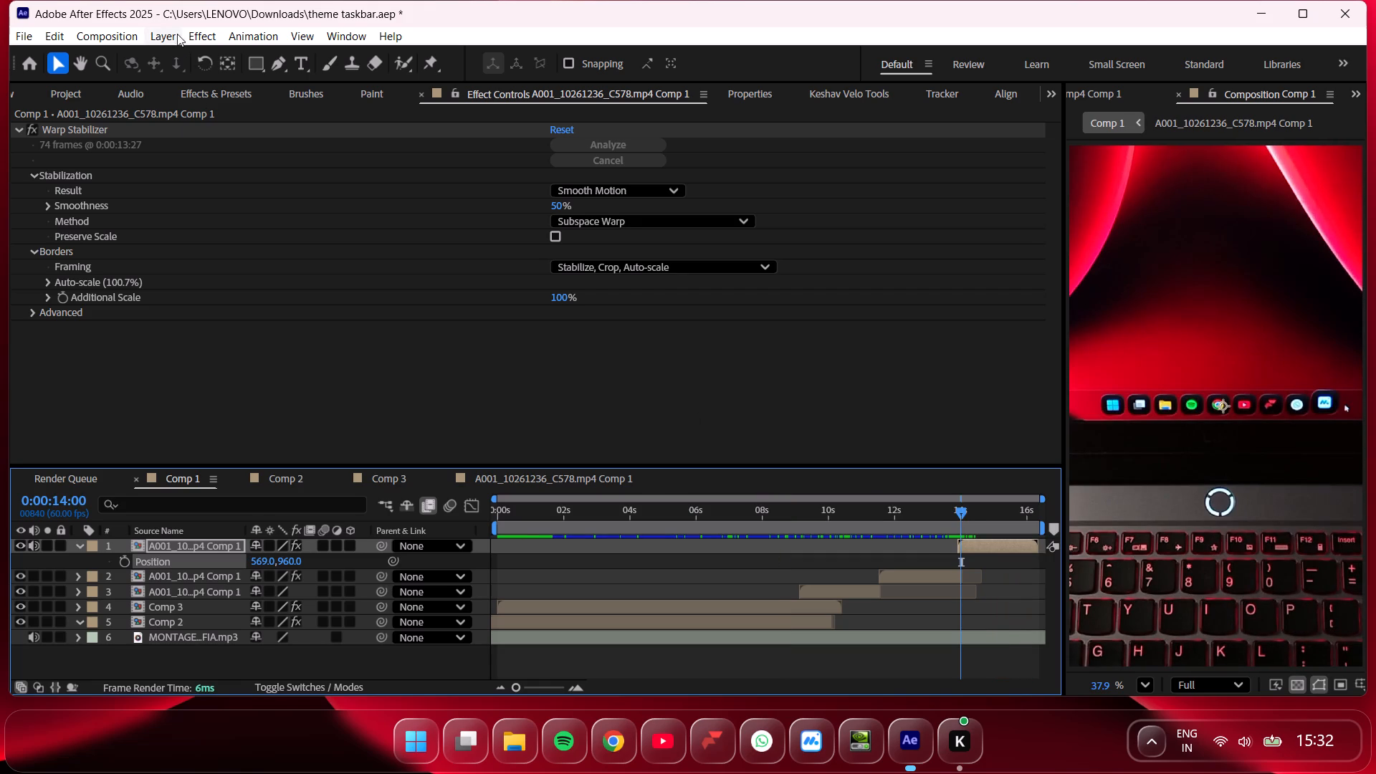
Set the Comp 1 duration to 0:00:25:23 in the composition settings.
click(122, 35)
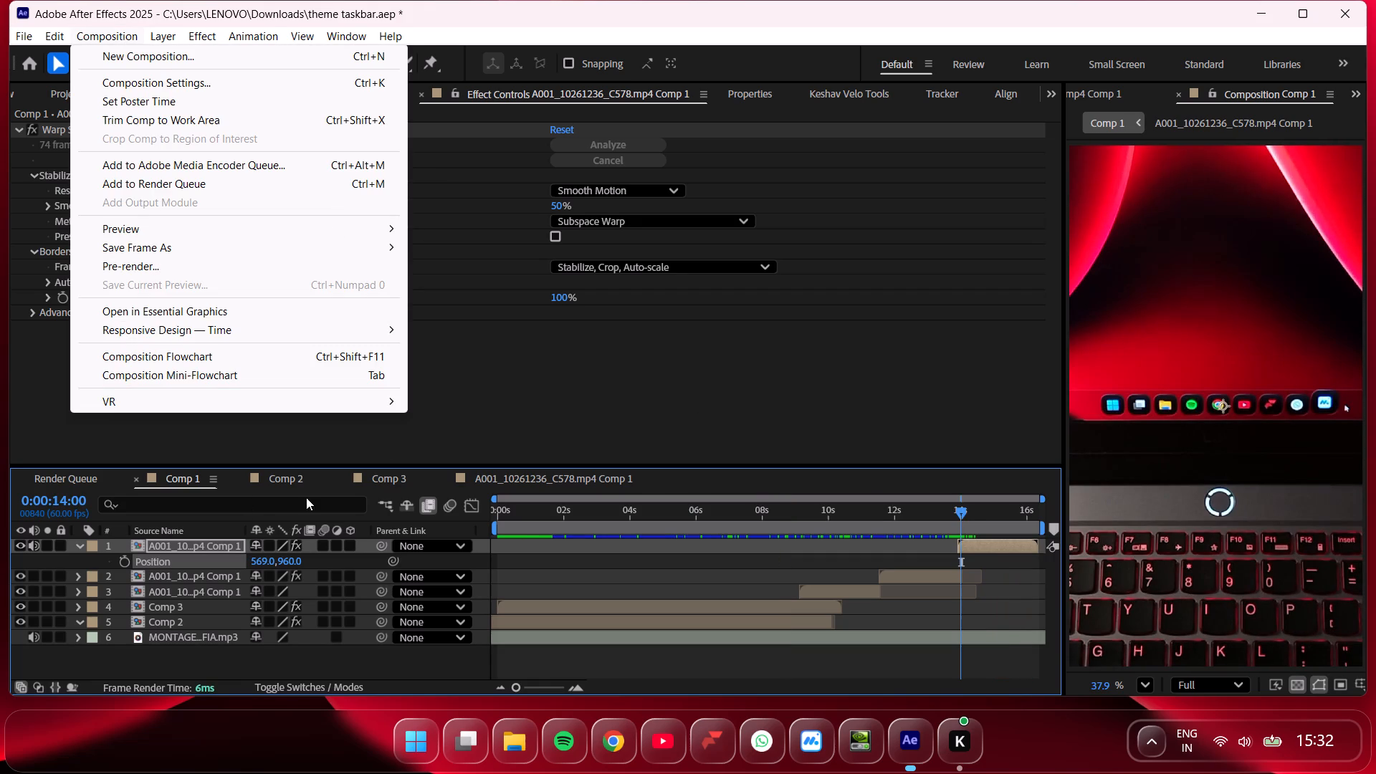
click(194, 85)
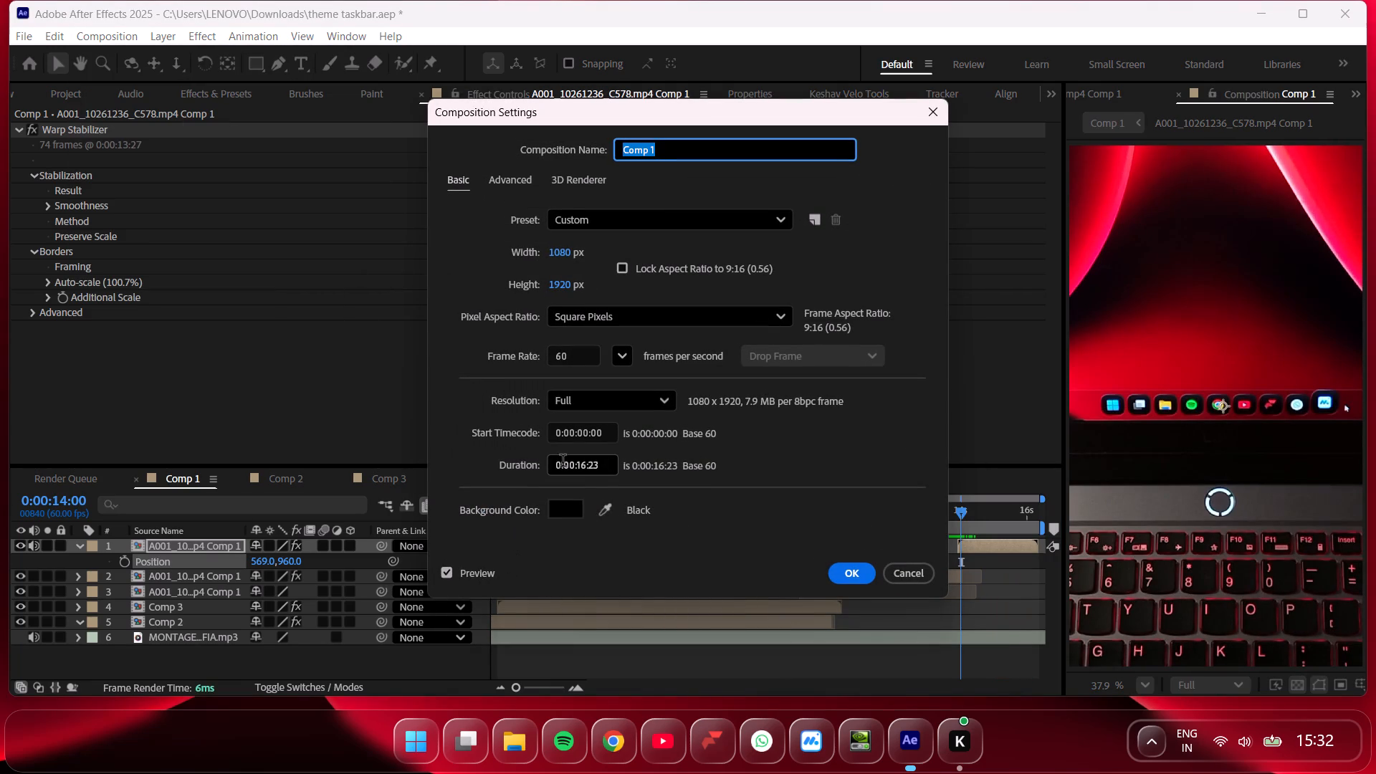
click(587, 467)
key(BackSpace)
key(BackSpace)
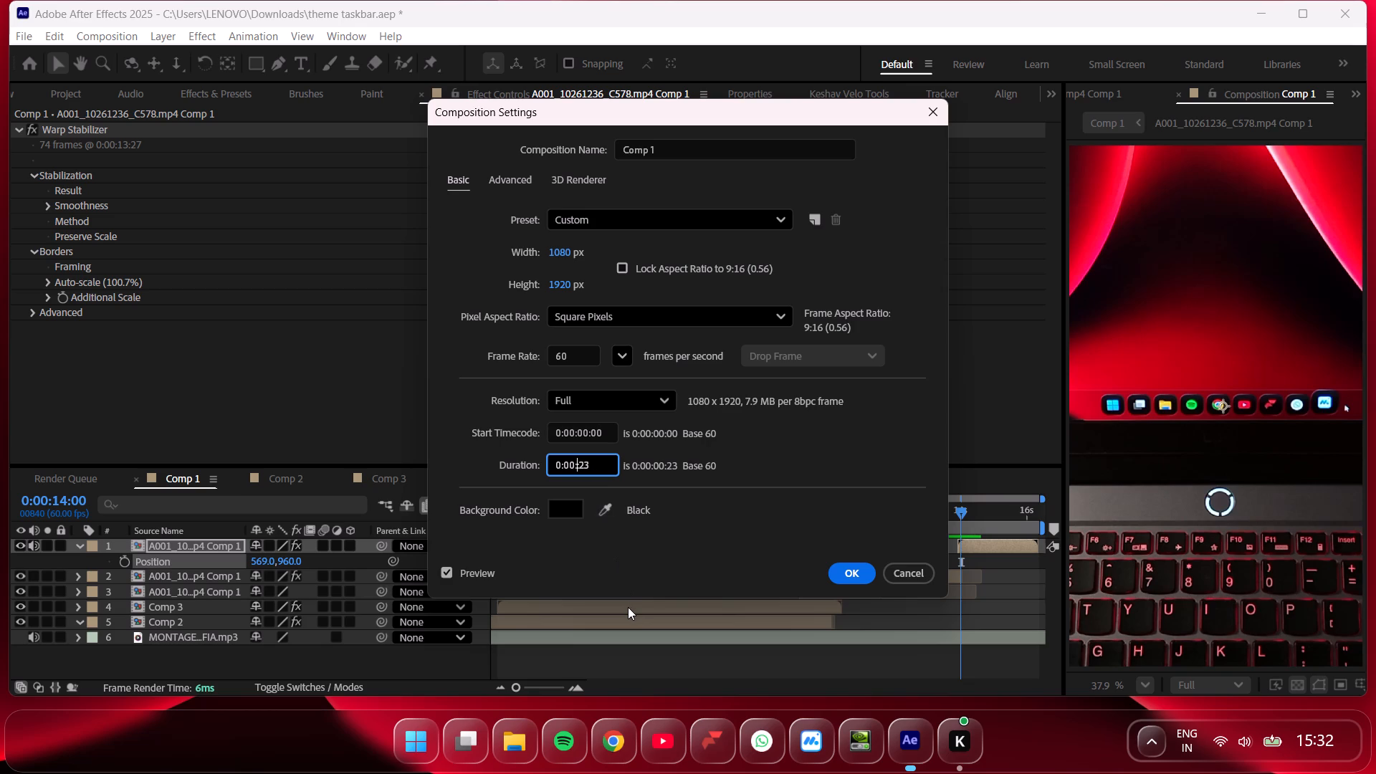
key(2)
key(5)
key(Return)
Preview the extended montage from 0:00:00:15, and replay the last cut from about 0:00:13:48.
drag(541, 687, 468, 691)
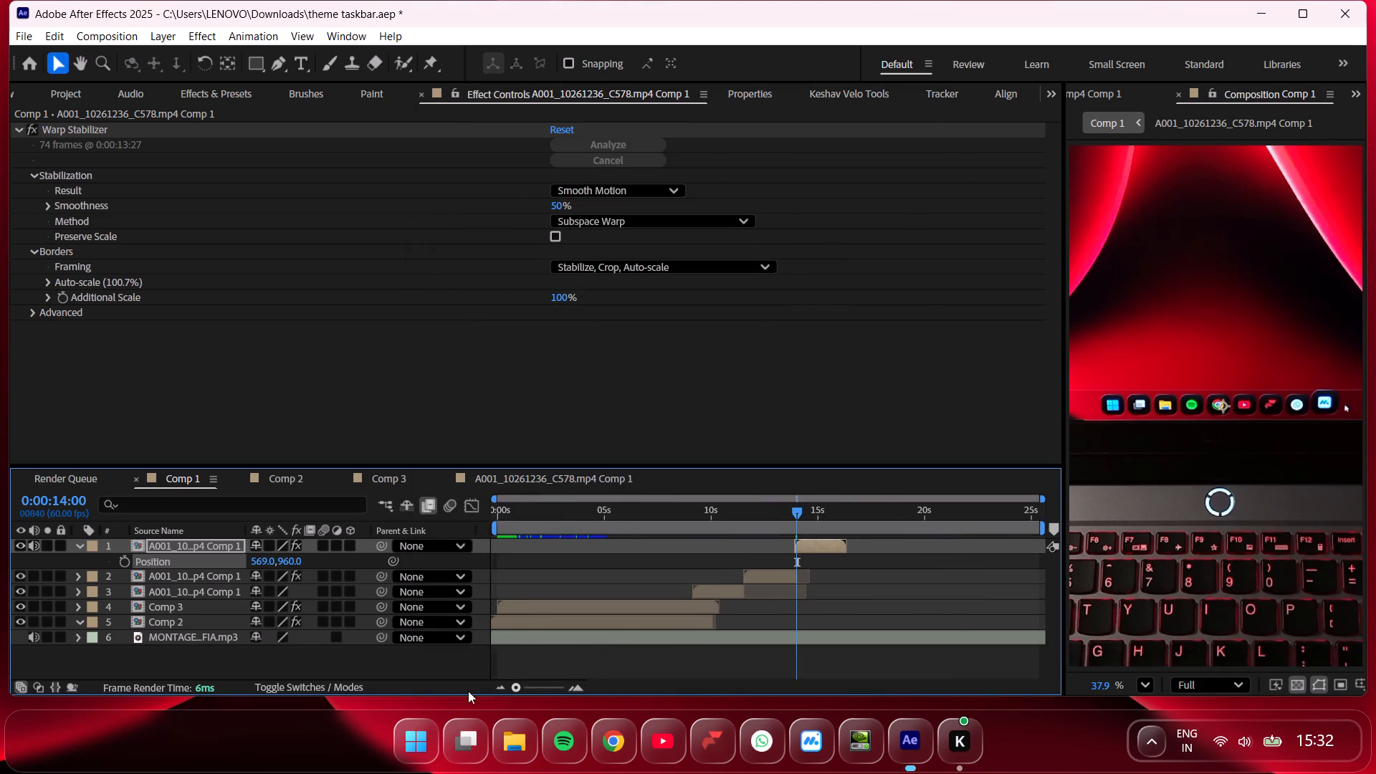
drag(468, 691, 445, 692)
drag(616, 524, 338, 558)
key(space)
key(space)
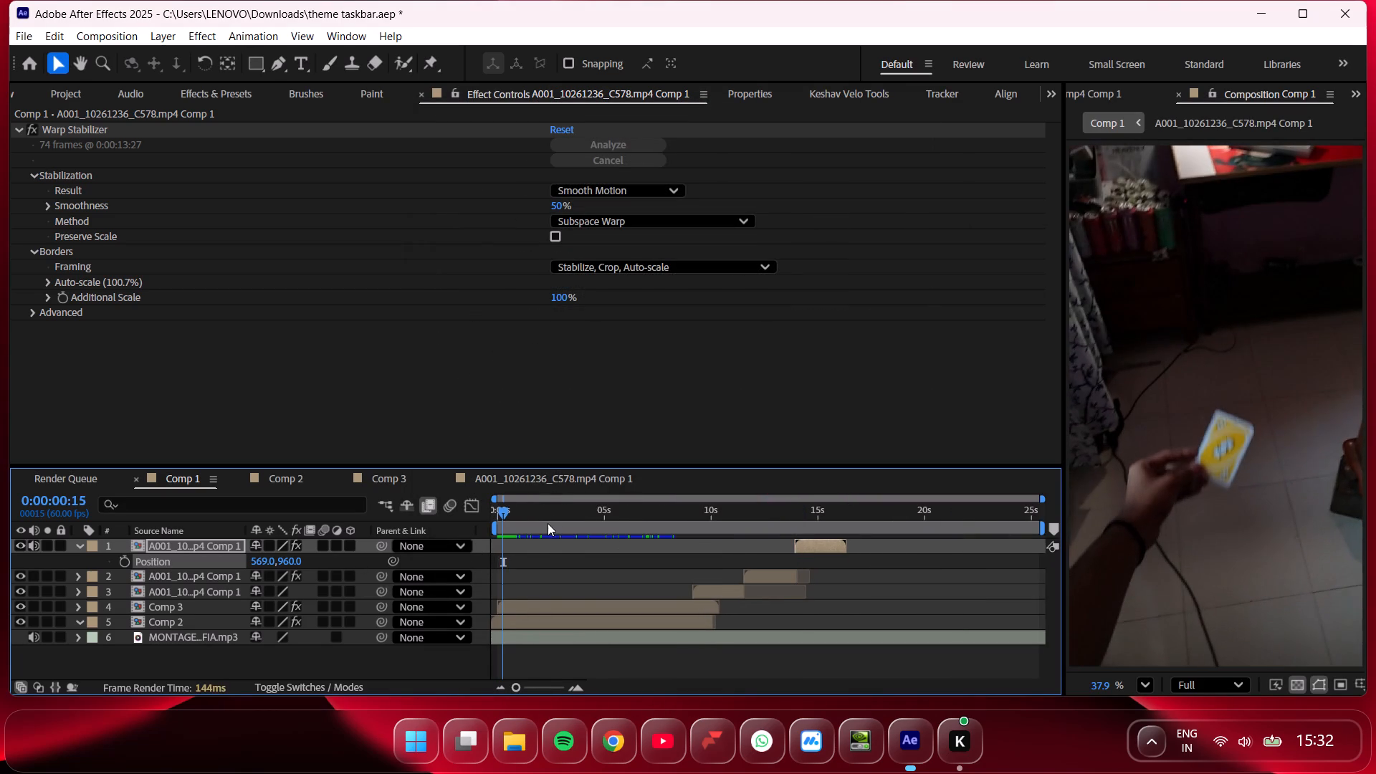
key(space)
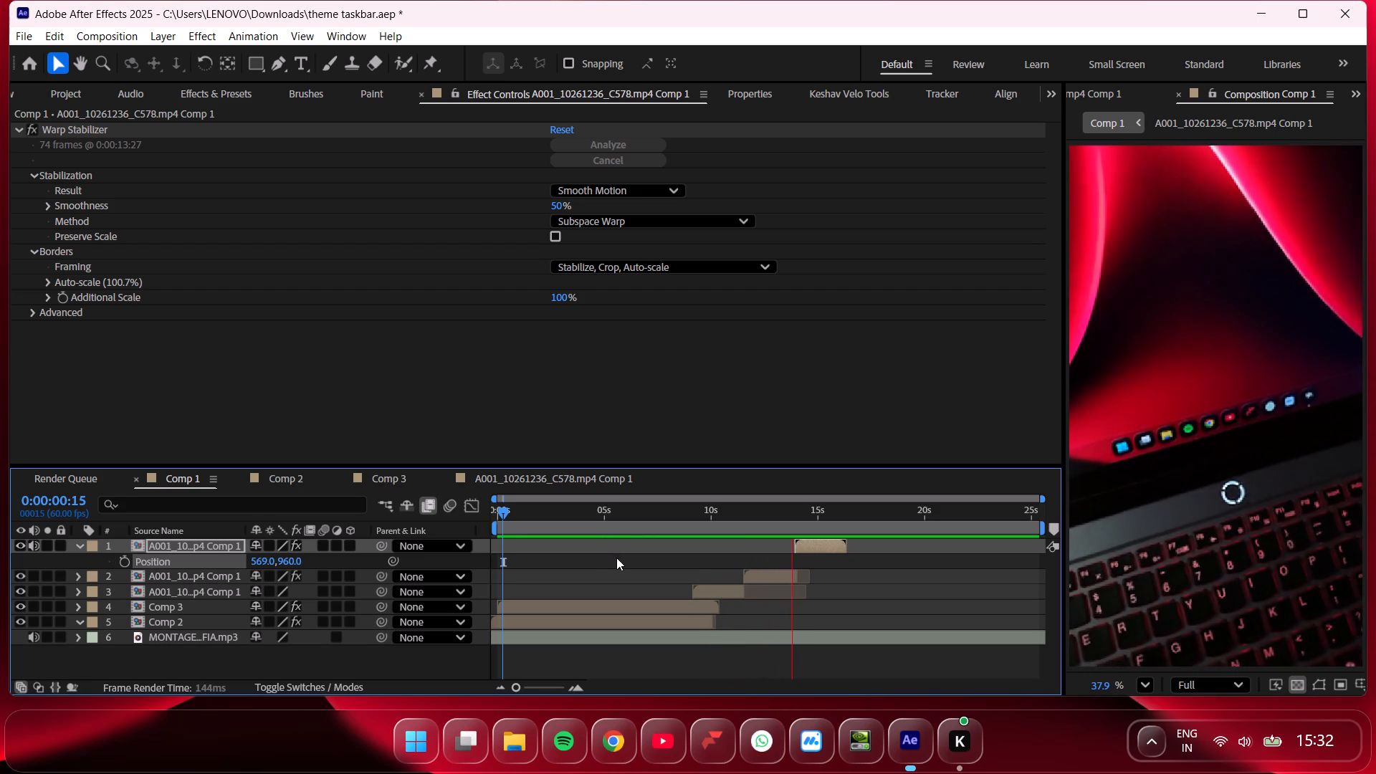
key(space)
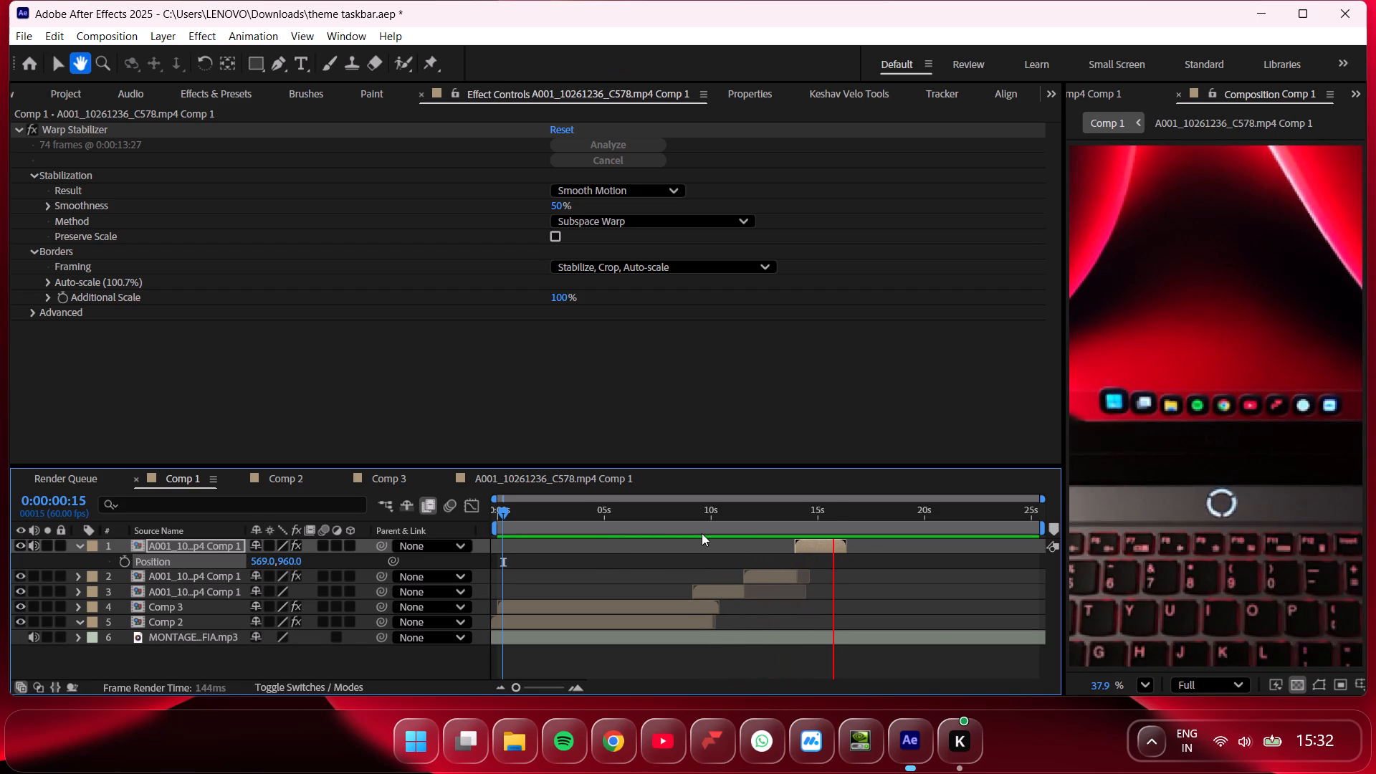
key(space)
key(space)
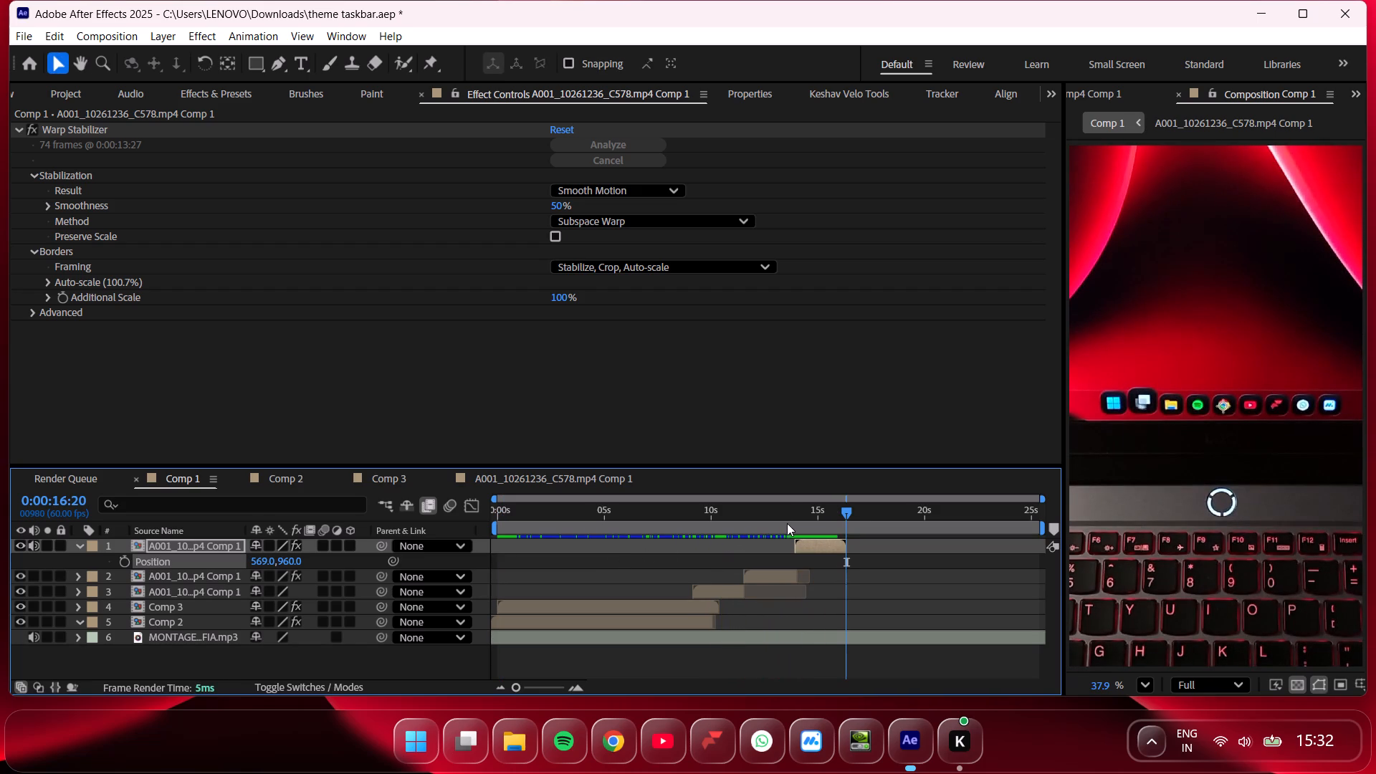
click(791, 523)
key(space)
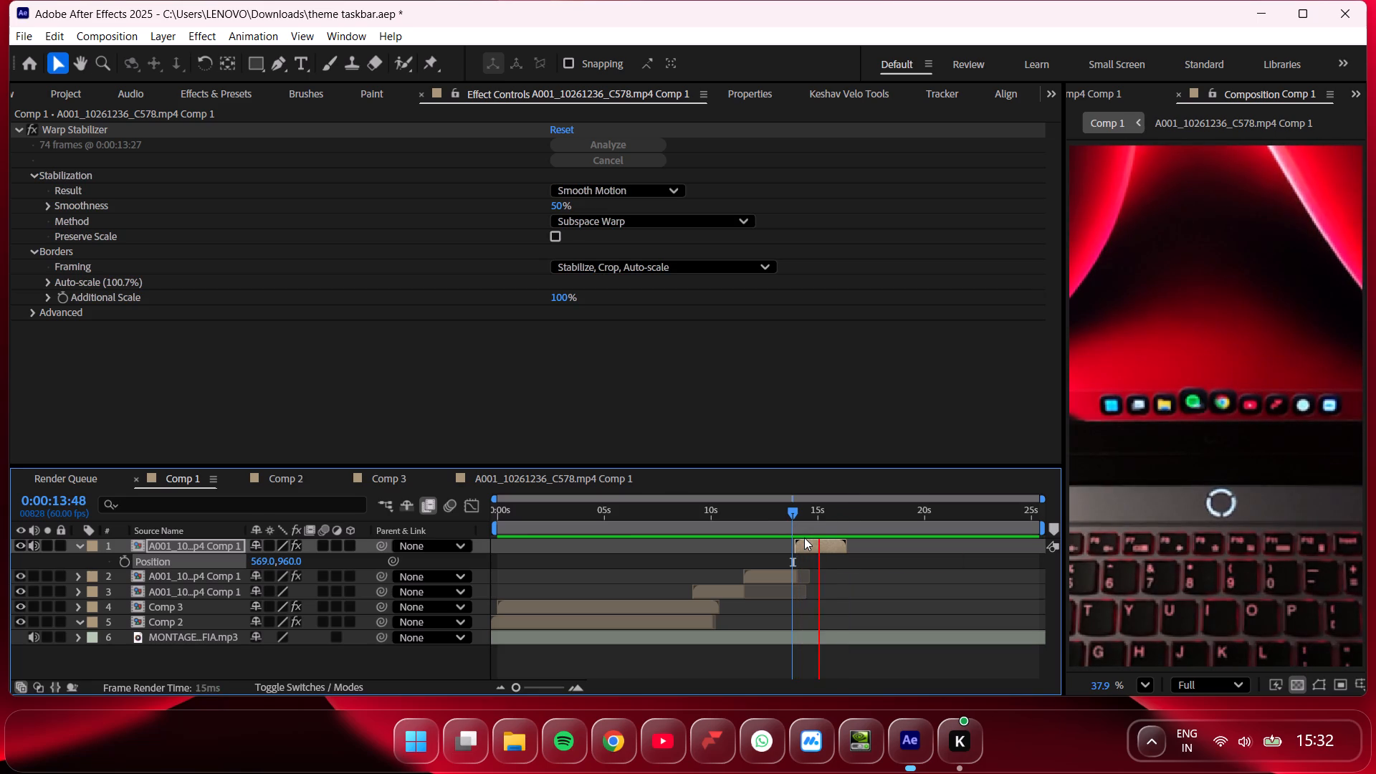
key(space)
drag(805, 527, 794, 527)
Pre-compose the topmost clip layer.
right_click(807, 543)
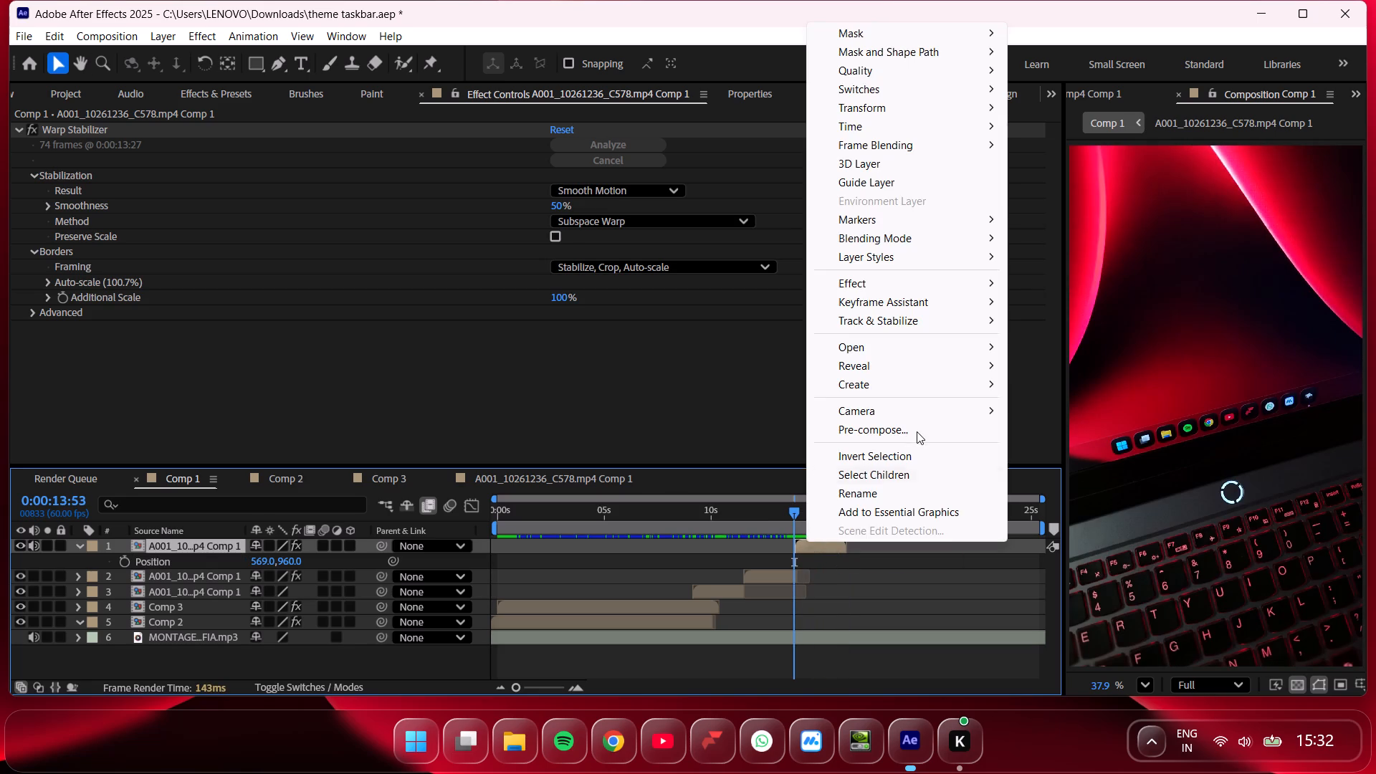
click(917, 429)
click(790, 484)
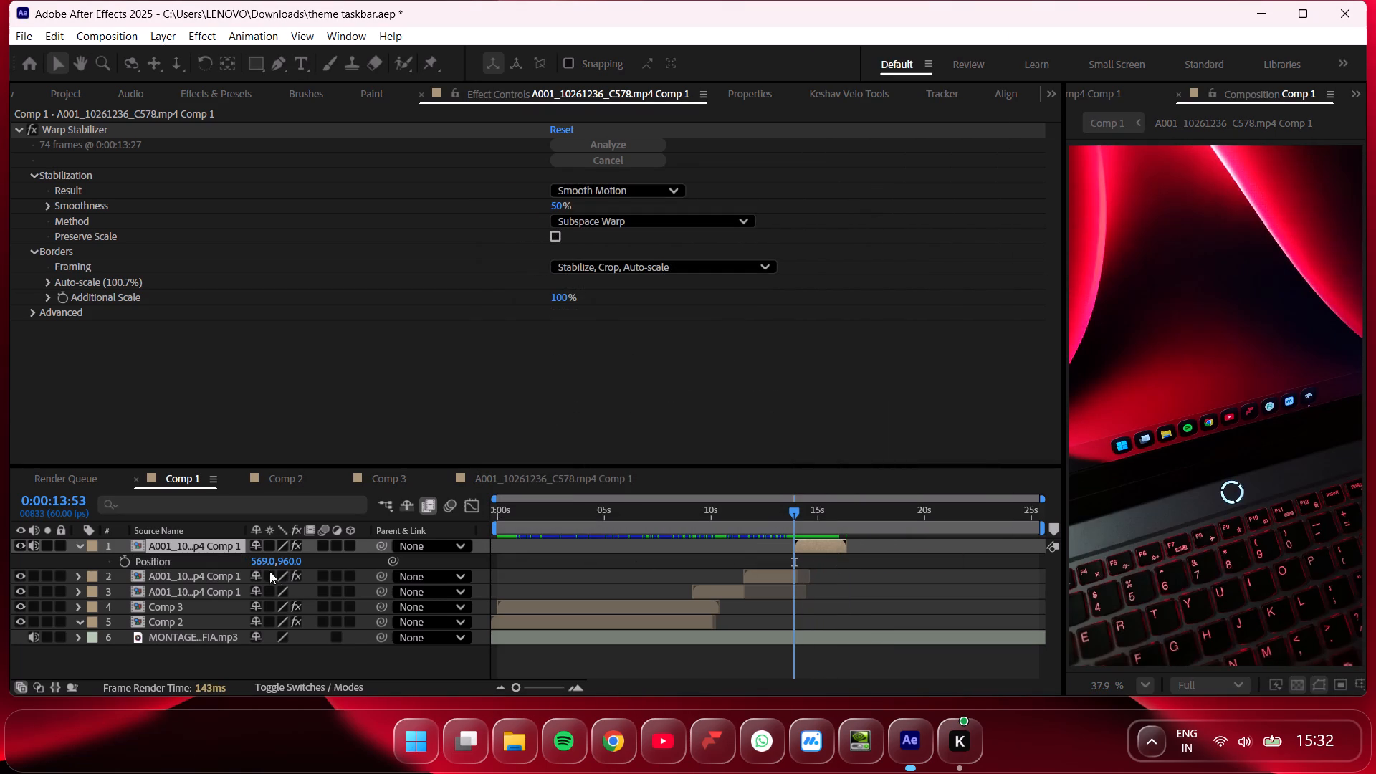
Add a Scale keyframe of 108% to the topmost pre-composed clip at 0:00:13:54.
key(s)
key(s)
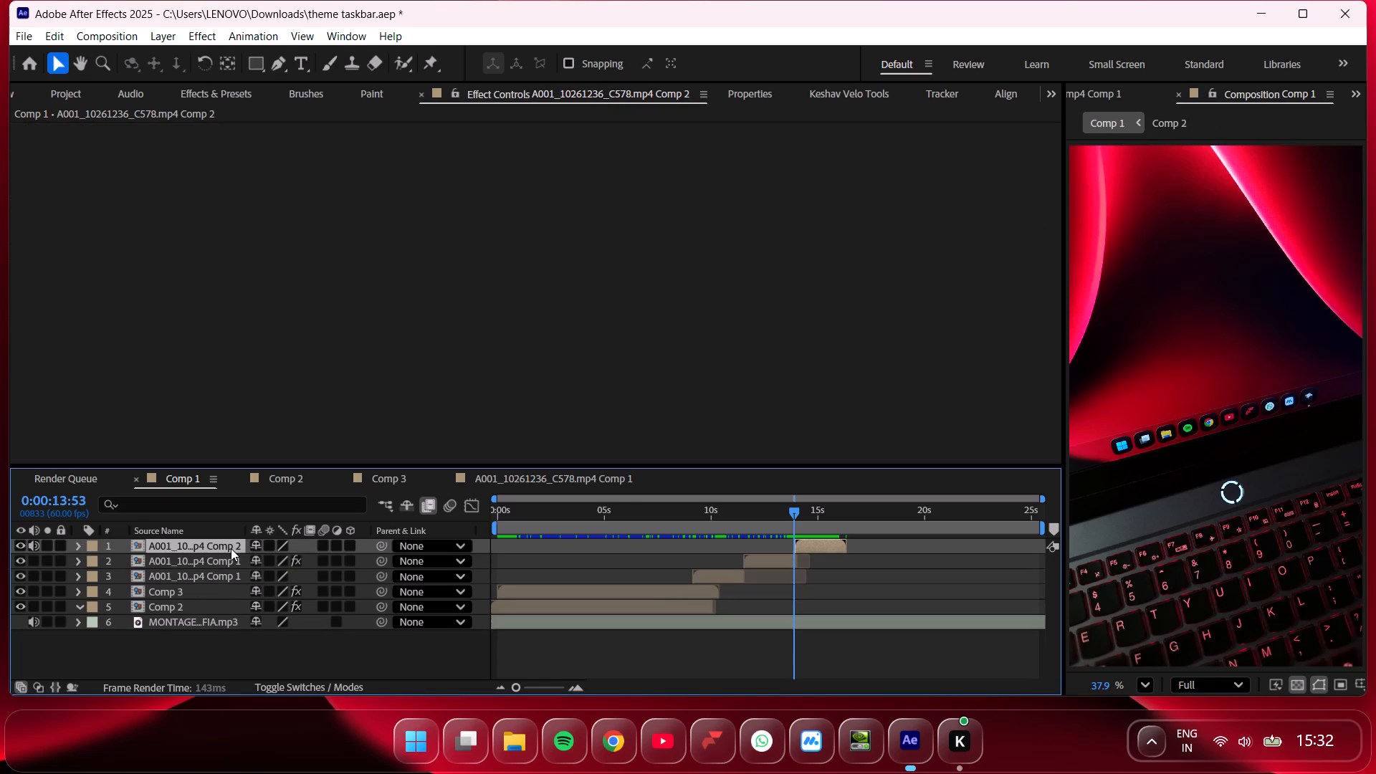
key(s)
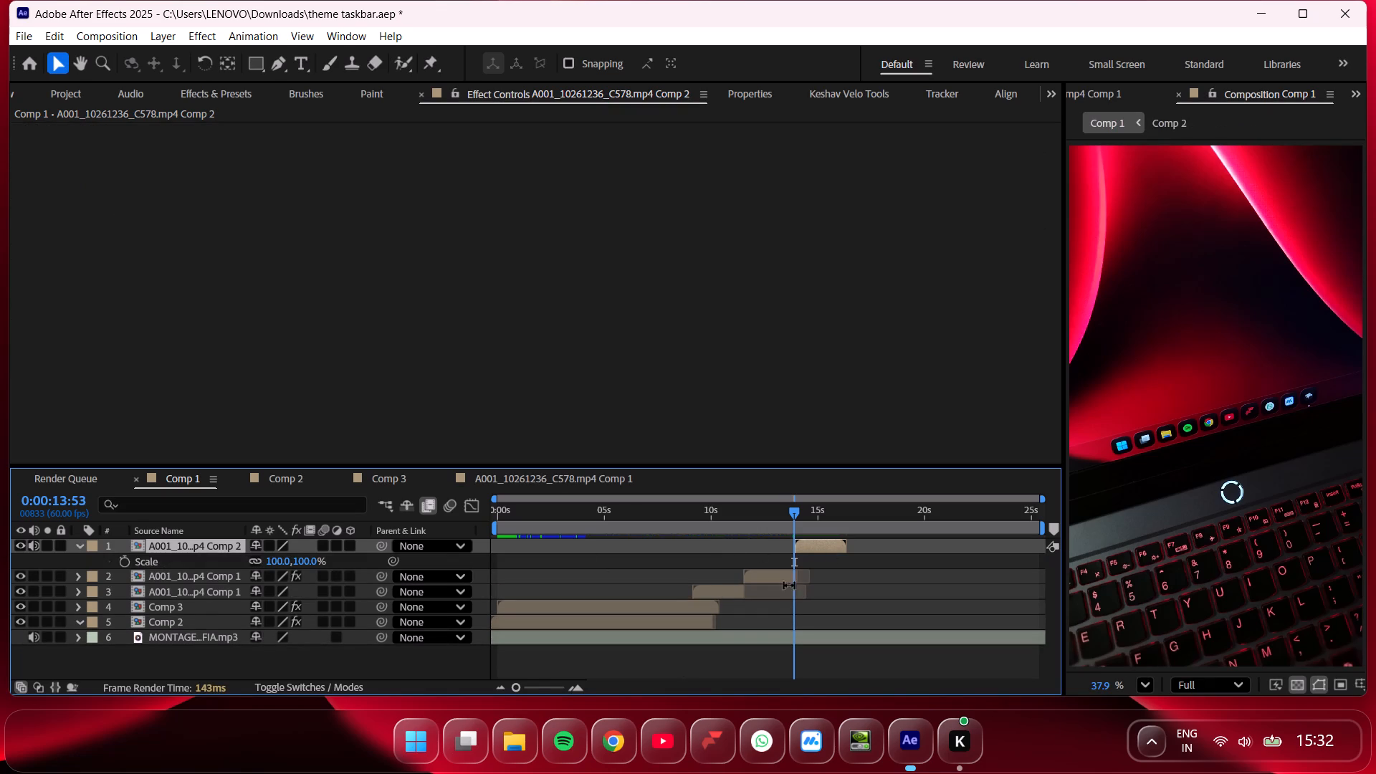
drag(527, 689, 586, 686)
drag(815, 522, 856, 527)
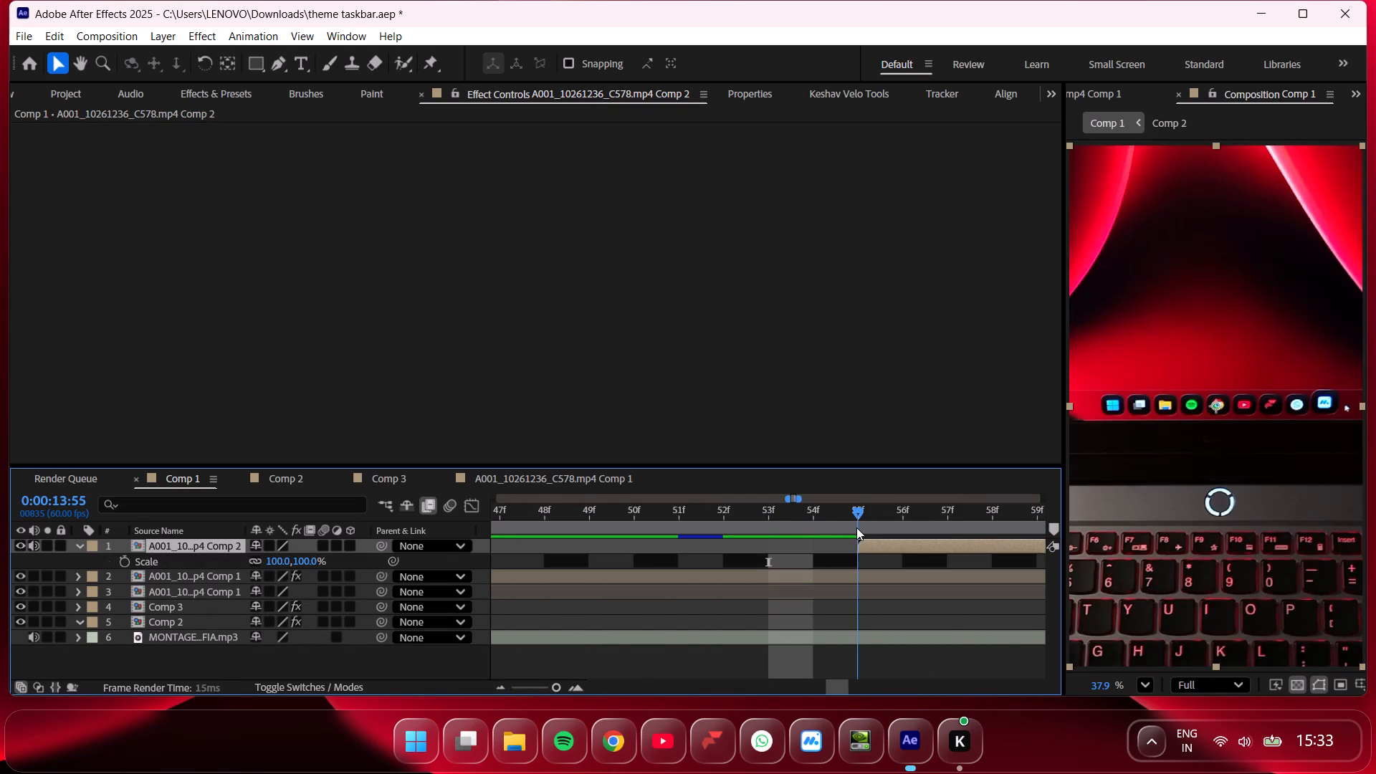
drag(856, 527, 826, 527)
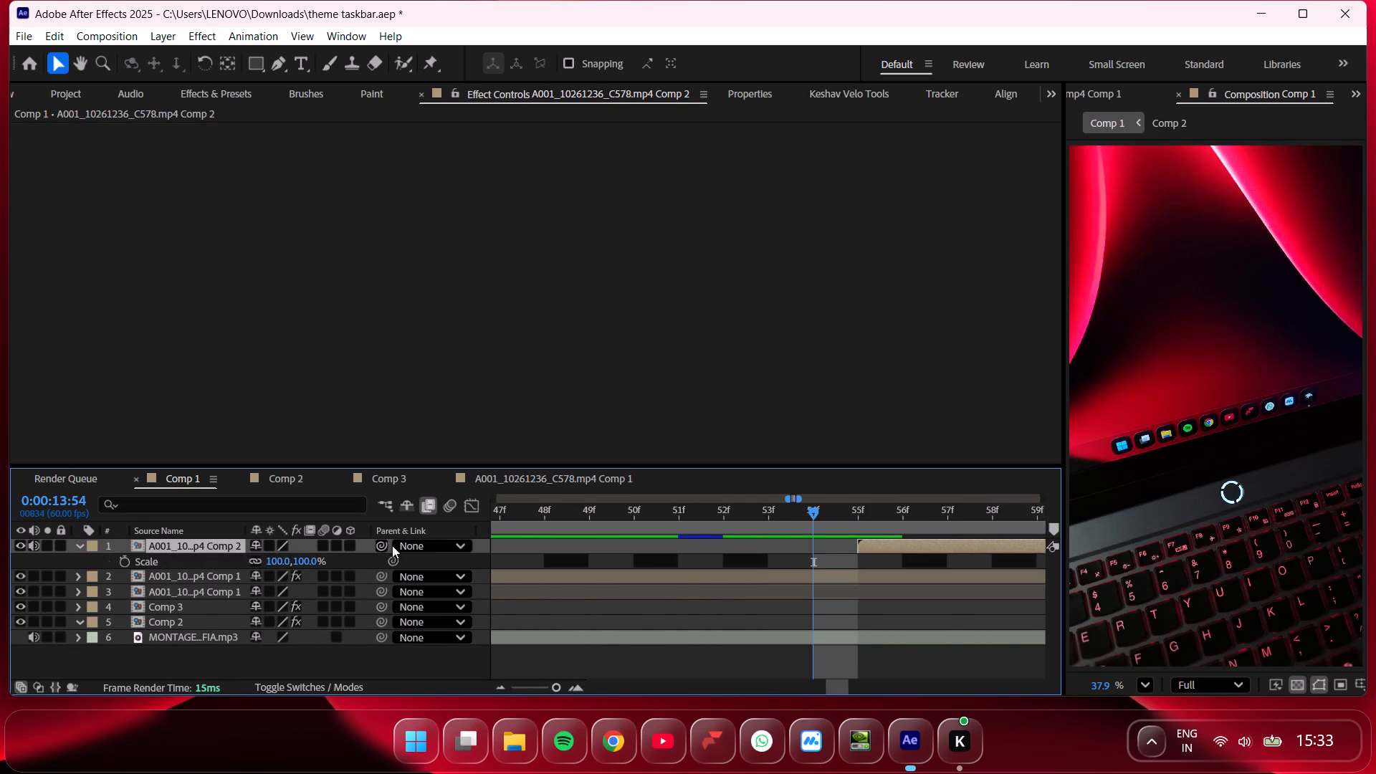
click(128, 562)
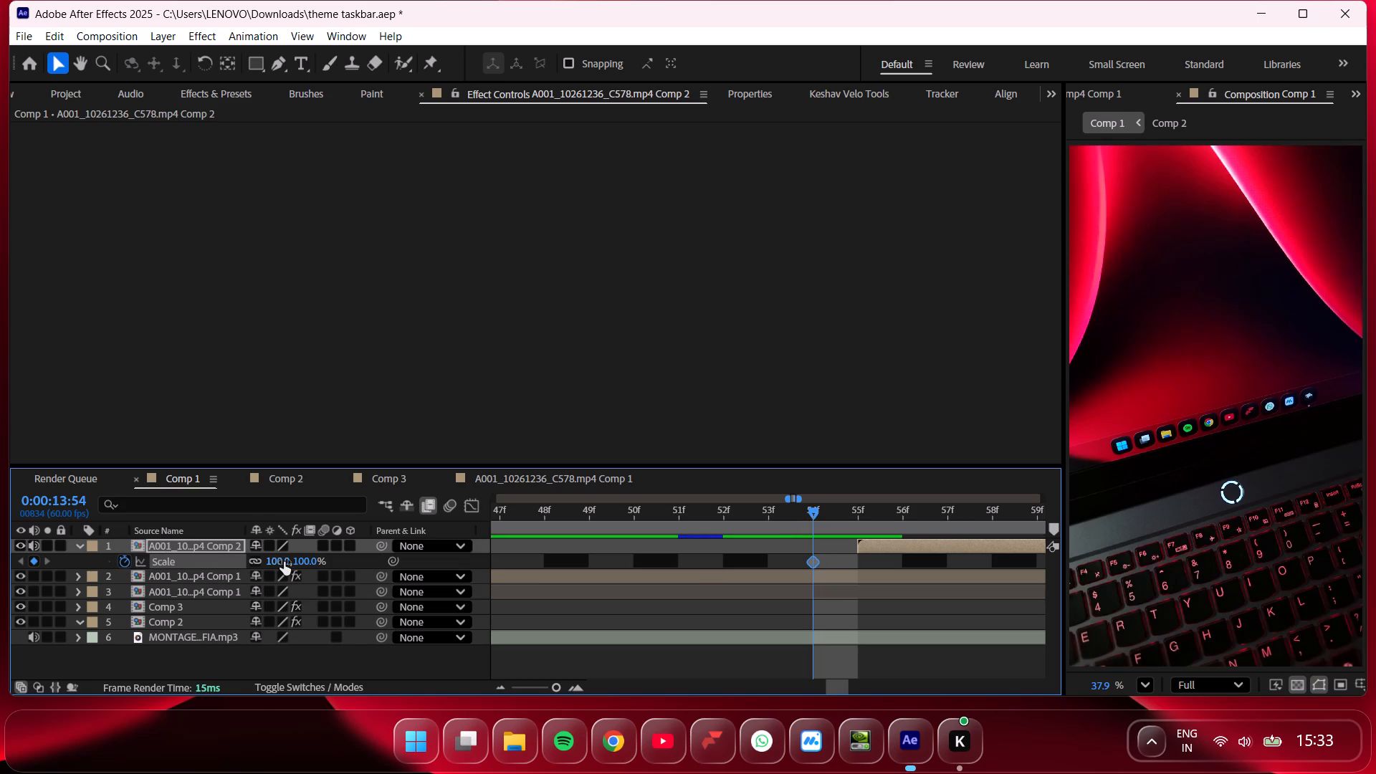
drag(283, 562, 305, 567)
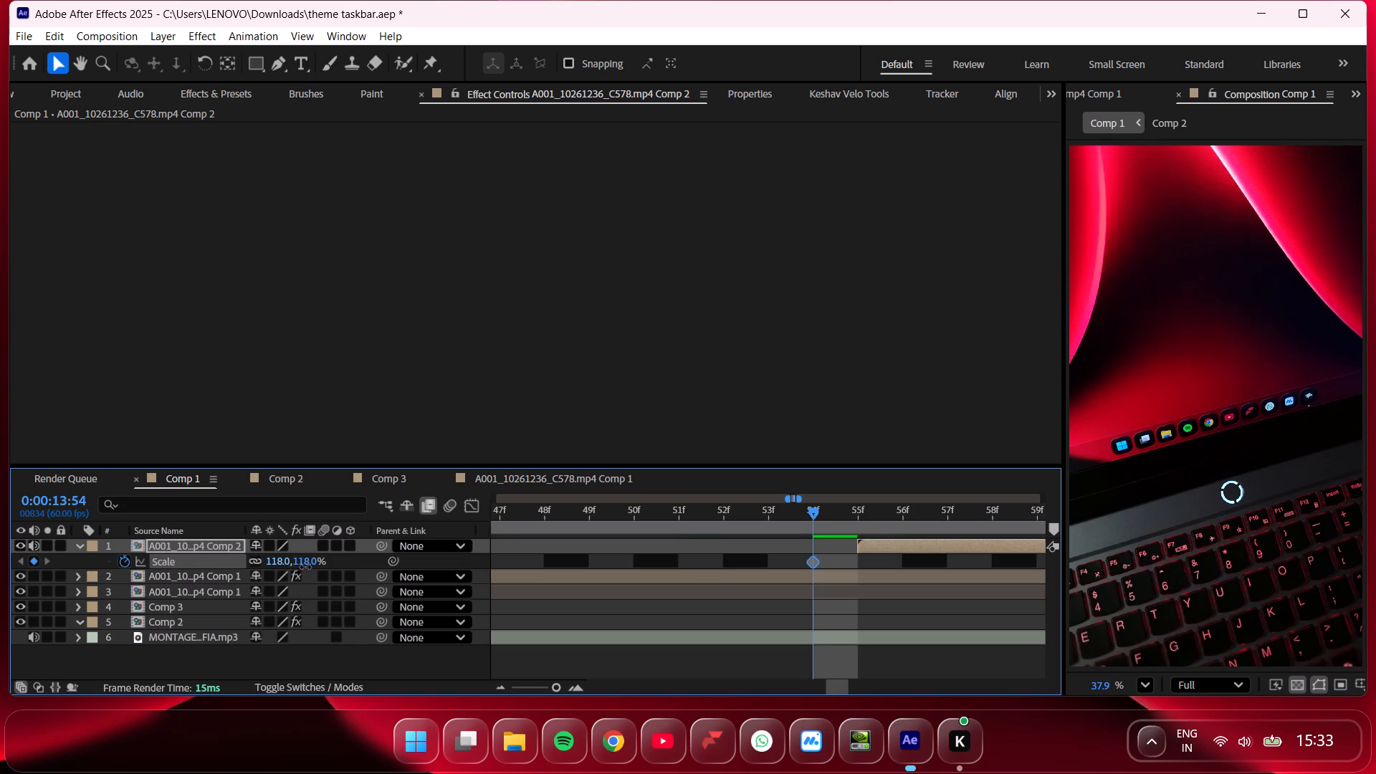
drag(305, 567, 309, 568)
drag(280, 564, 276, 572)
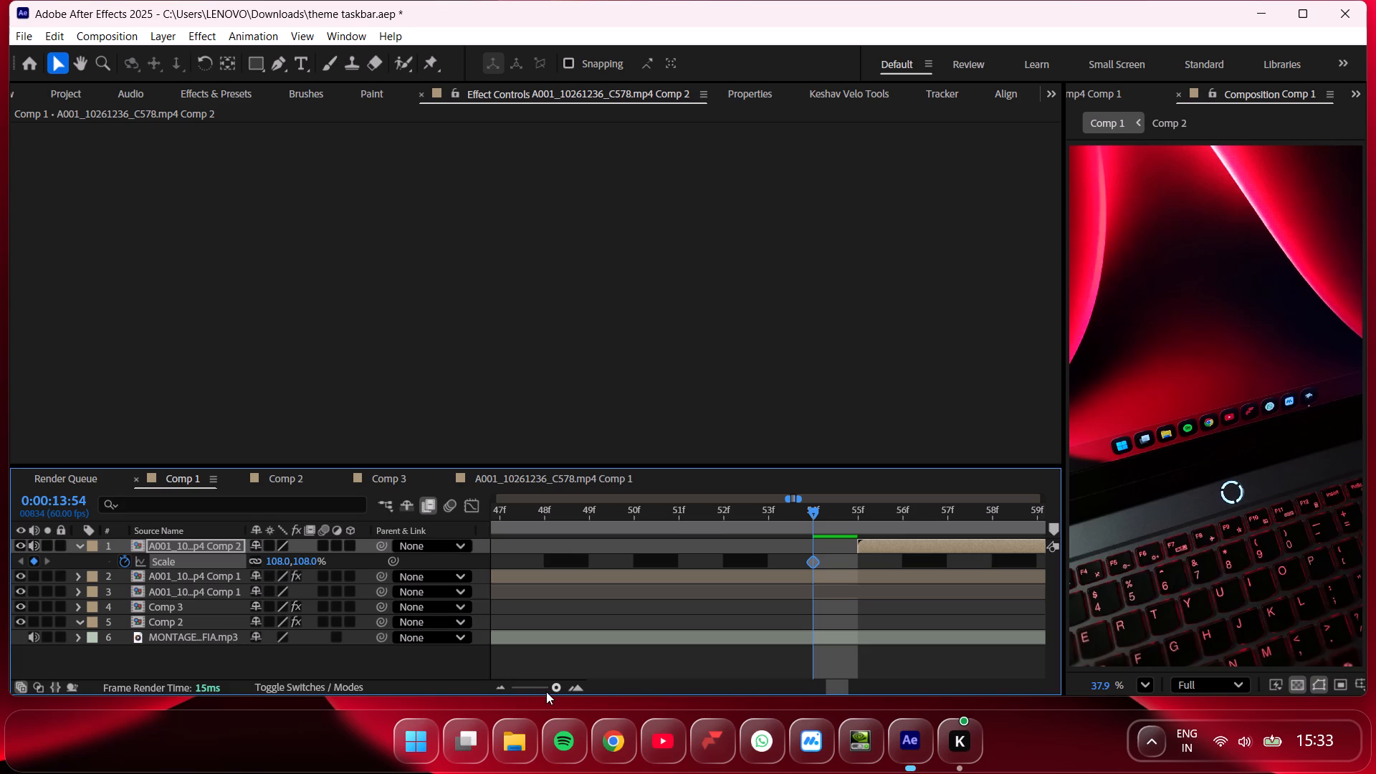
Add a second Scale keyframe of 100% near the end of the topmost clip, at 0:00:16:17.
click(547, 692)
drag(886, 525, 898, 528)
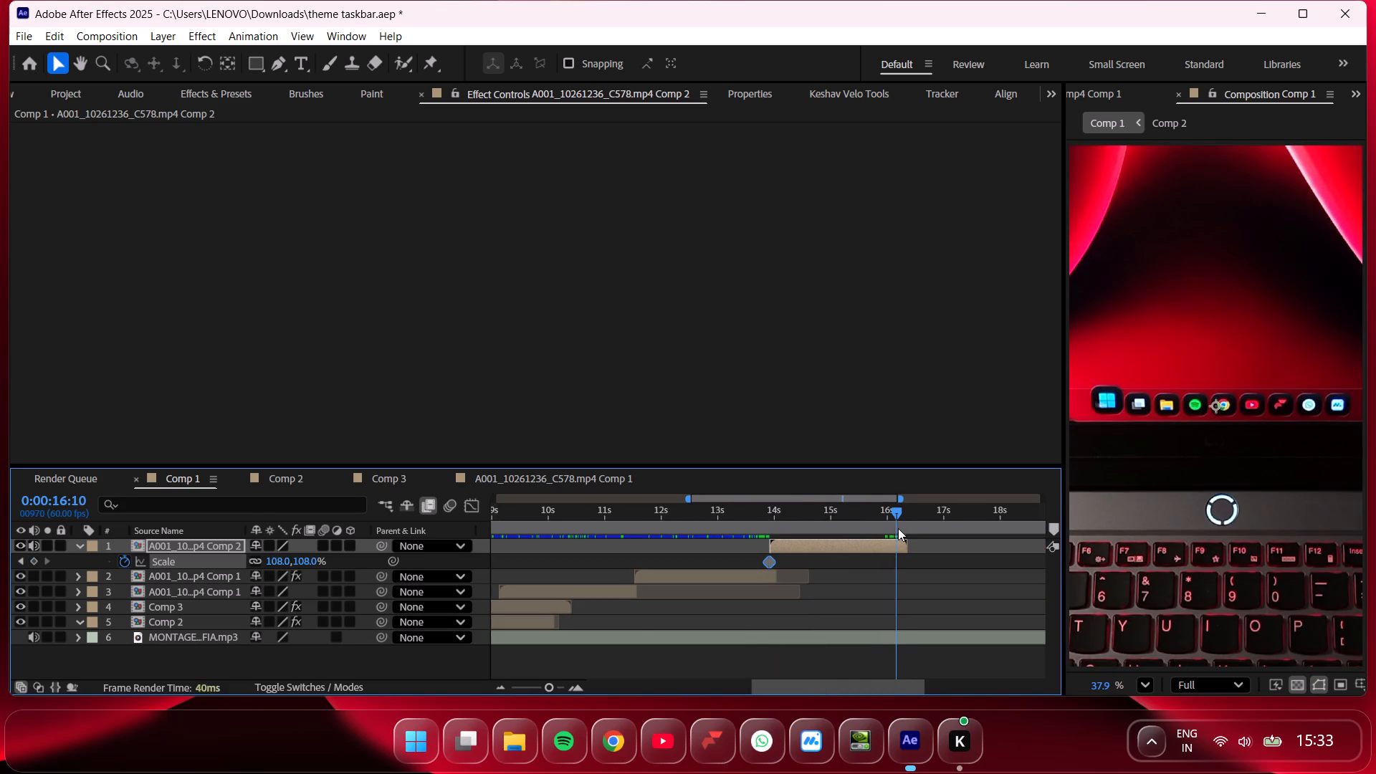
drag(898, 528, 904, 530)
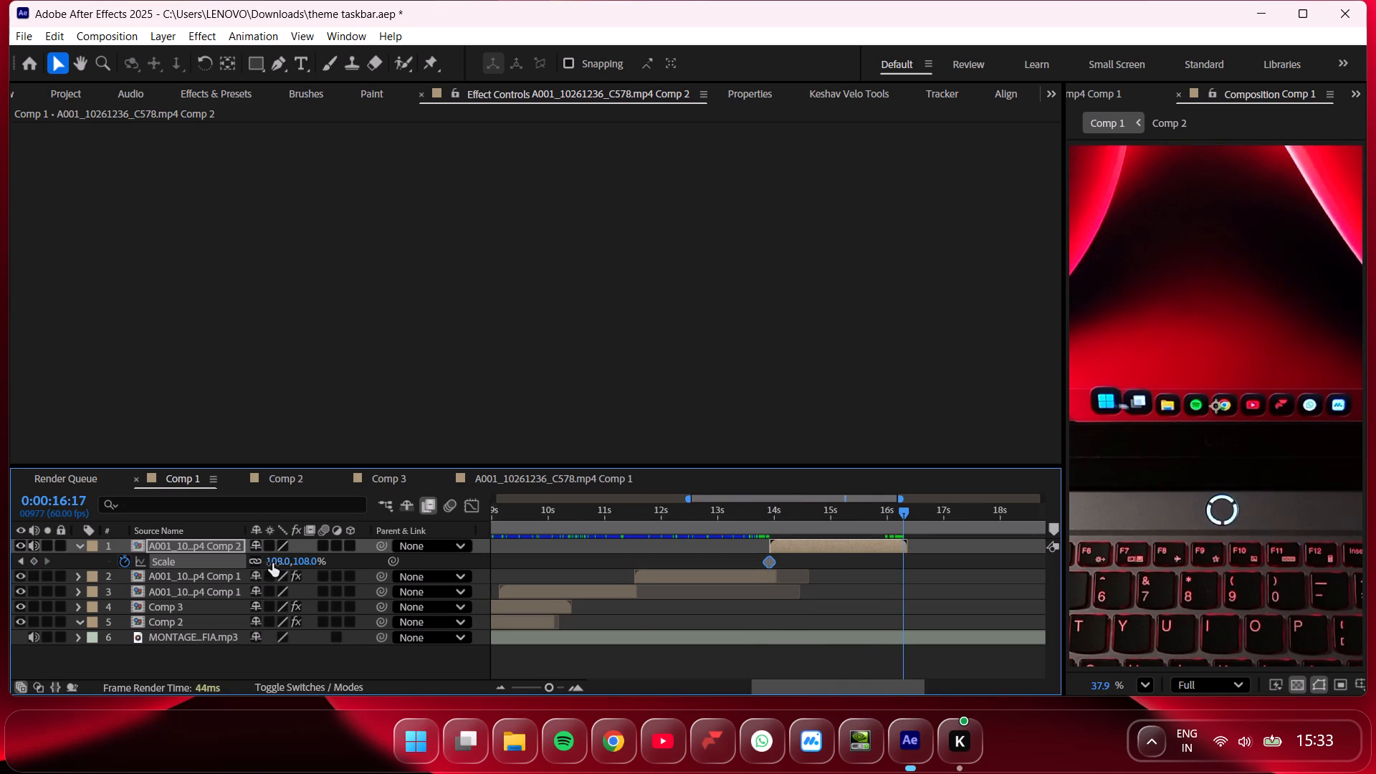
click(272, 563)
key(BackSpace)
key(BackSpace)
text(100)
key(Return)
Preview the scale animation from 0:00:13:38 and move the playhead to 0:00:14:34.
drag(775, 524, 754, 524)
key(space)
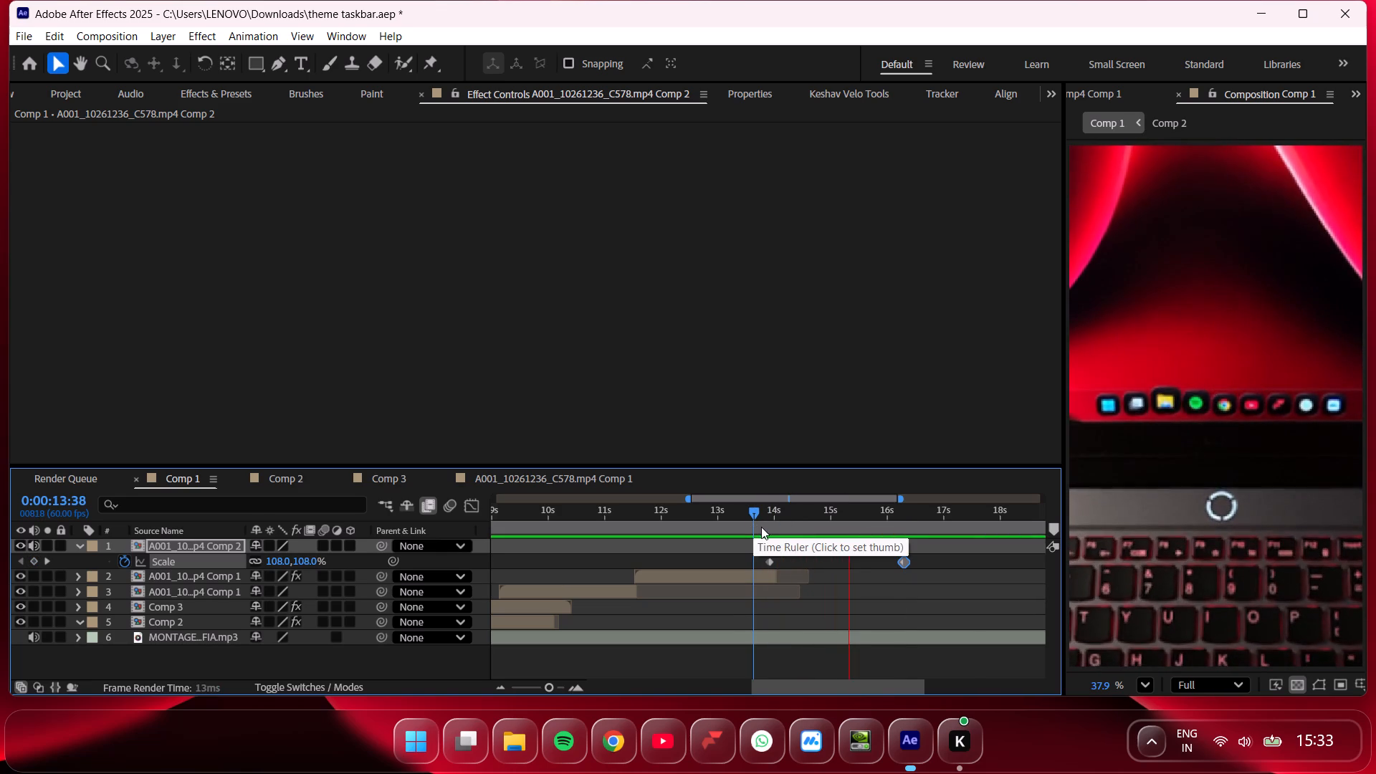
drag(795, 519, 806, 520)
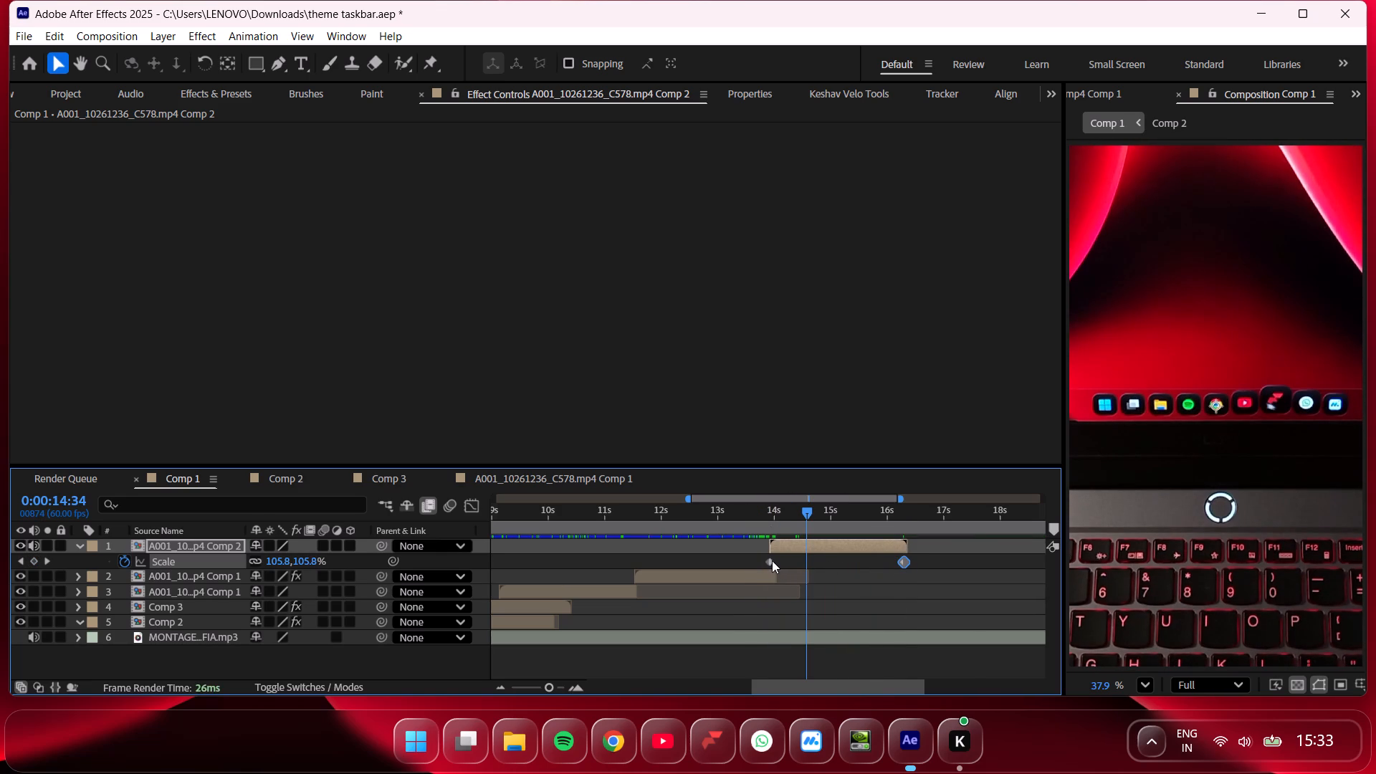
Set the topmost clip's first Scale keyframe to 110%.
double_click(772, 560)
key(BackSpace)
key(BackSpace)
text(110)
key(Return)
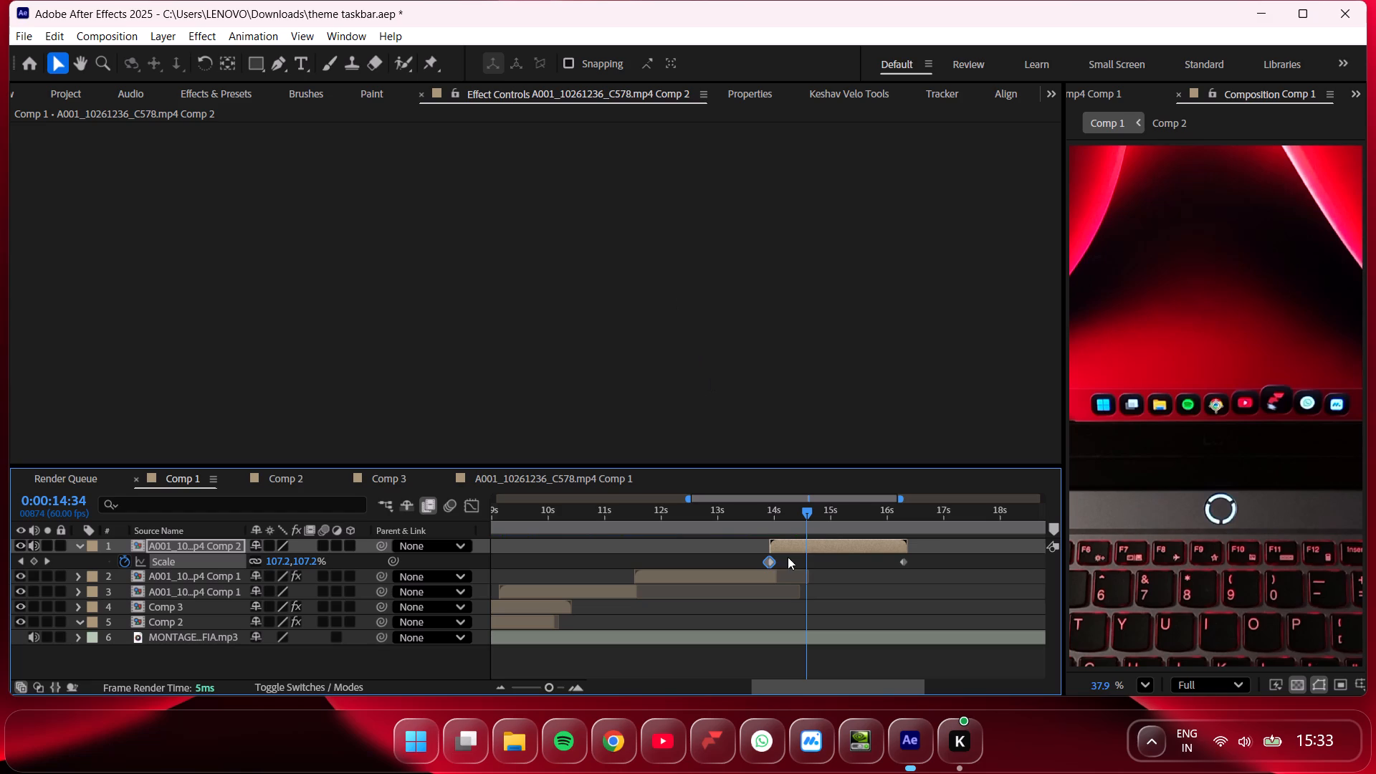
Set the topmost clip's first Scale keyframe to 115%.
double_click(767, 560)
key(BackSpace)
key(BackSpace)
key(BackSpace)
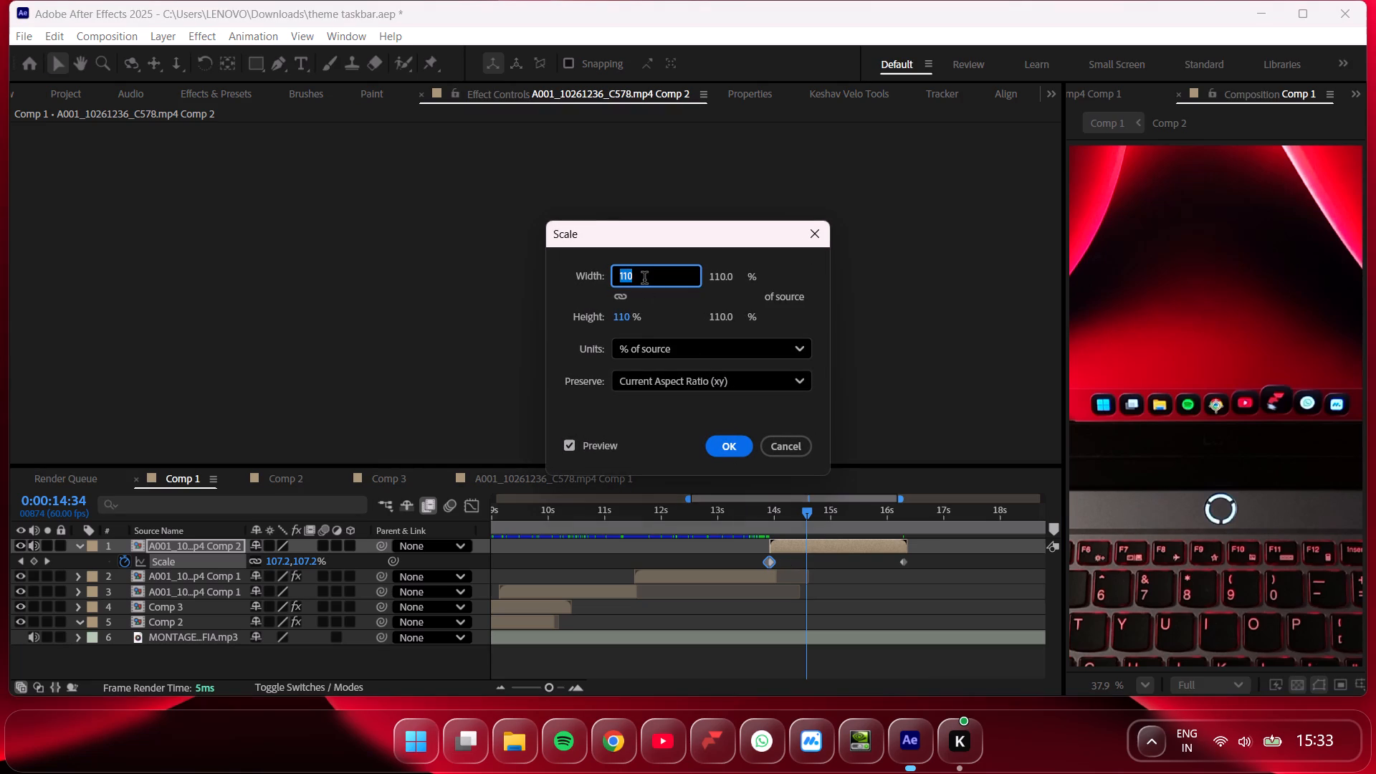
text(115)
key(Return)
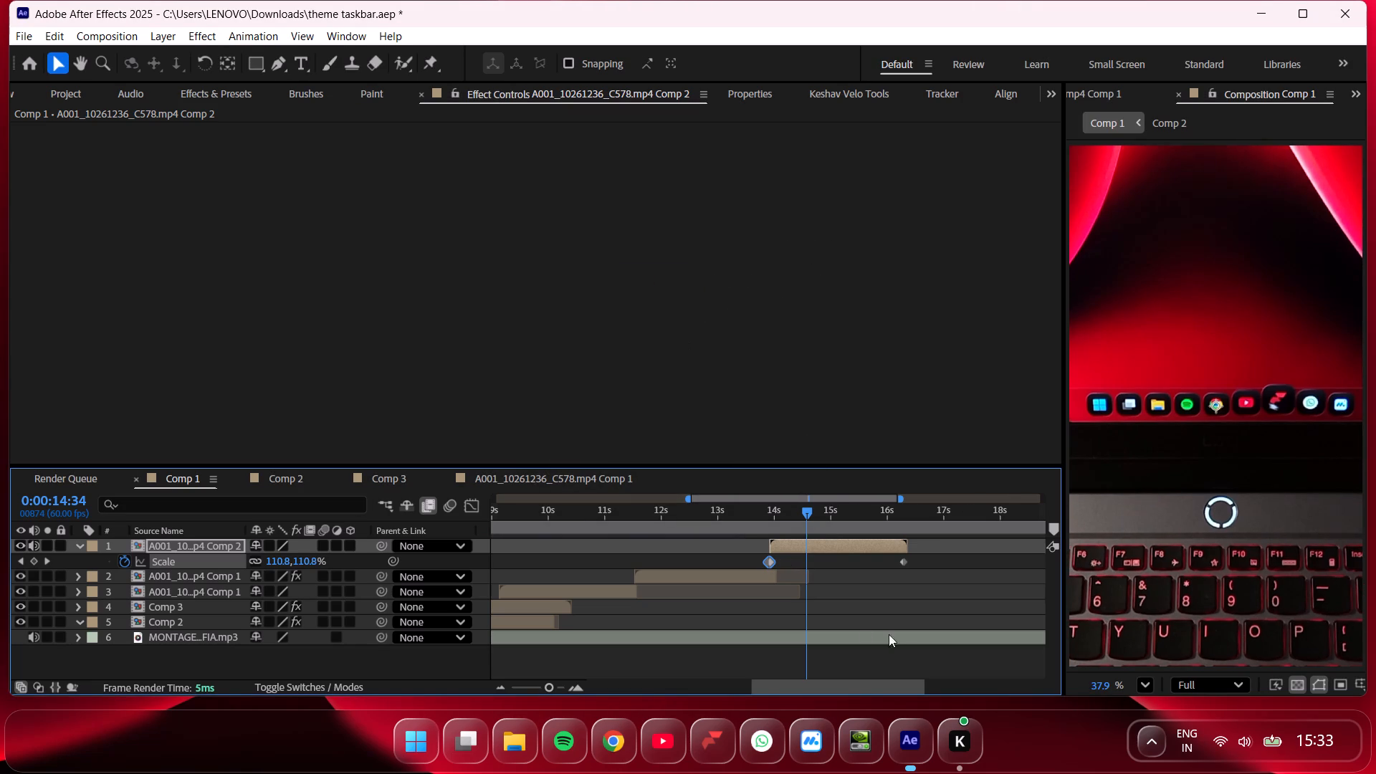
Preview the zoom animation from 0:00:13:51, and play the whole montage from the start.
click(765, 521)
key(space)
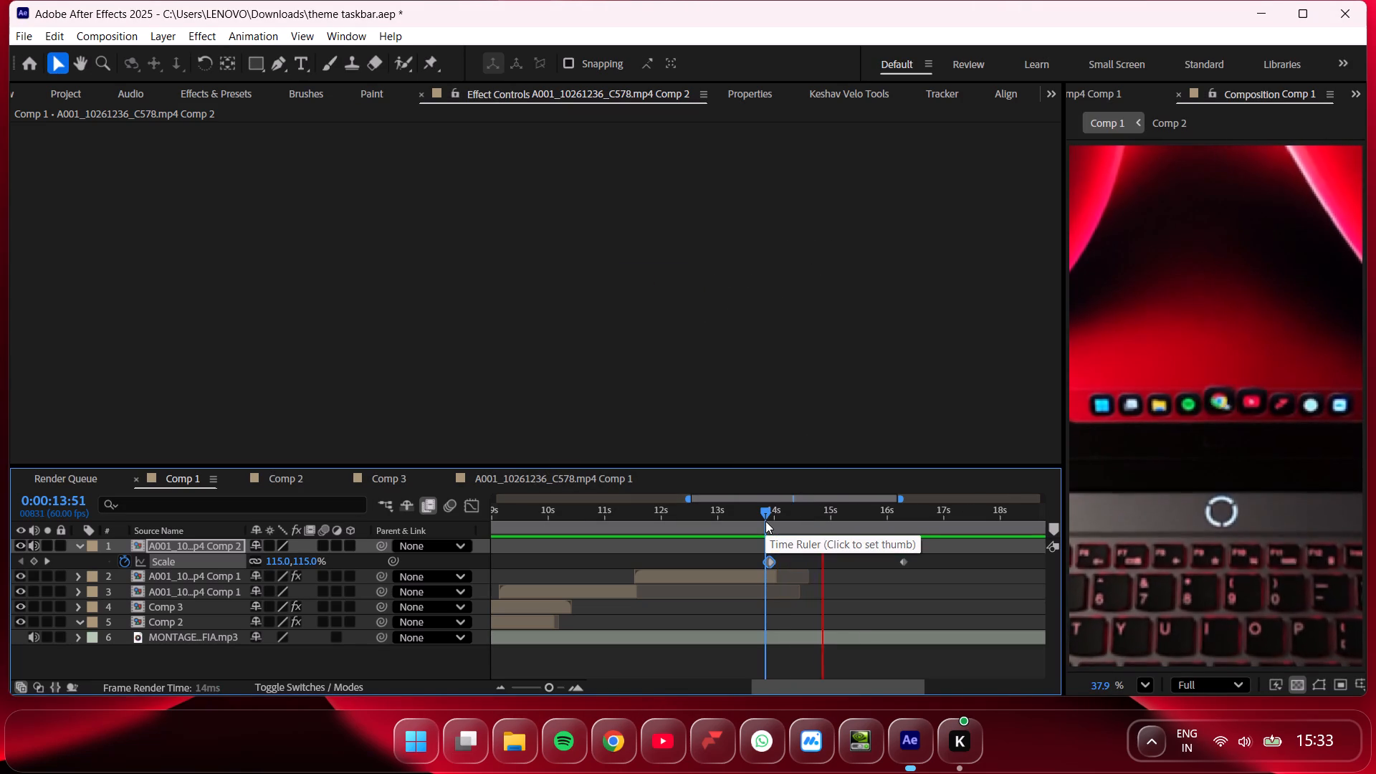
key(space)
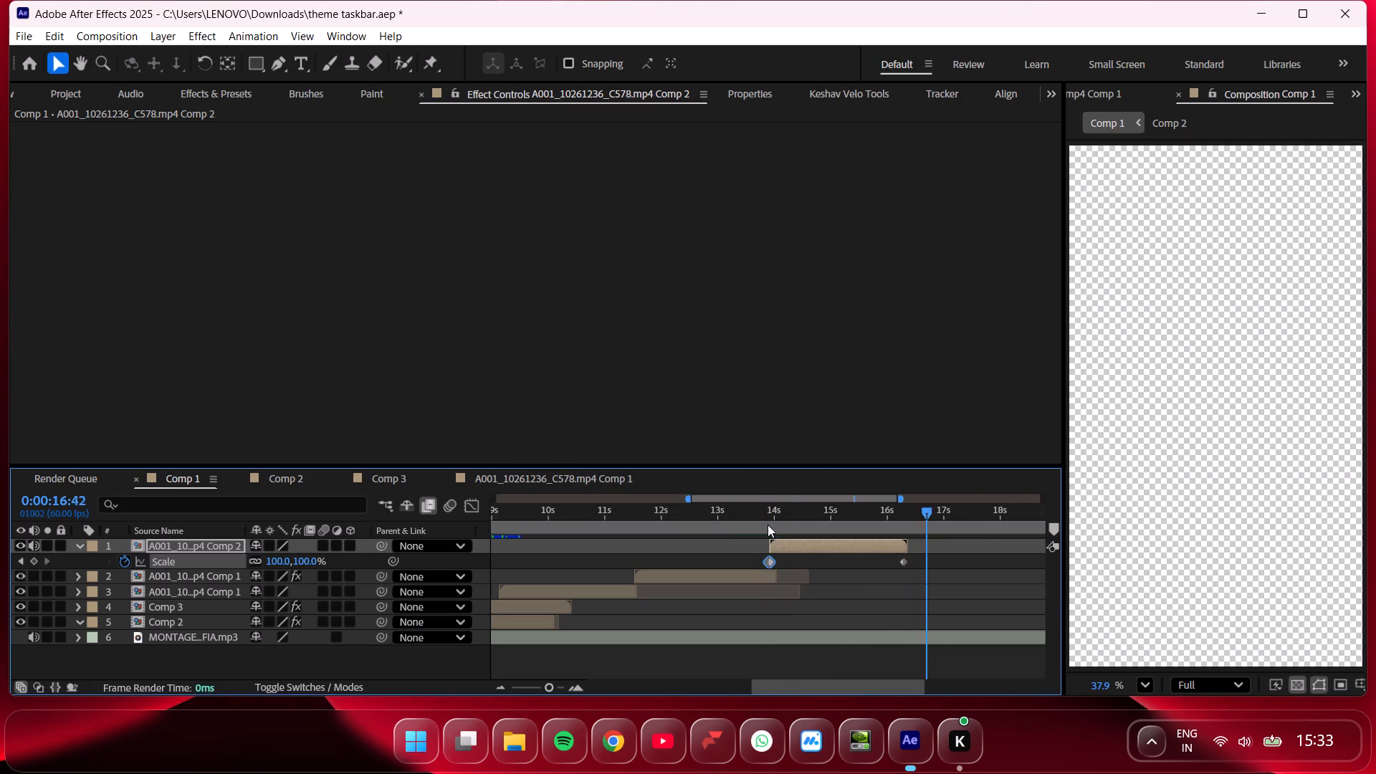
drag(768, 525, 326, 560)
key(space)
drag(551, 686, 457, 689)
key(space)
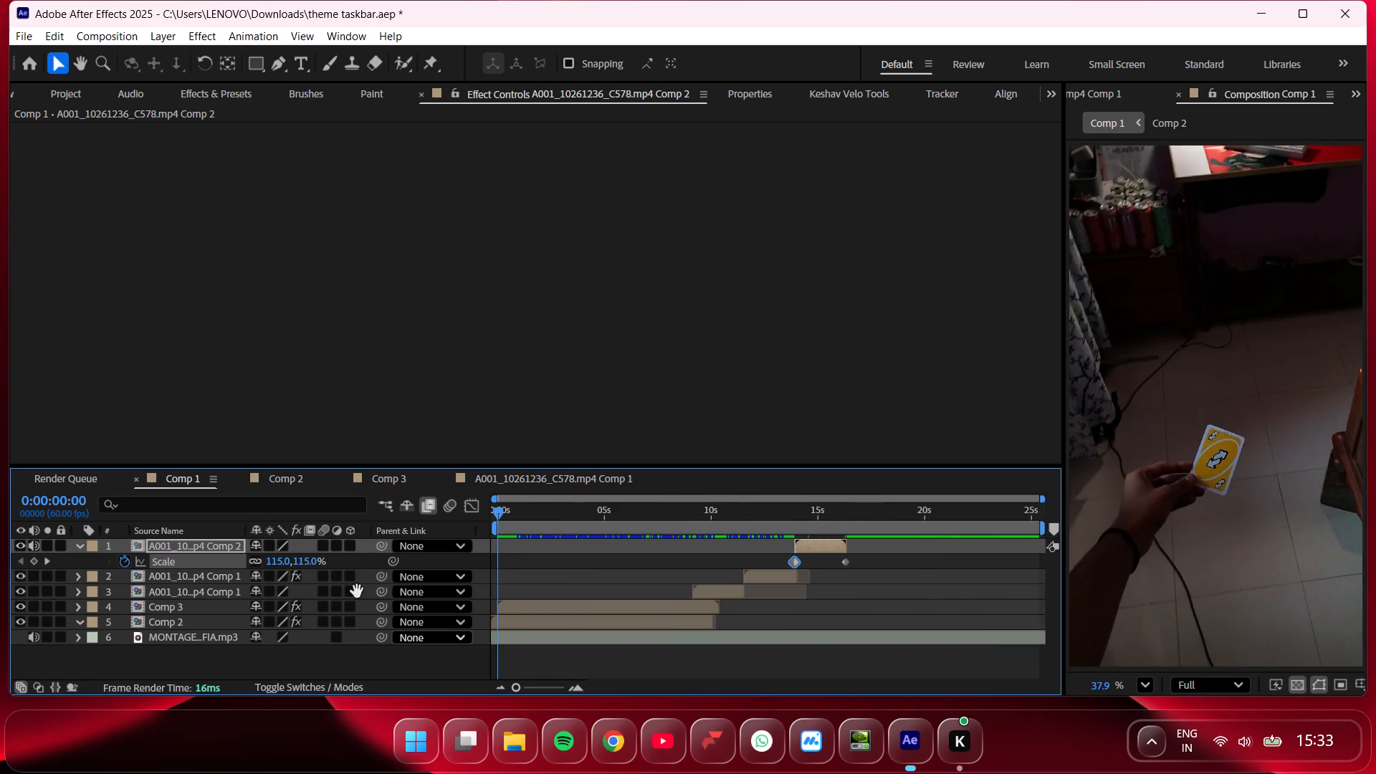
Mute the audio of the topmost pre-composed clip layer.
click(34, 546)
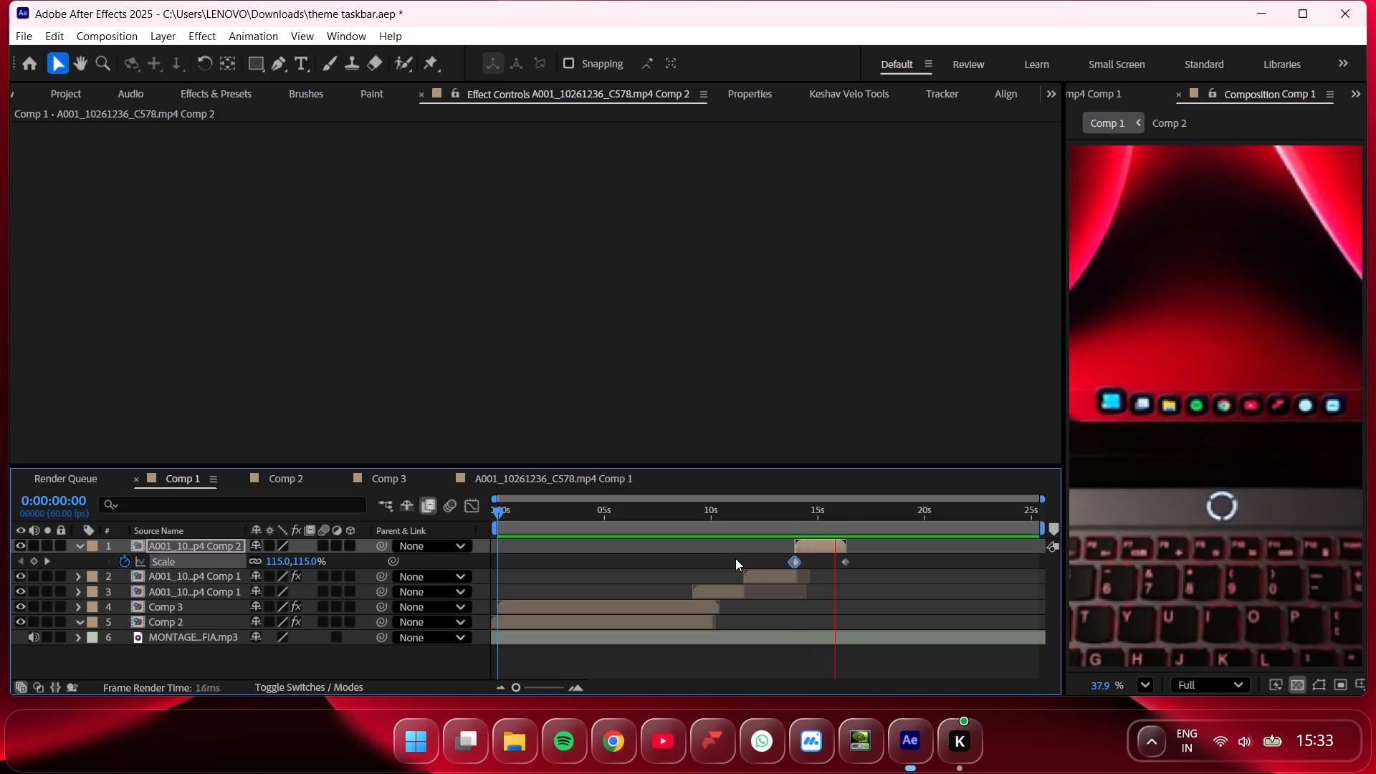
Replay the end of the last clip around 0:00:16:18 and place the playhead at 0:00:16:14.
key(space)
key(space)
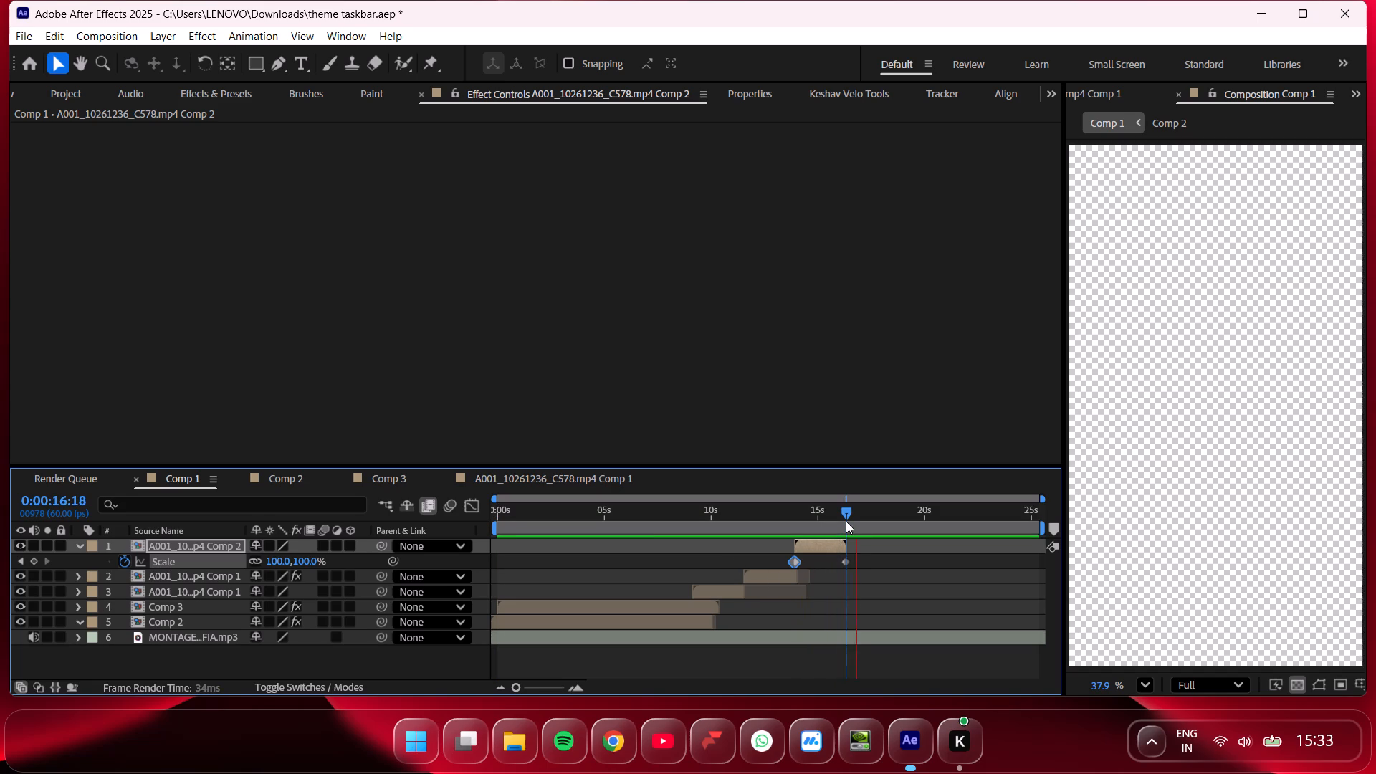
click(846, 521)
key(space)
key(space)
click(842, 521)
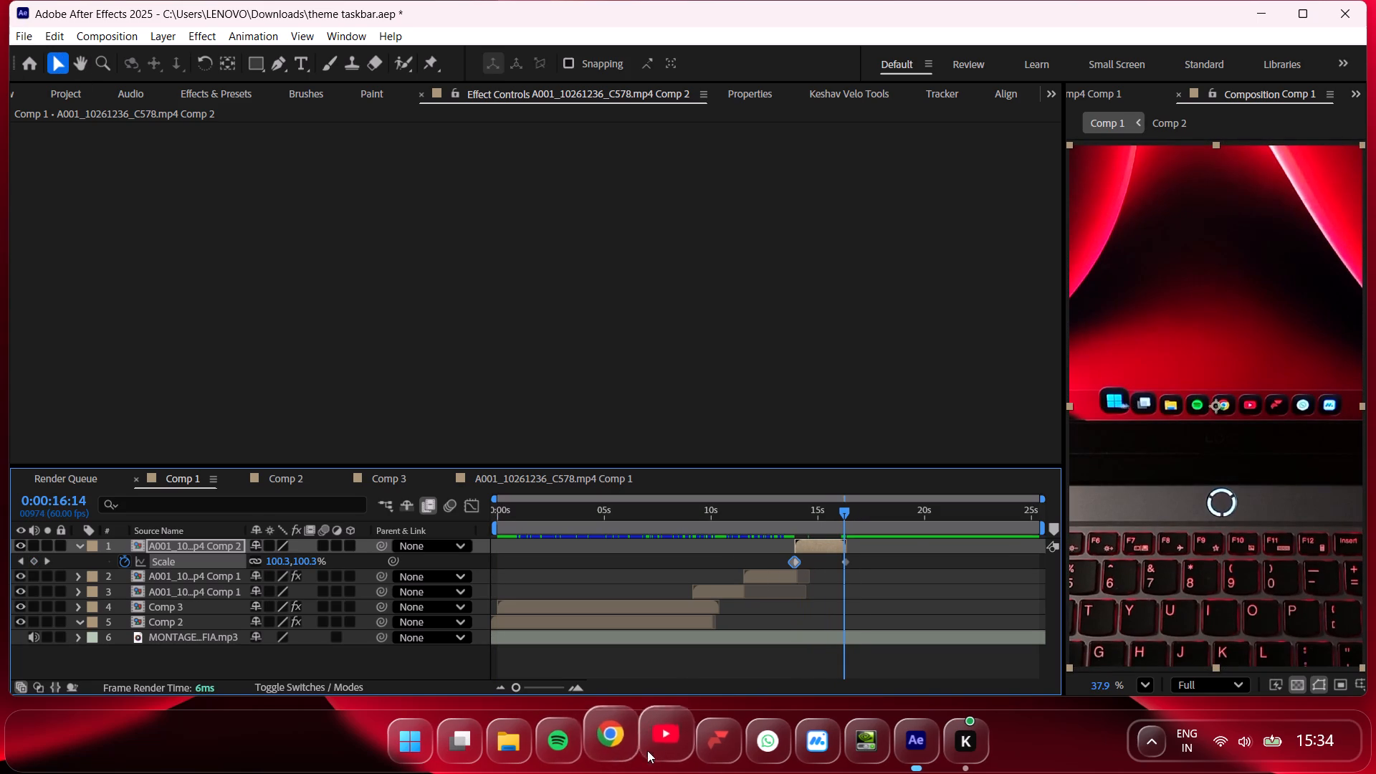
Browse the Downloads folder in File Explorer for the next clip, playing A001_10261315_C601 in VLC to check it.
click(526, 738)
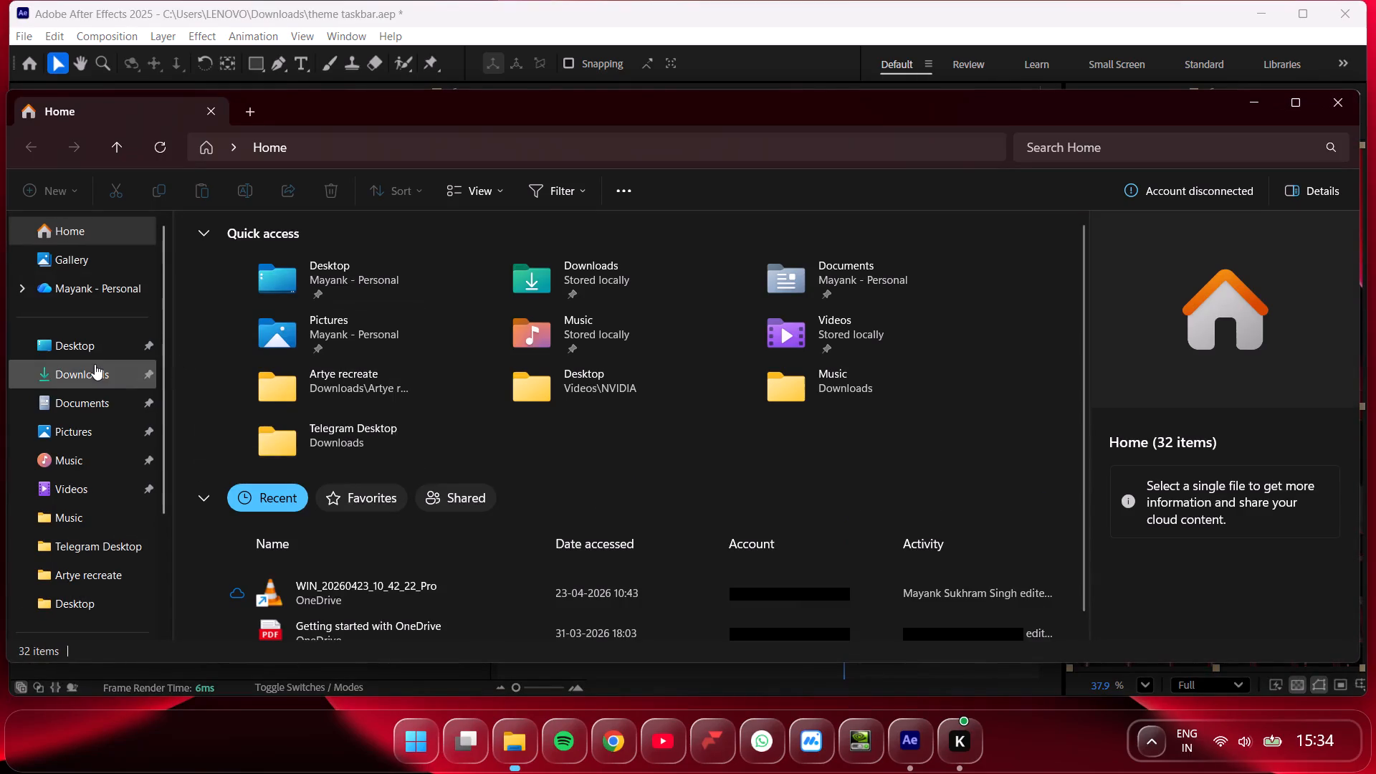
click(94, 365)
drag(94, 365, 101, 365)
scroll(896, 376, down, 1)
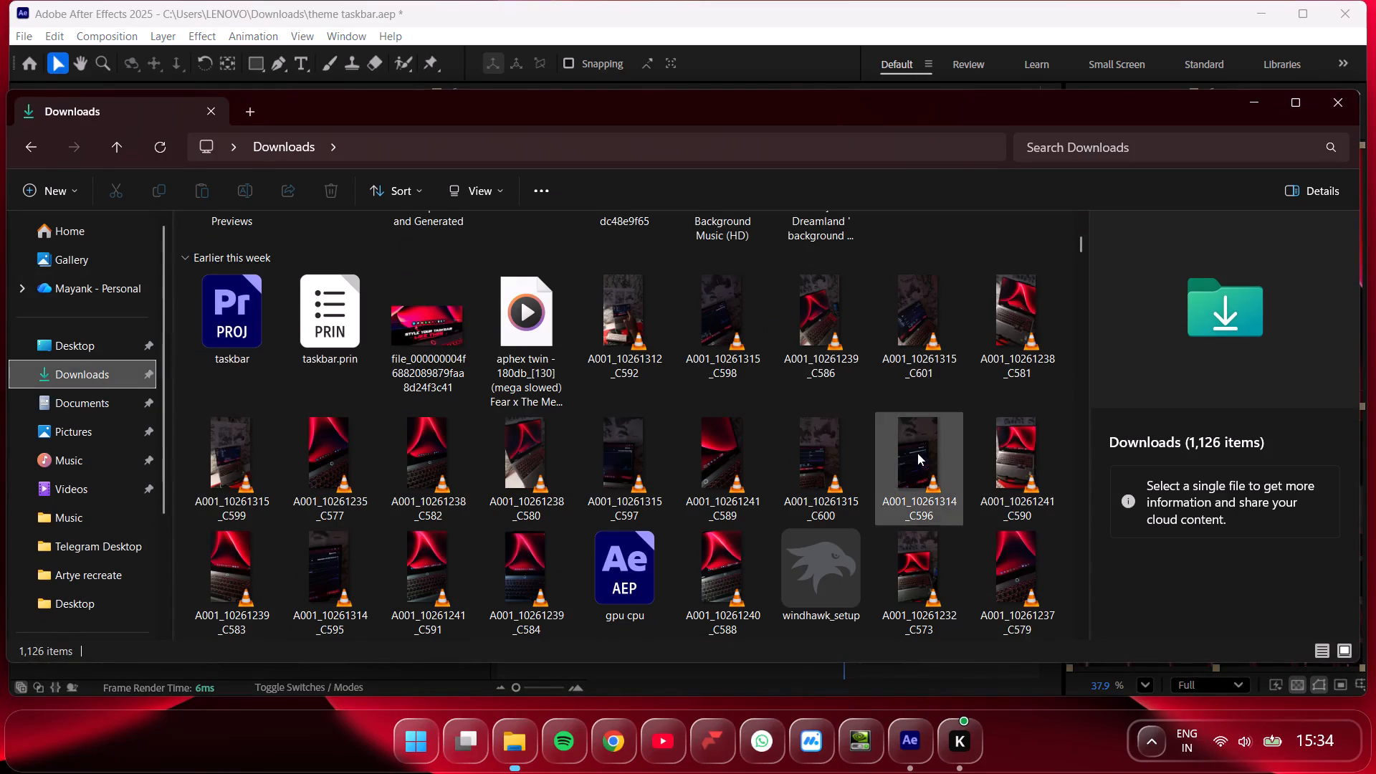
scroll(538, 449, down, 1)
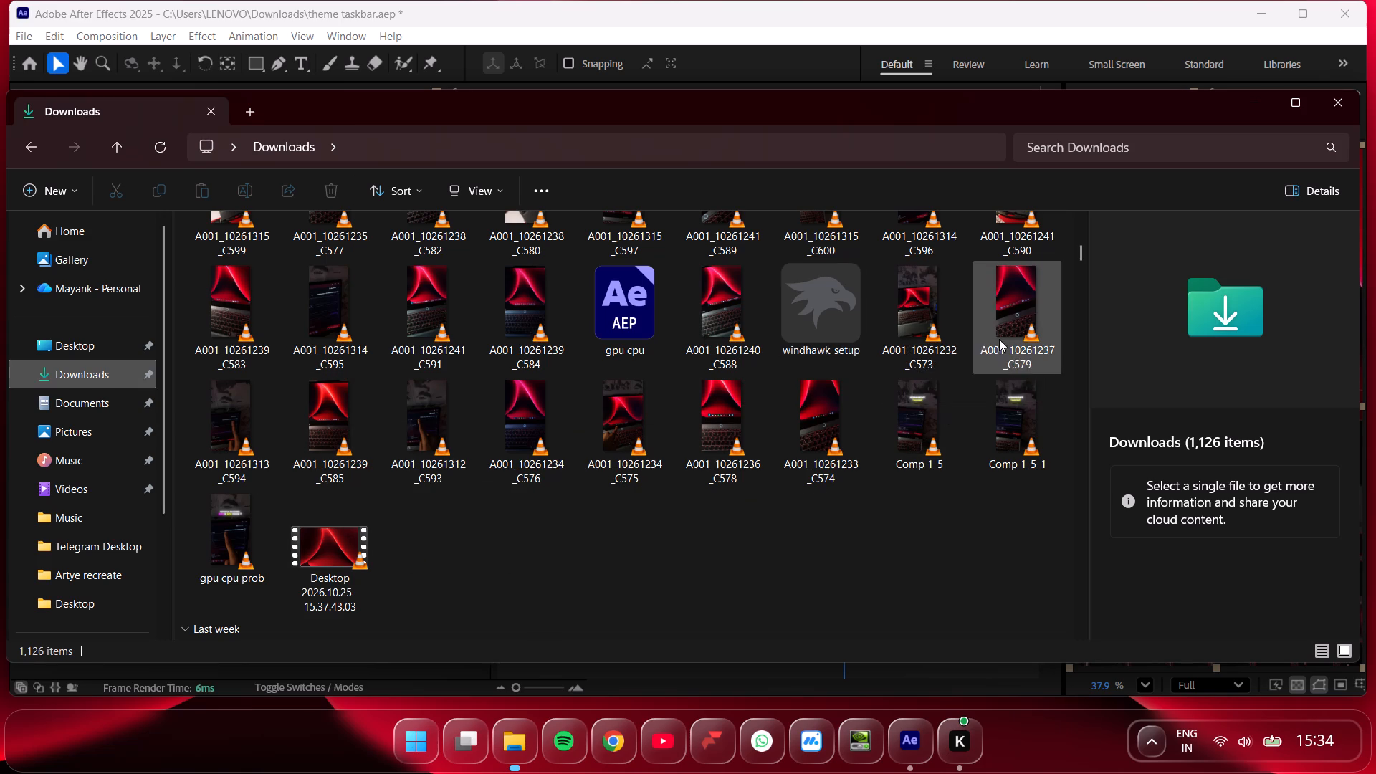
scroll(505, 368, up, 1)
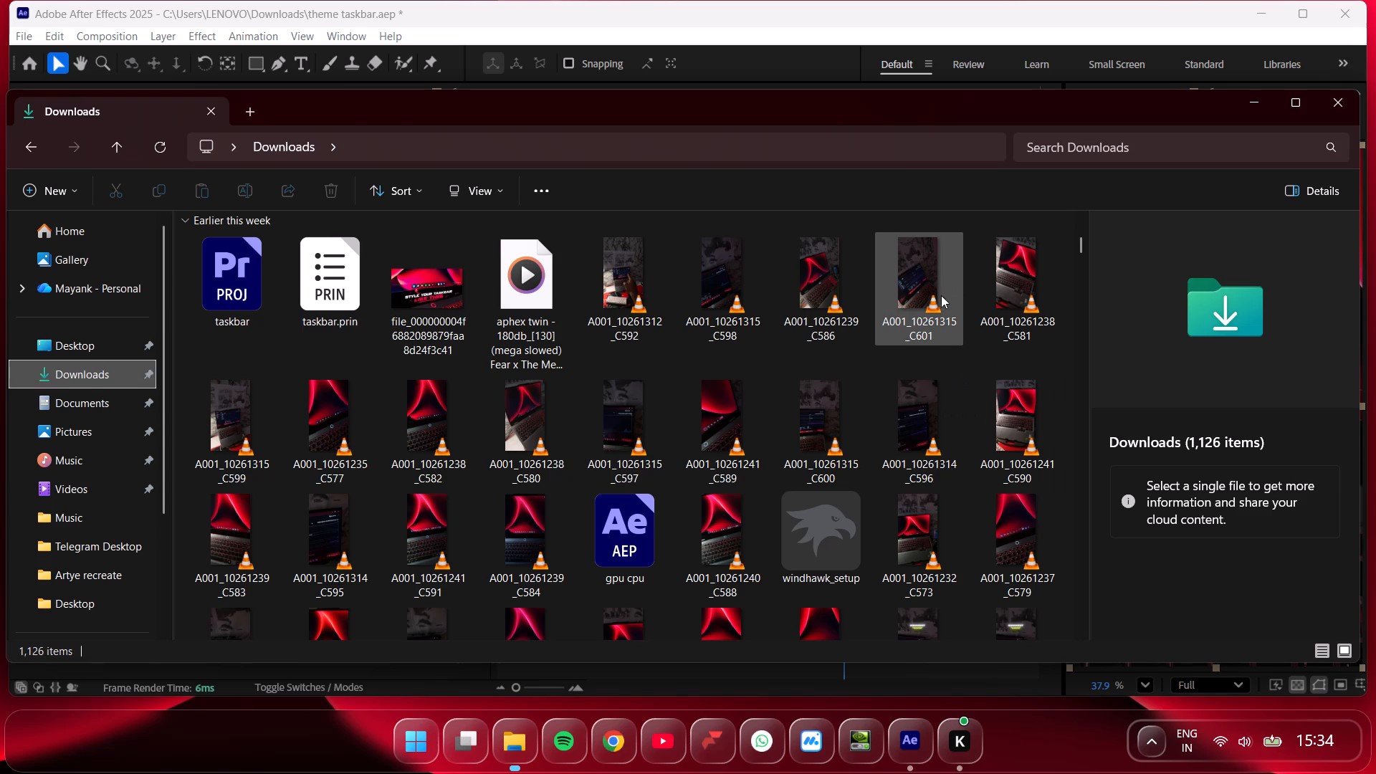
double_click(922, 298)
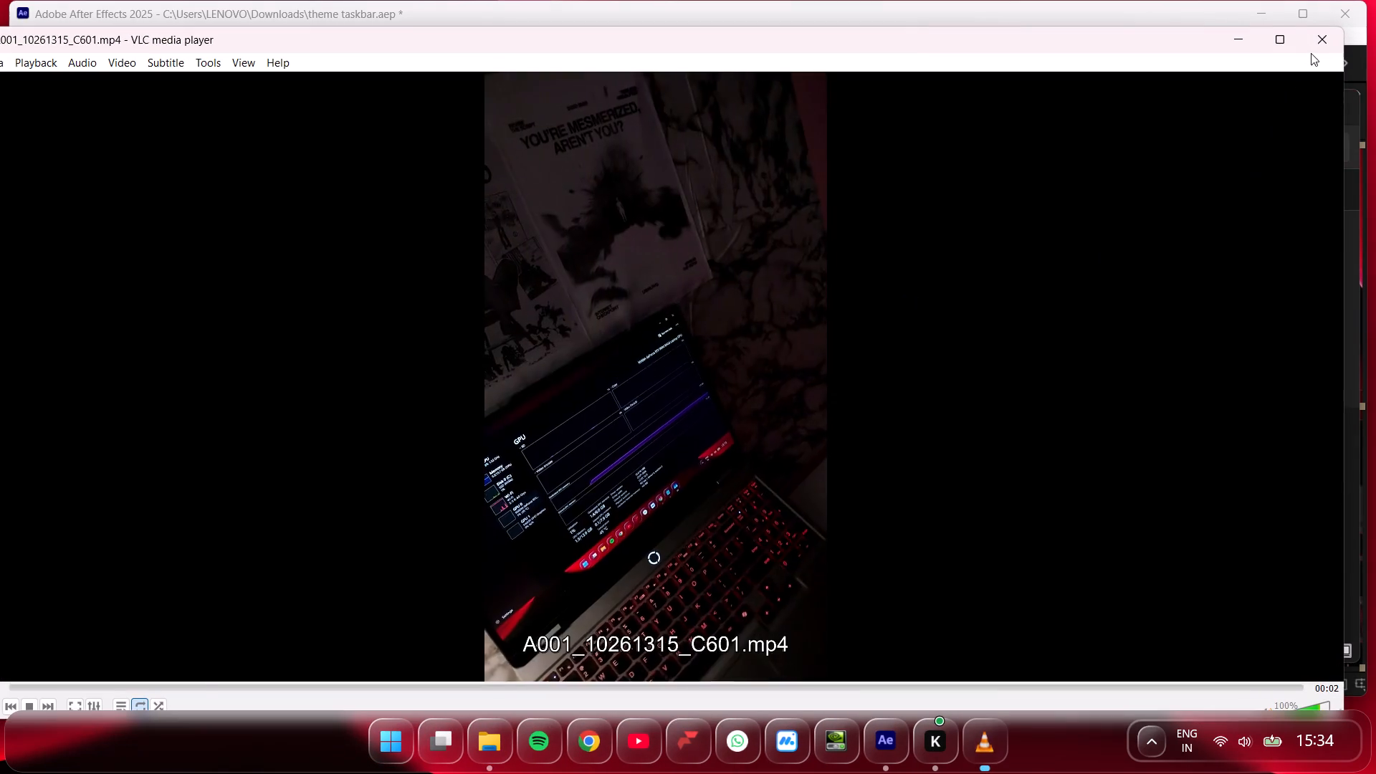
click(1317, 47)
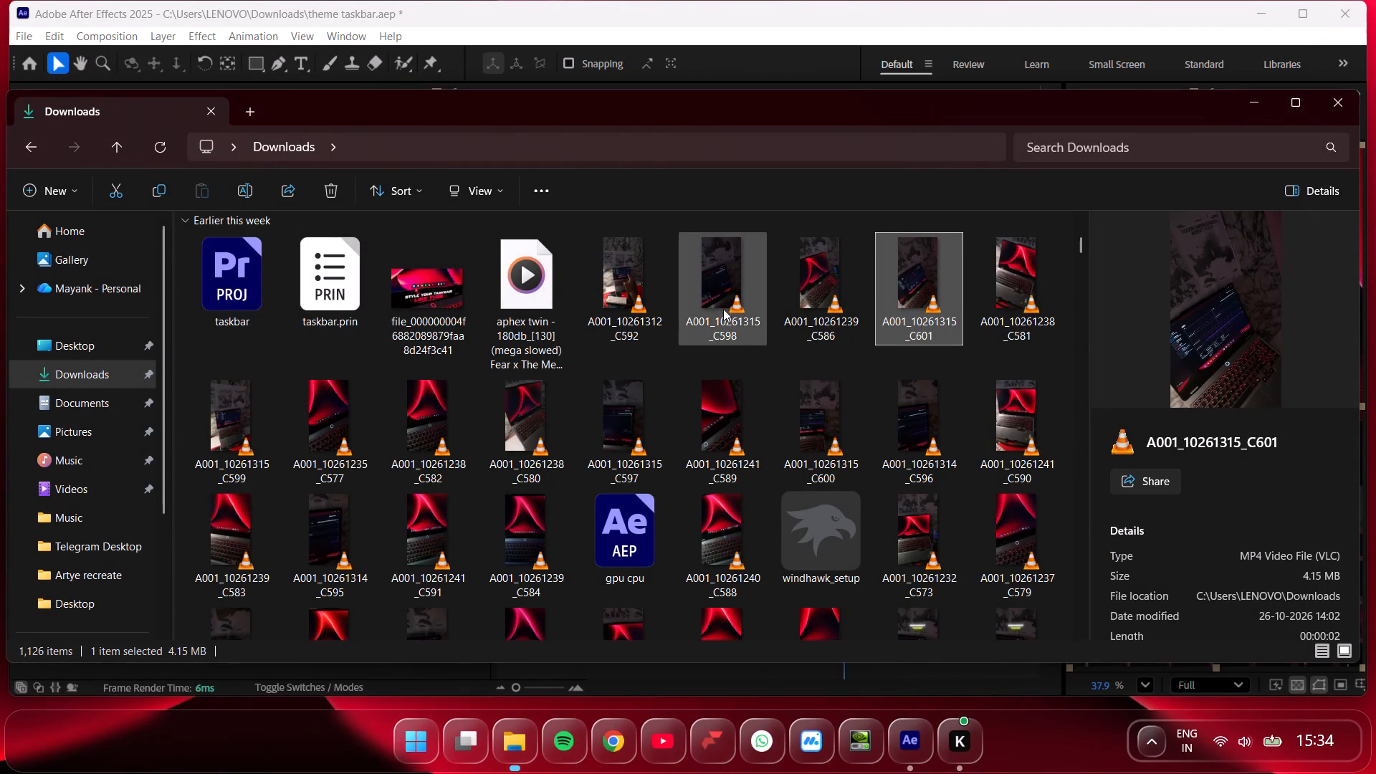
scroll(656, 470, down, 2)
scroll(661, 474, up, 1)
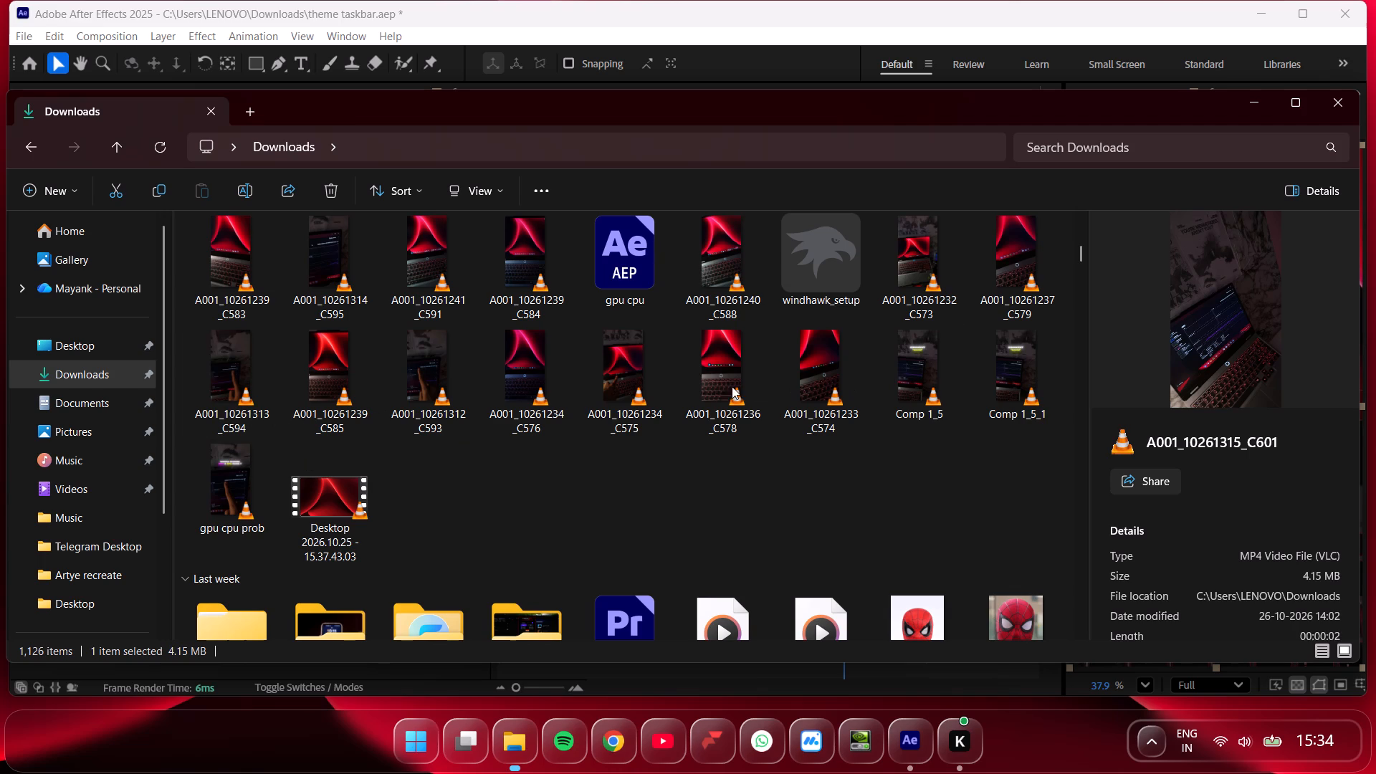
scroll(248, 396, up, 1)
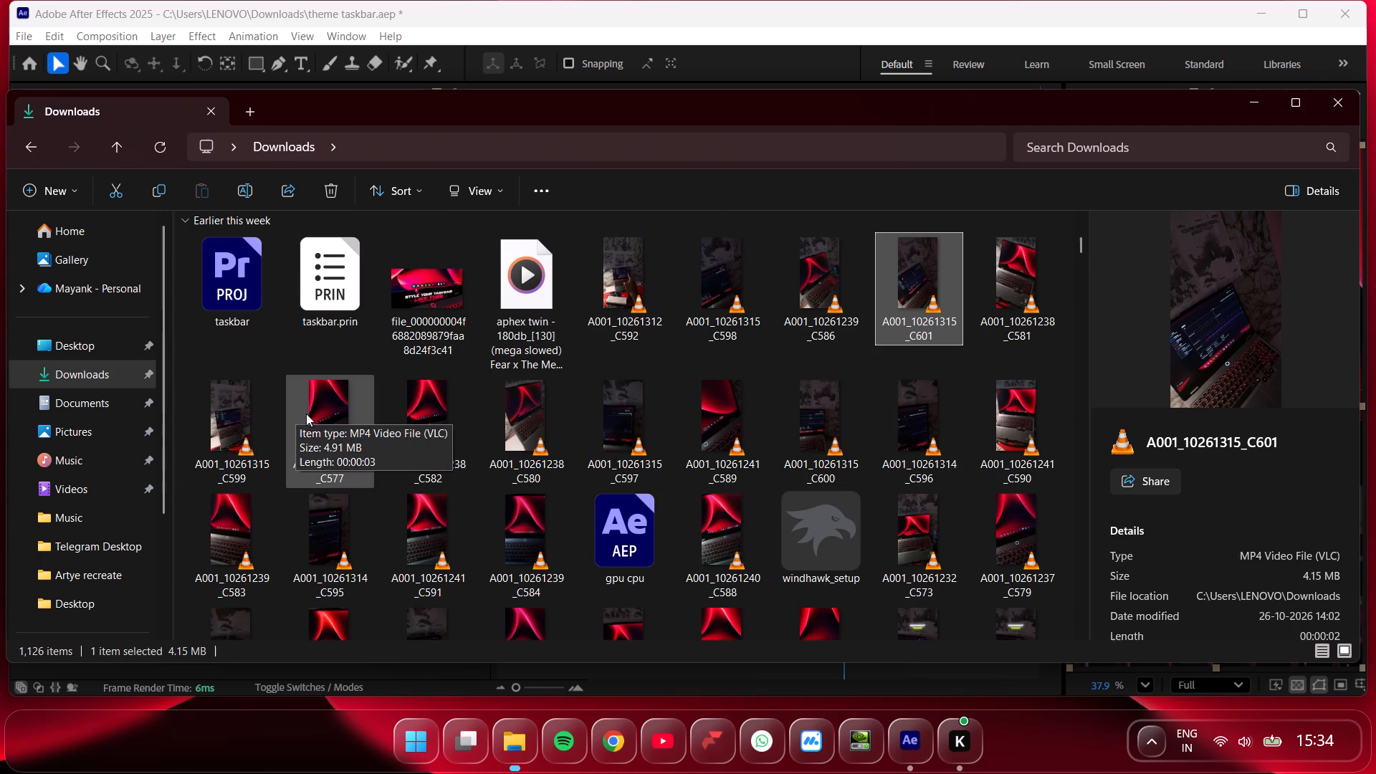
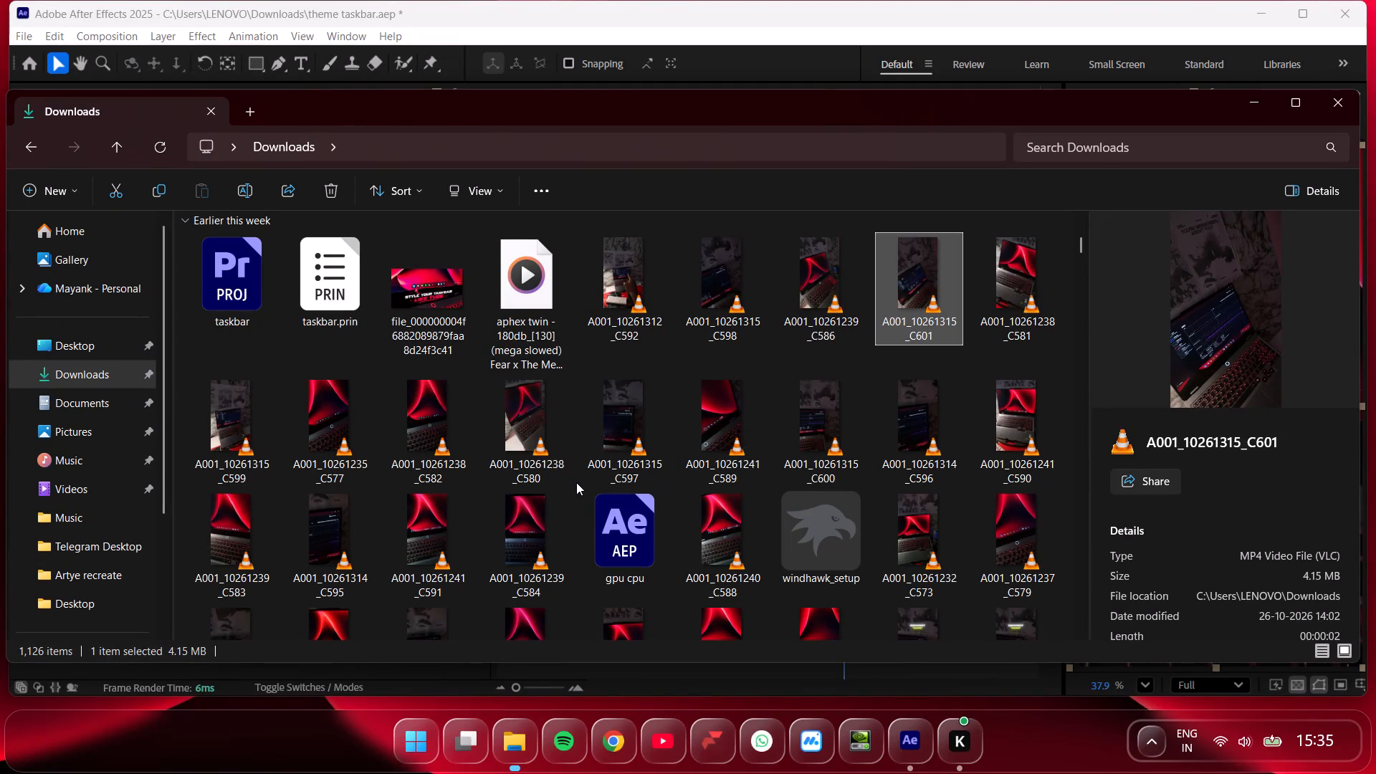
Look through the recent video clips in the Downloads folder for the next clip to add to the montage.
scroll(542, 509, down, 1)
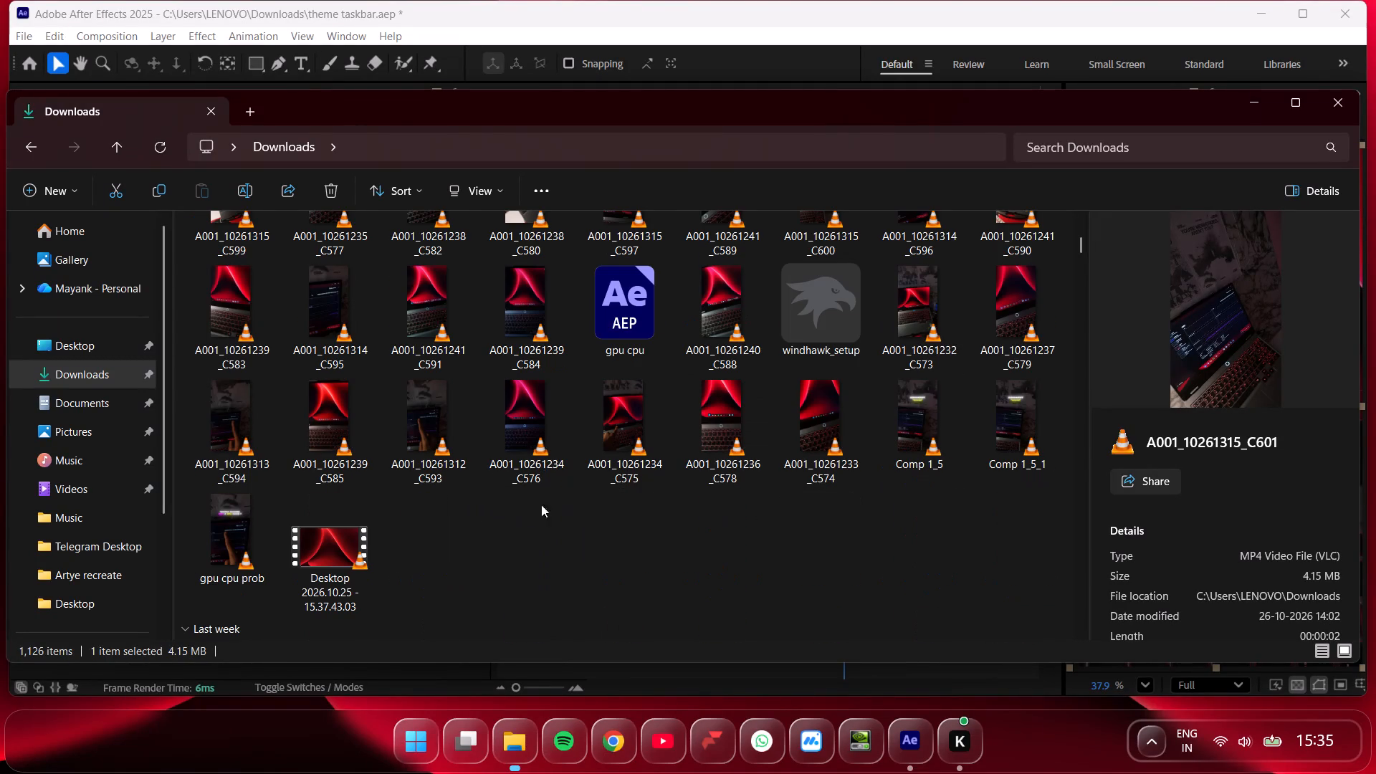
scroll(395, 512, up, 2)
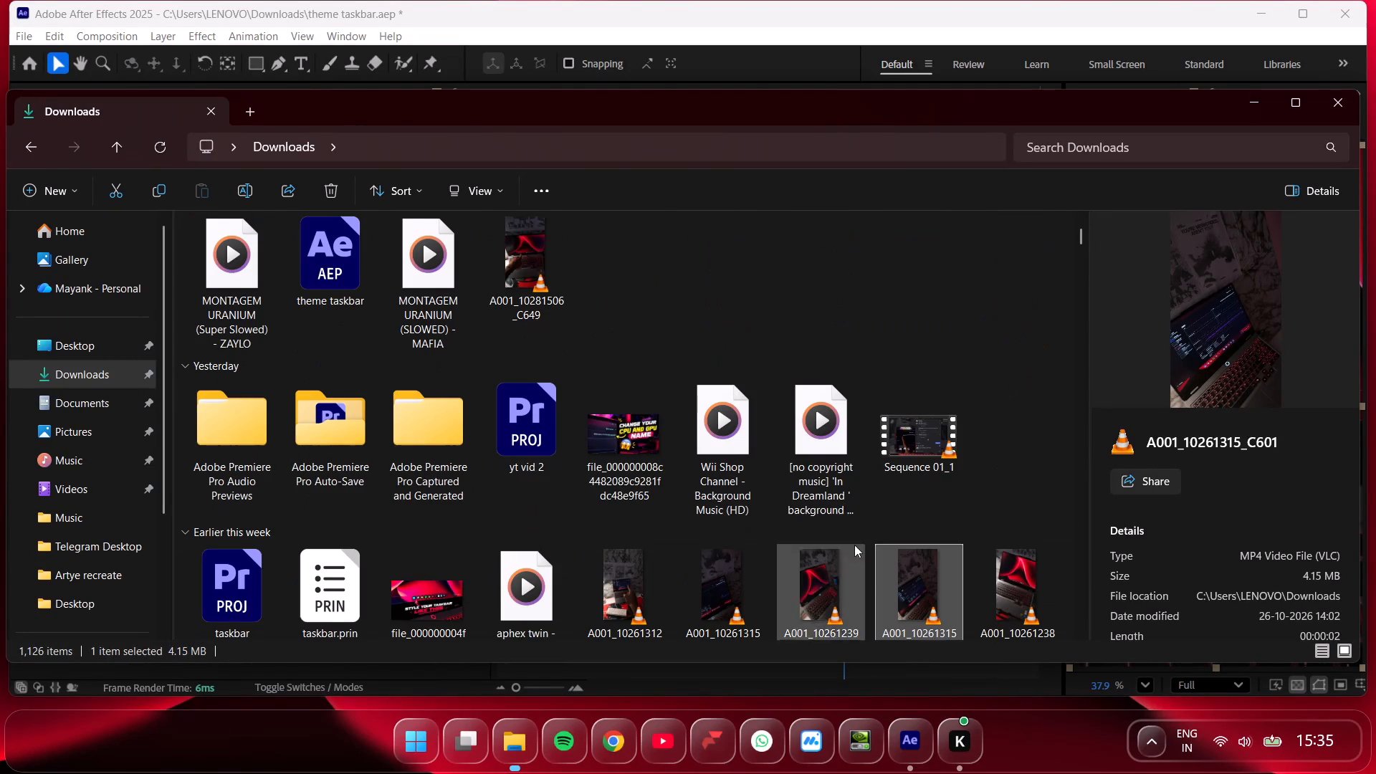
scroll(912, 550, down, 1)
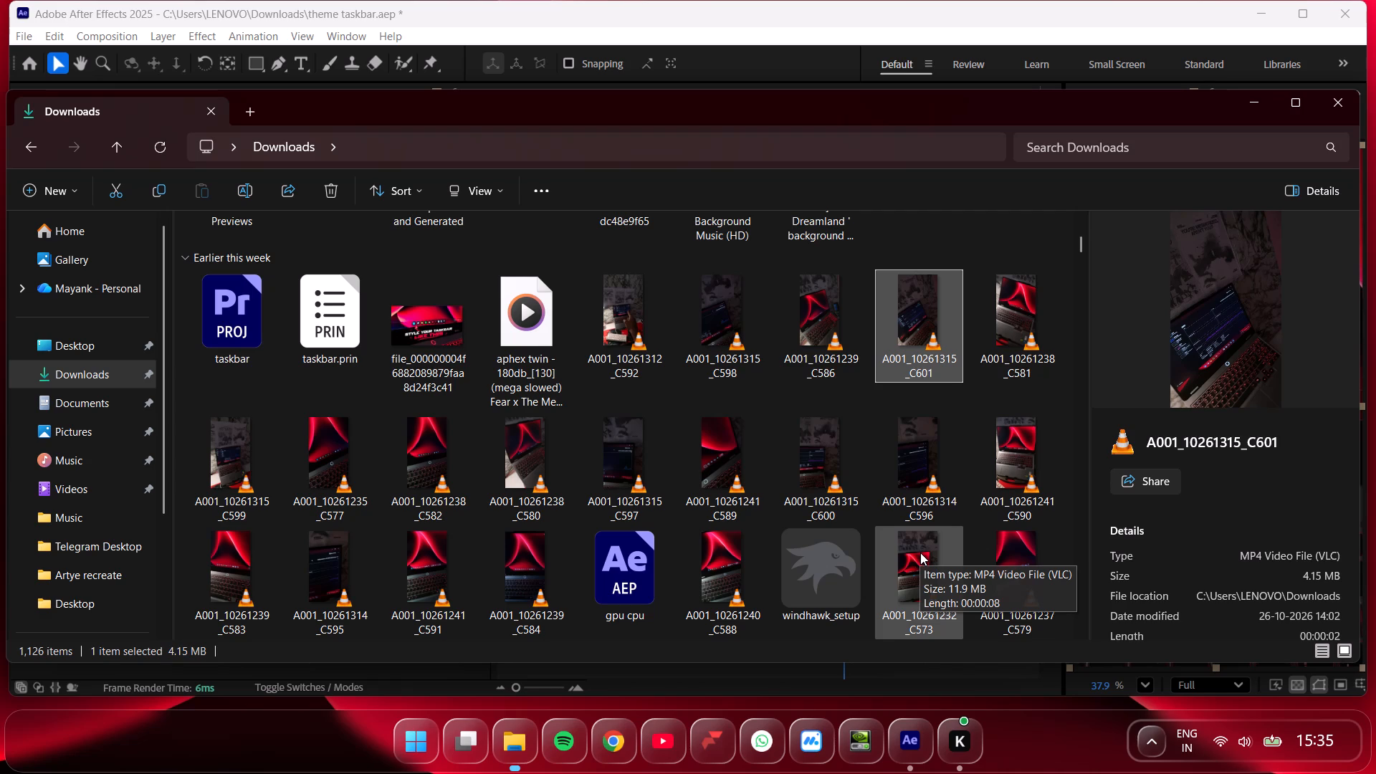
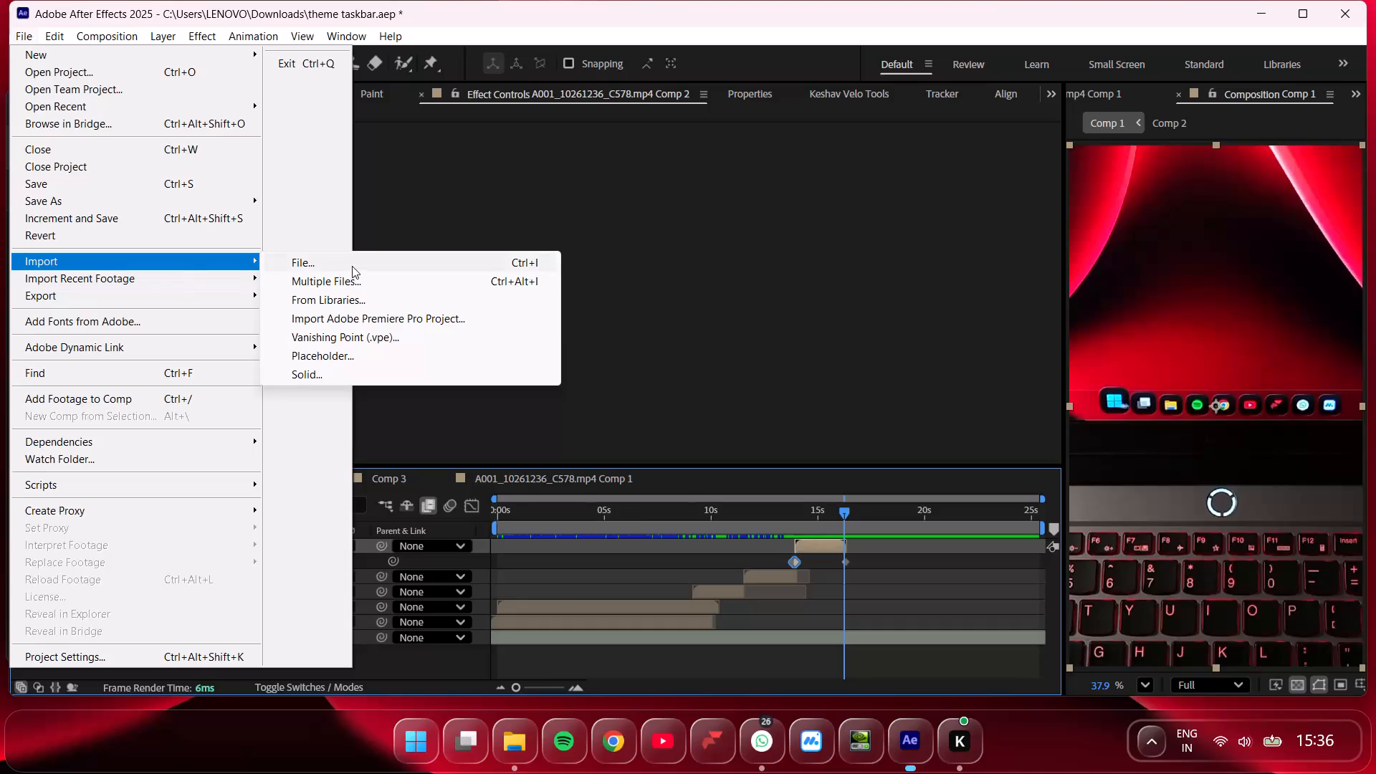
Import the clip A001_10261240_C587 from the Downloads folder into the project as footage.
click(352, 266)
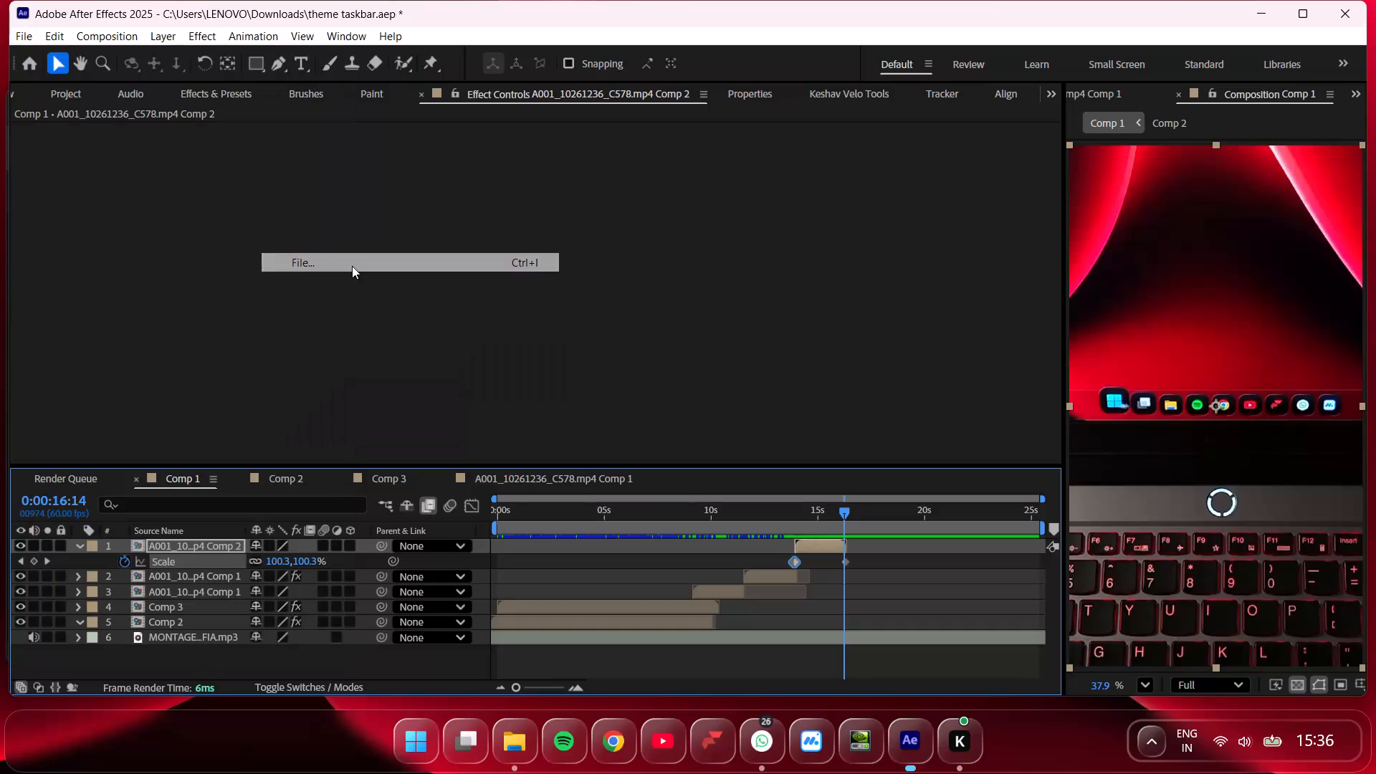
scroll(185, 244, up, 4)
click(212, 241)
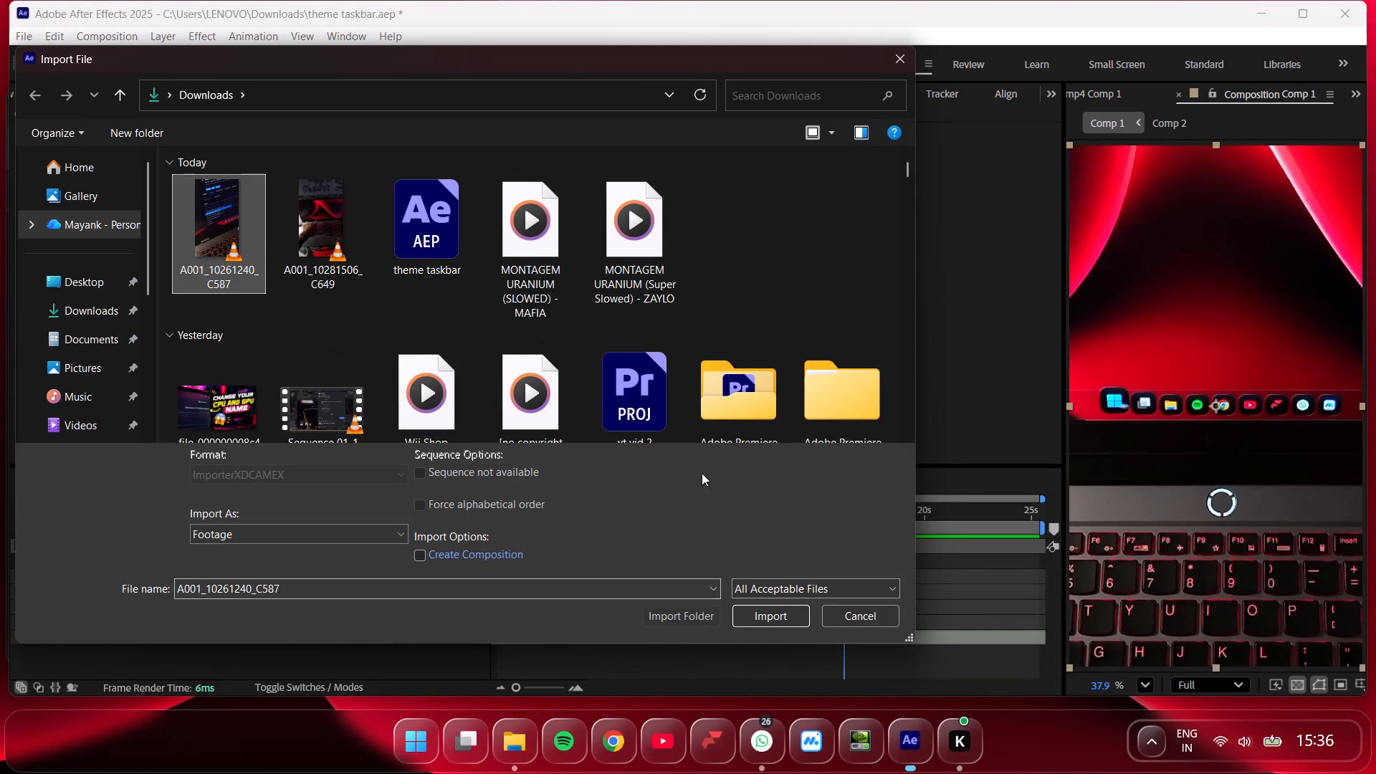
click(787, 608)
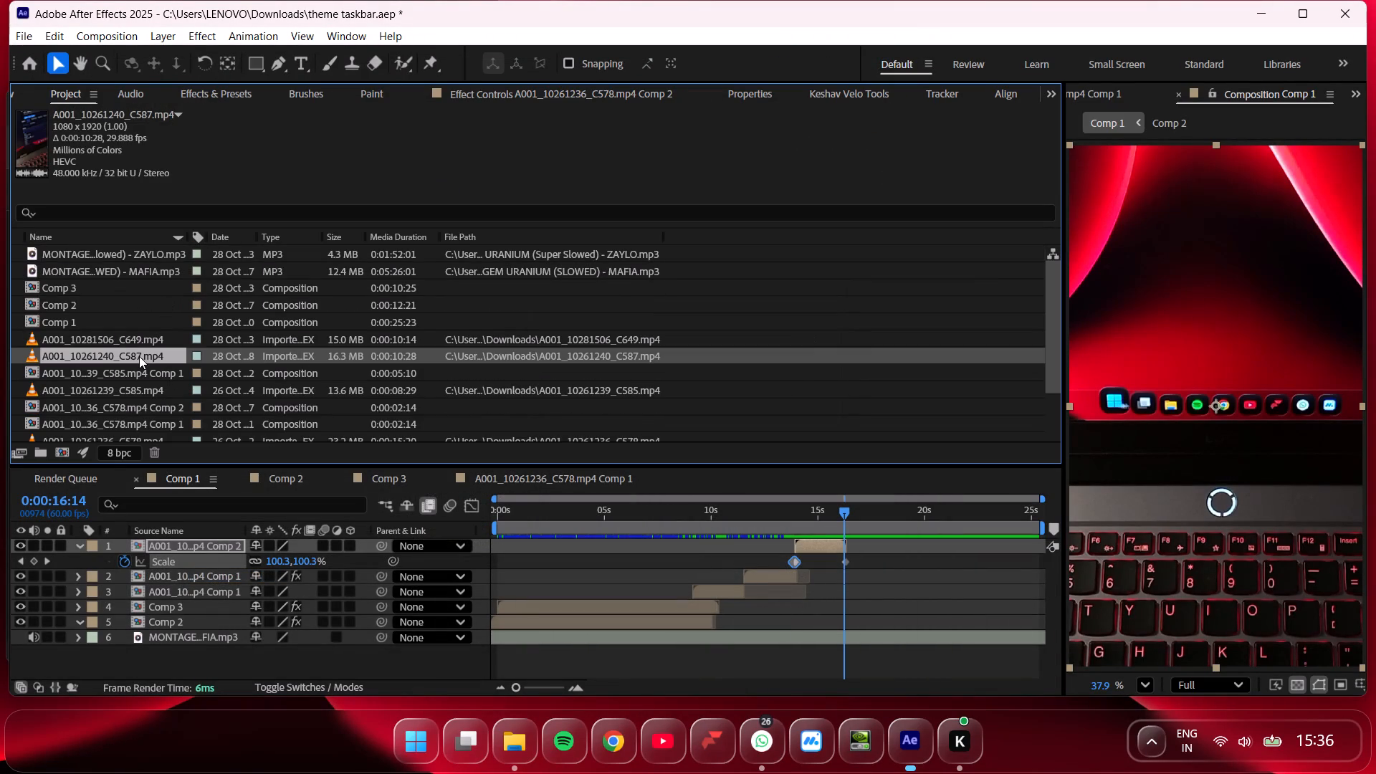
Add the A001_10261240_C587 clip as the top layer of Comp 1, starting at about 14 s, and mute its audio.
drag(139, 351, 795, 545)
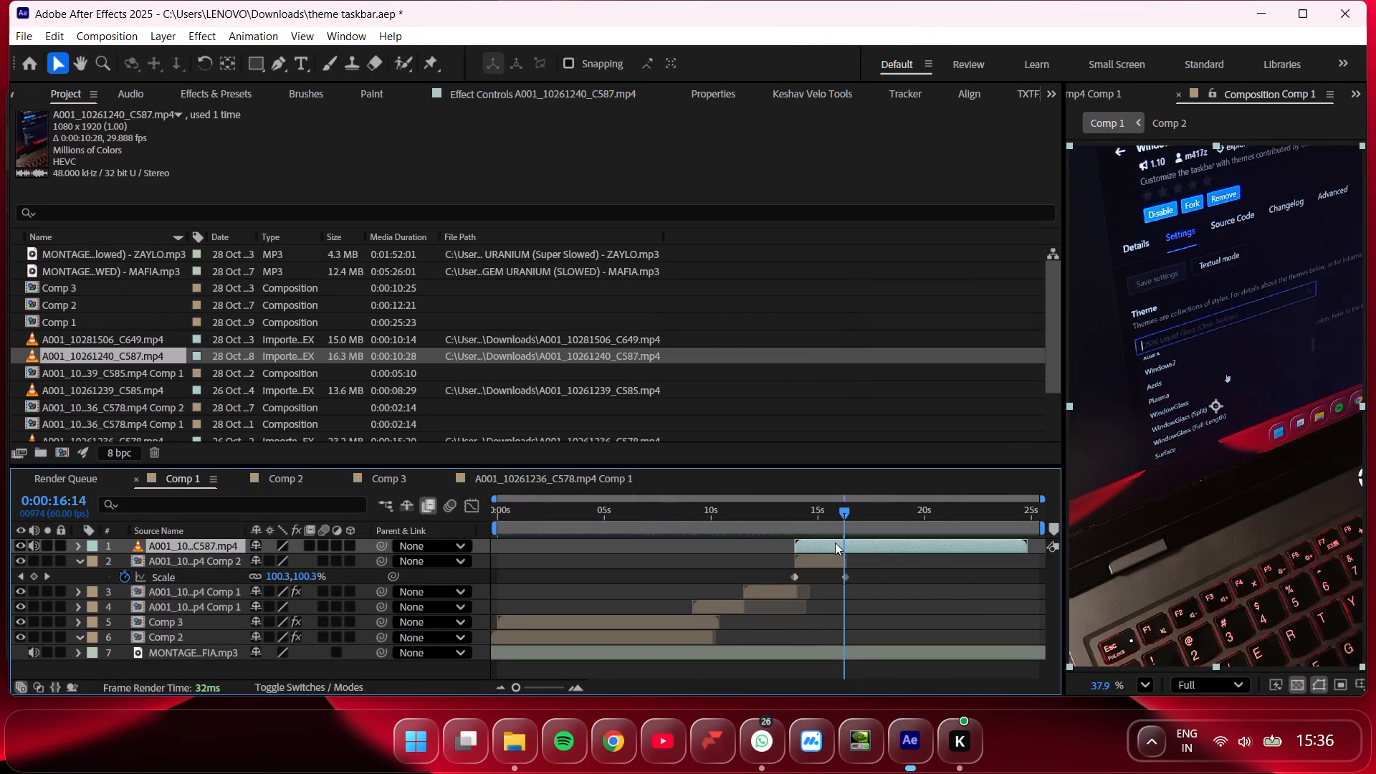
click(38, 541)
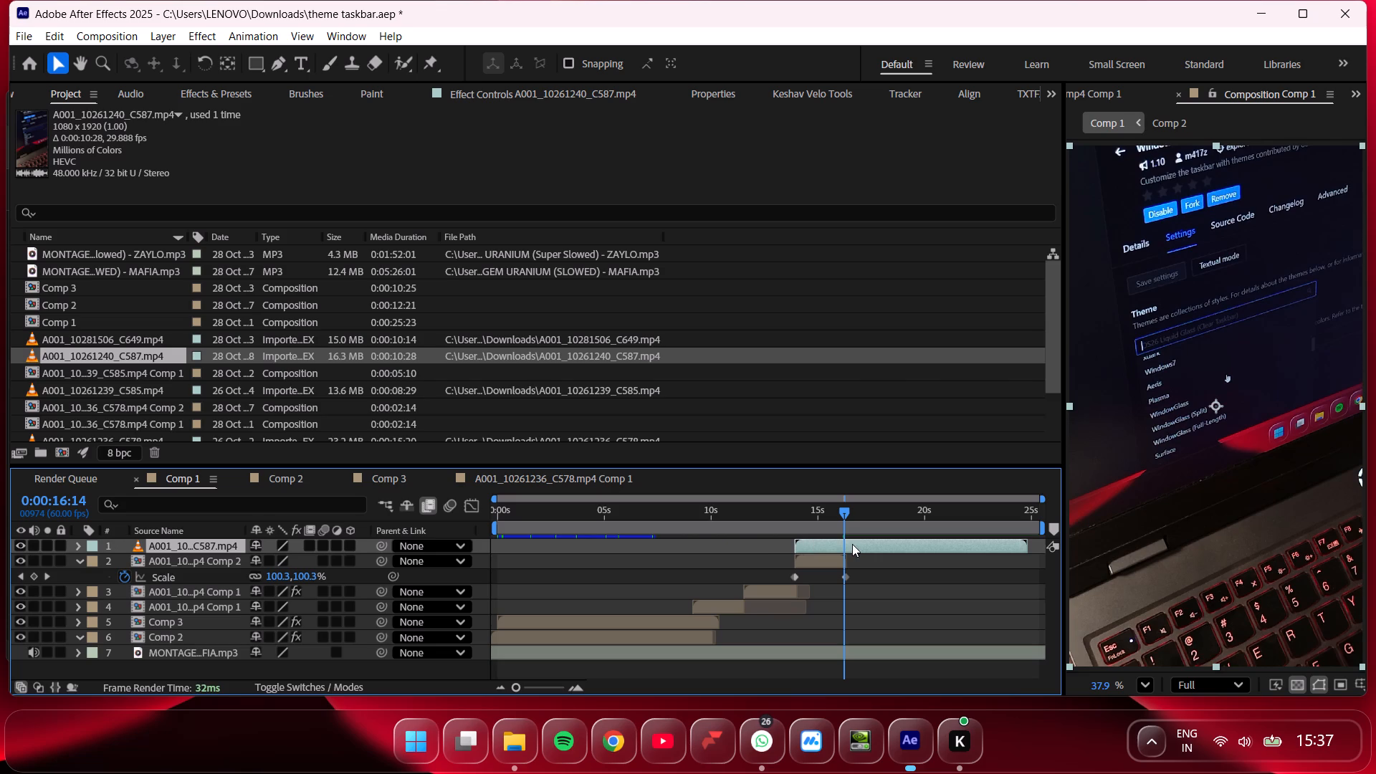
Slide the C587 clip about half a second earlier, split it at 0:00:16:14 and delete the part before the cut.
drag(852, 544, 841, 546)
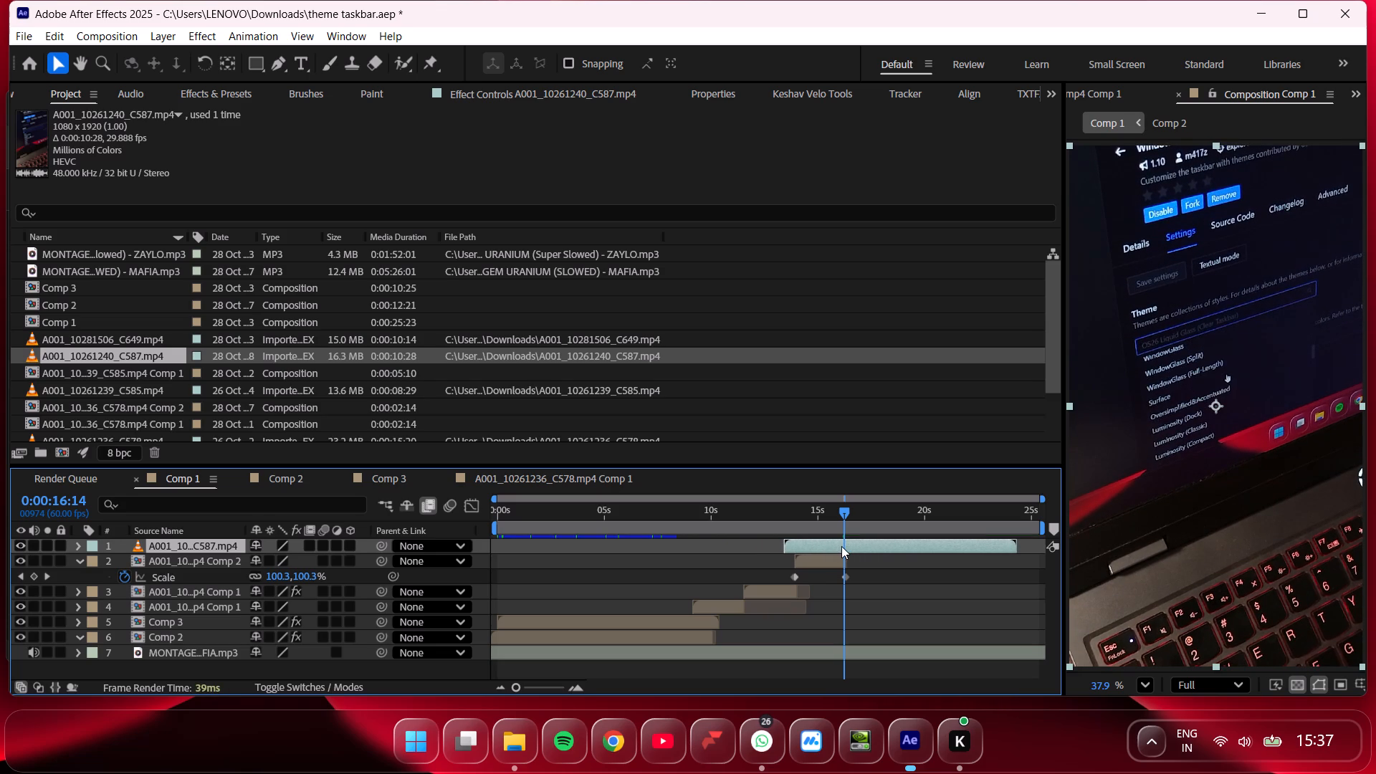
key(ctrl+shift+d)
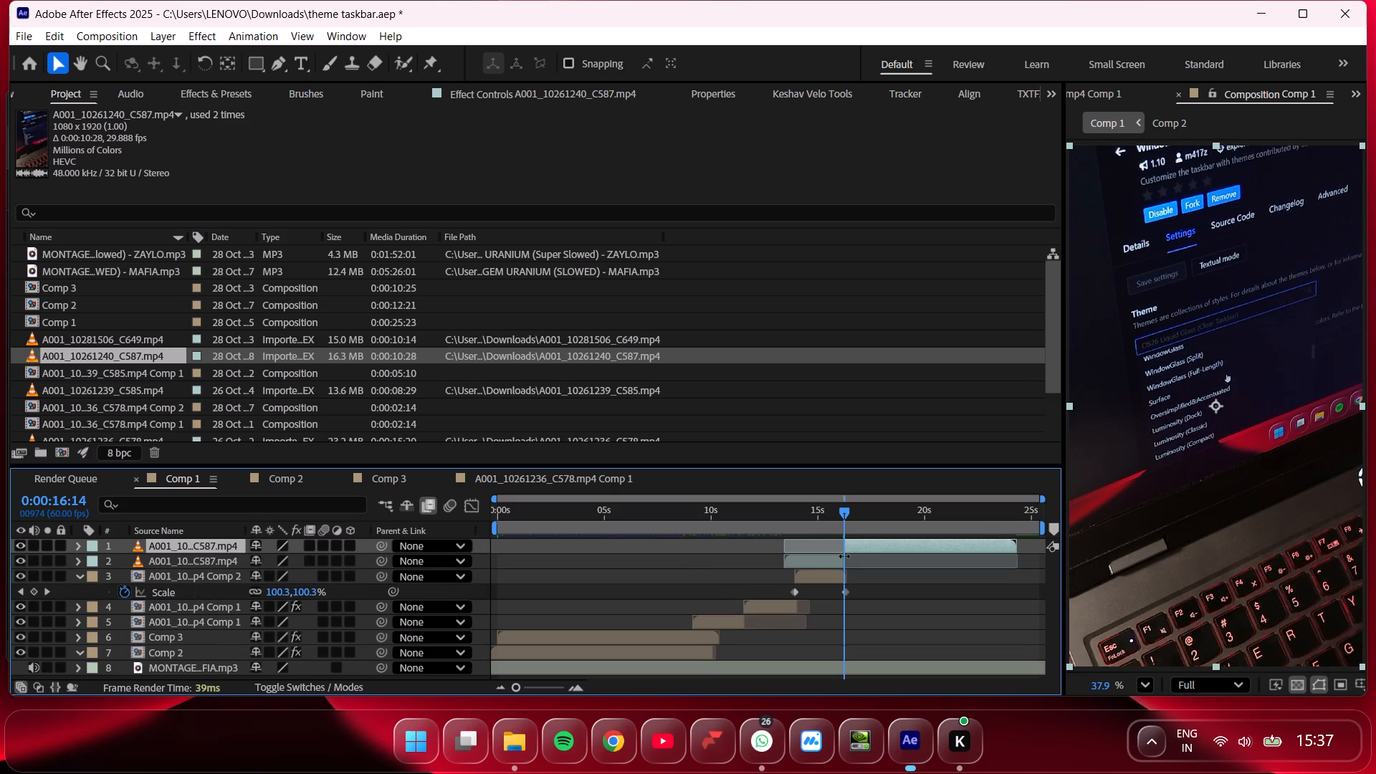
click(831, 558)
key(Delete)
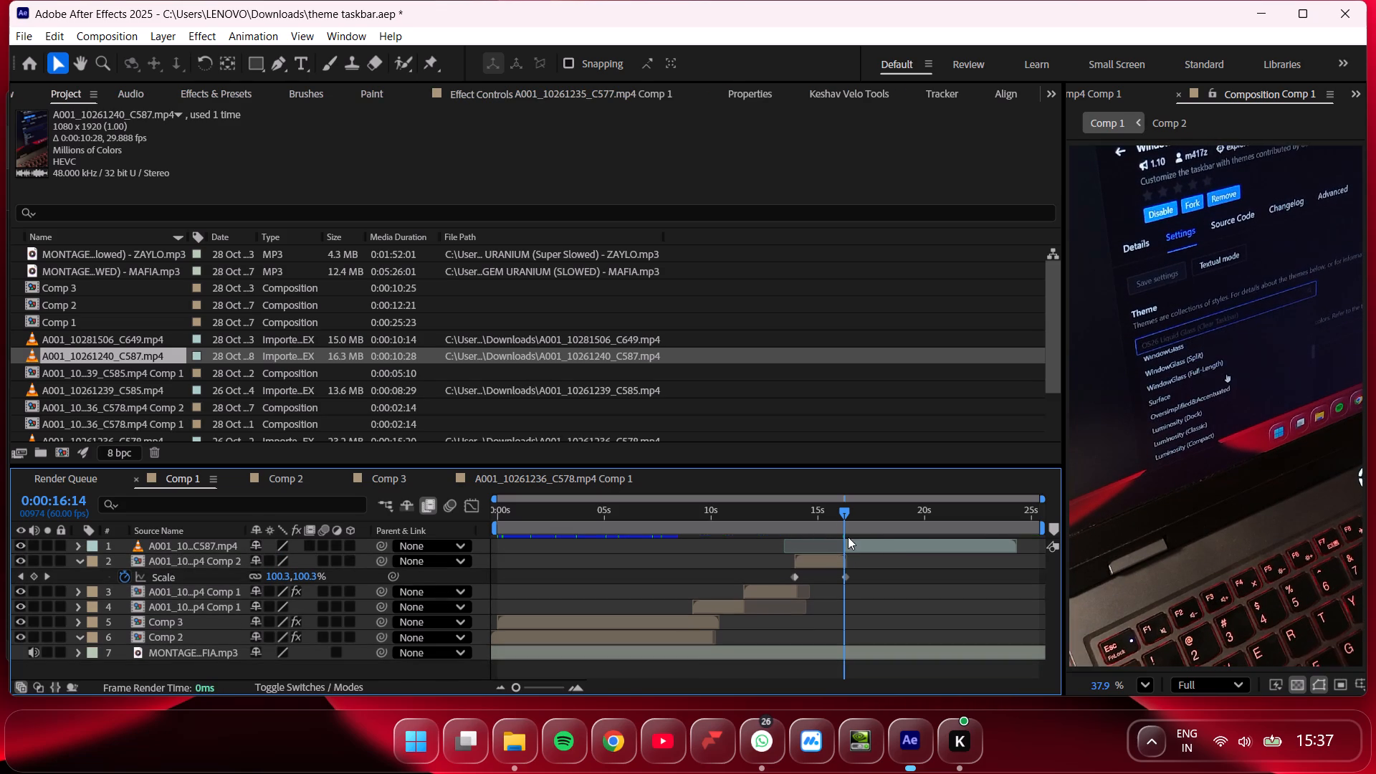
click(849, 541)
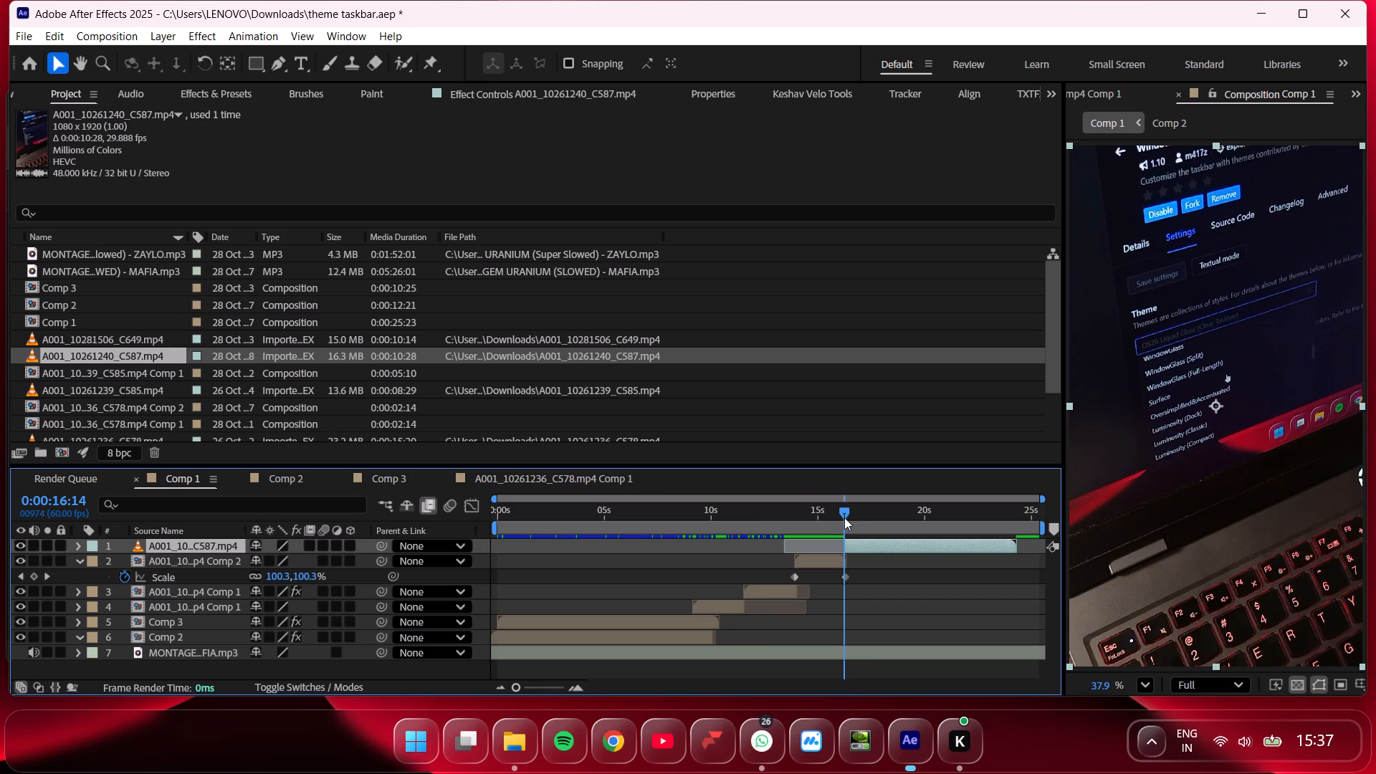
Play back the montage across the transition into the C587 clip to judge where the clip should end.
drag(839, 515, 768, 515)
key(space)
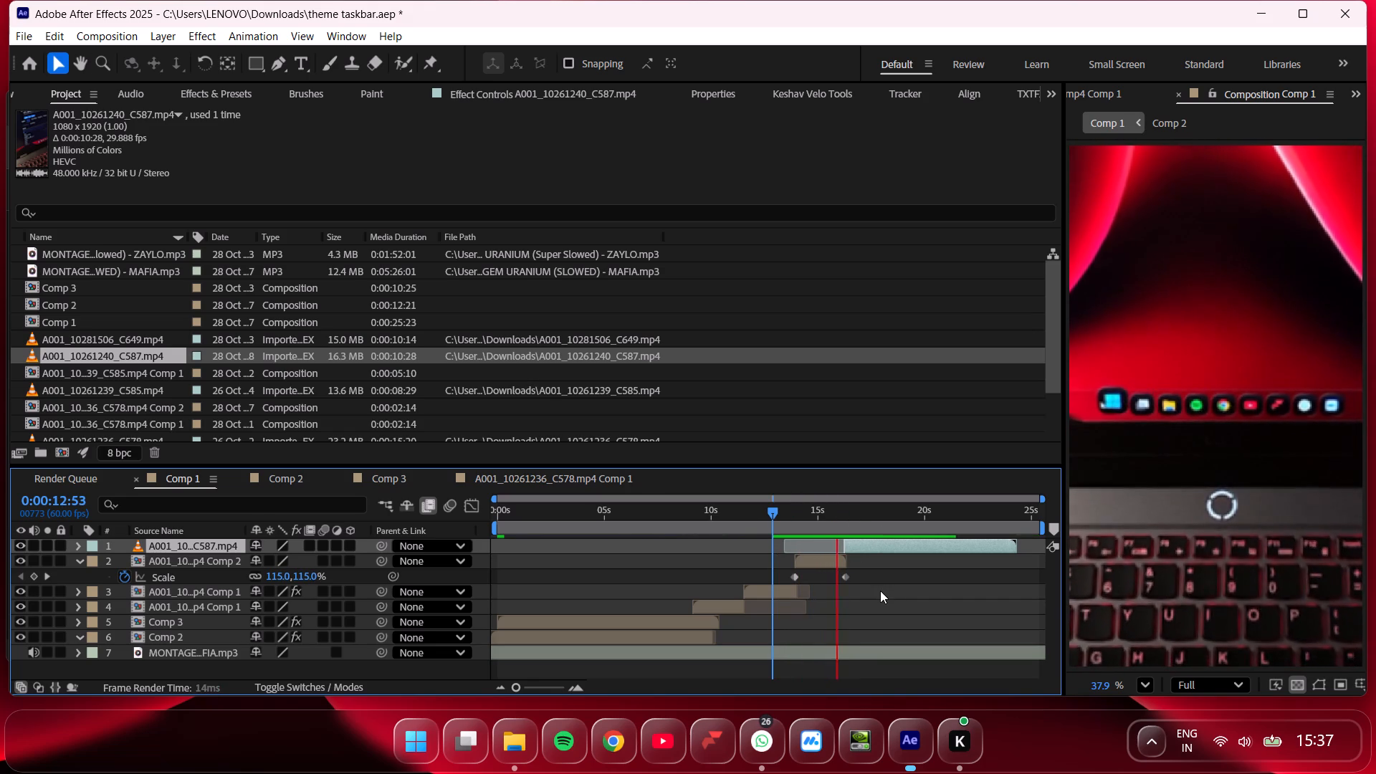
key(space)
key(space)
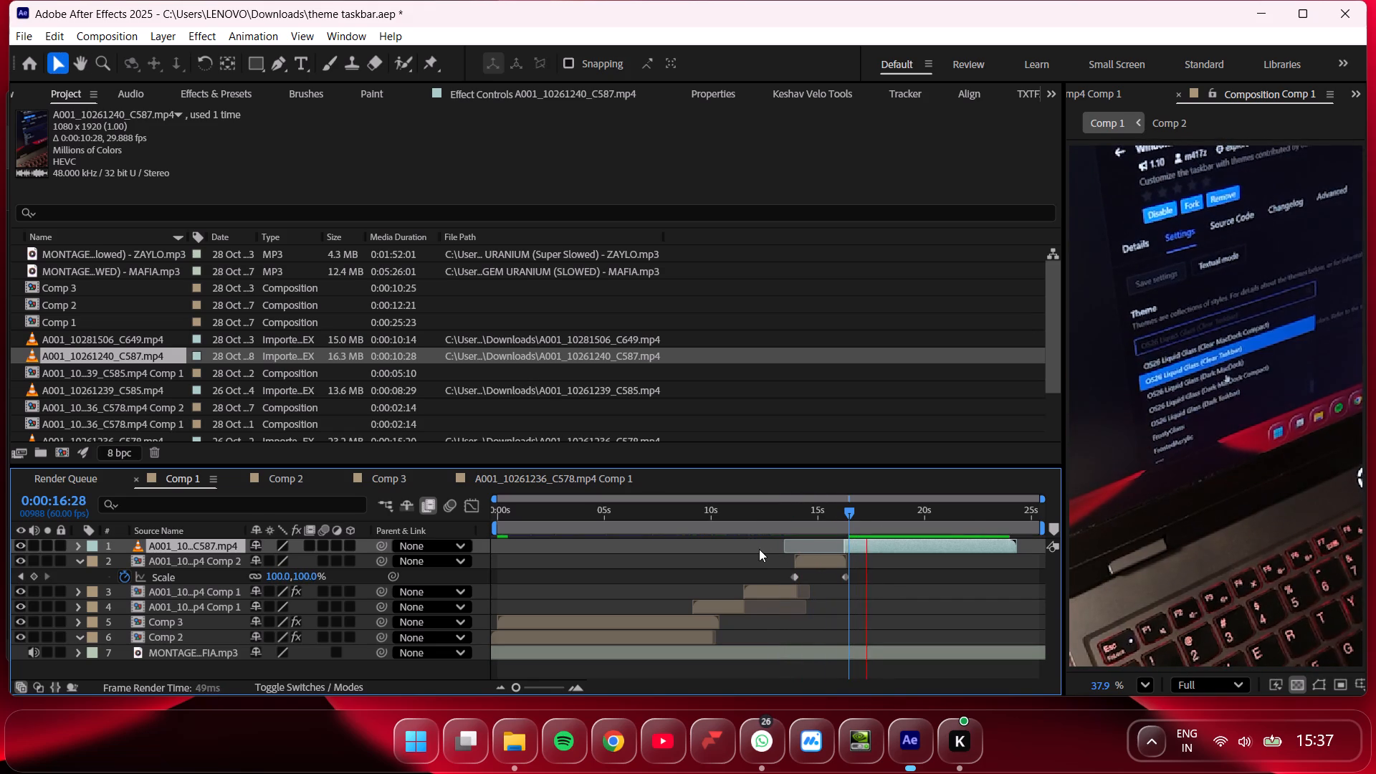
key(space)
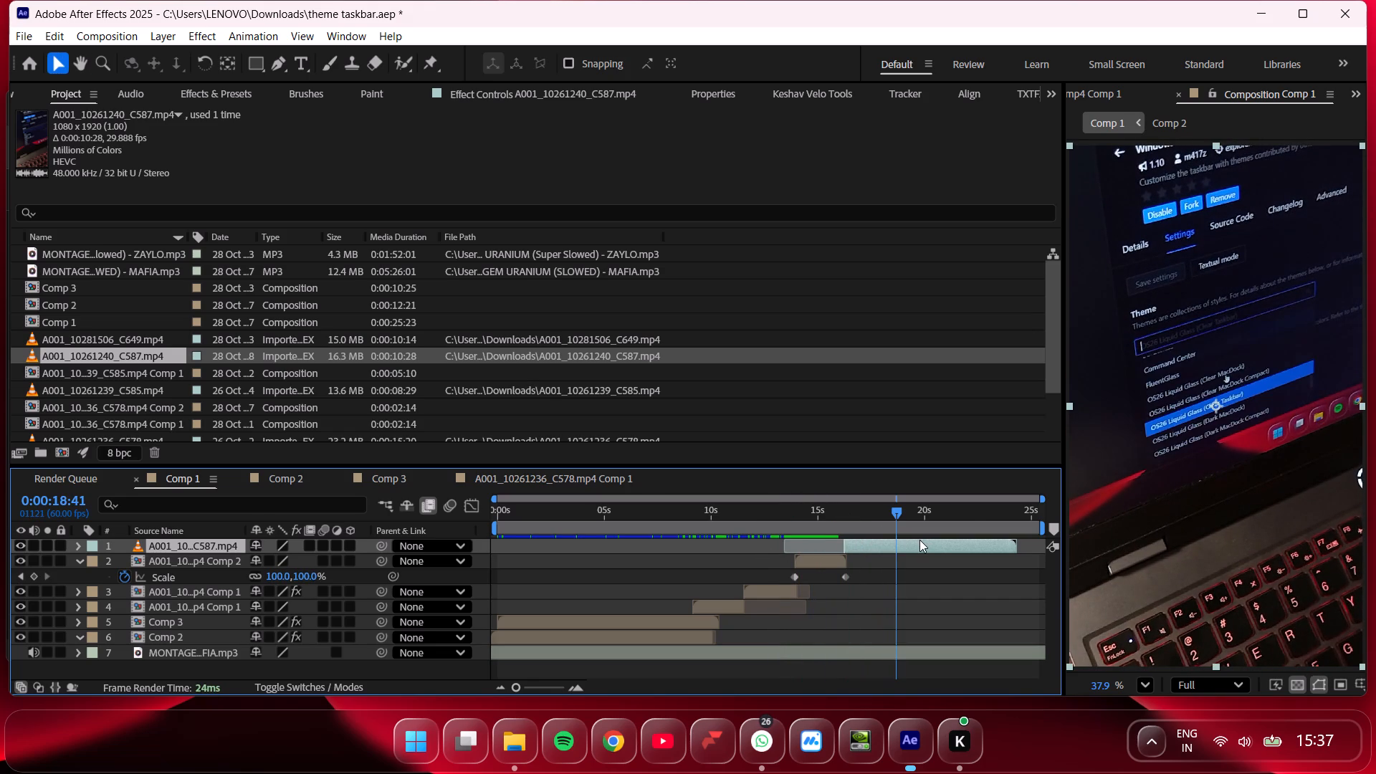
drag(889, 517, 850, 514)
key(space)
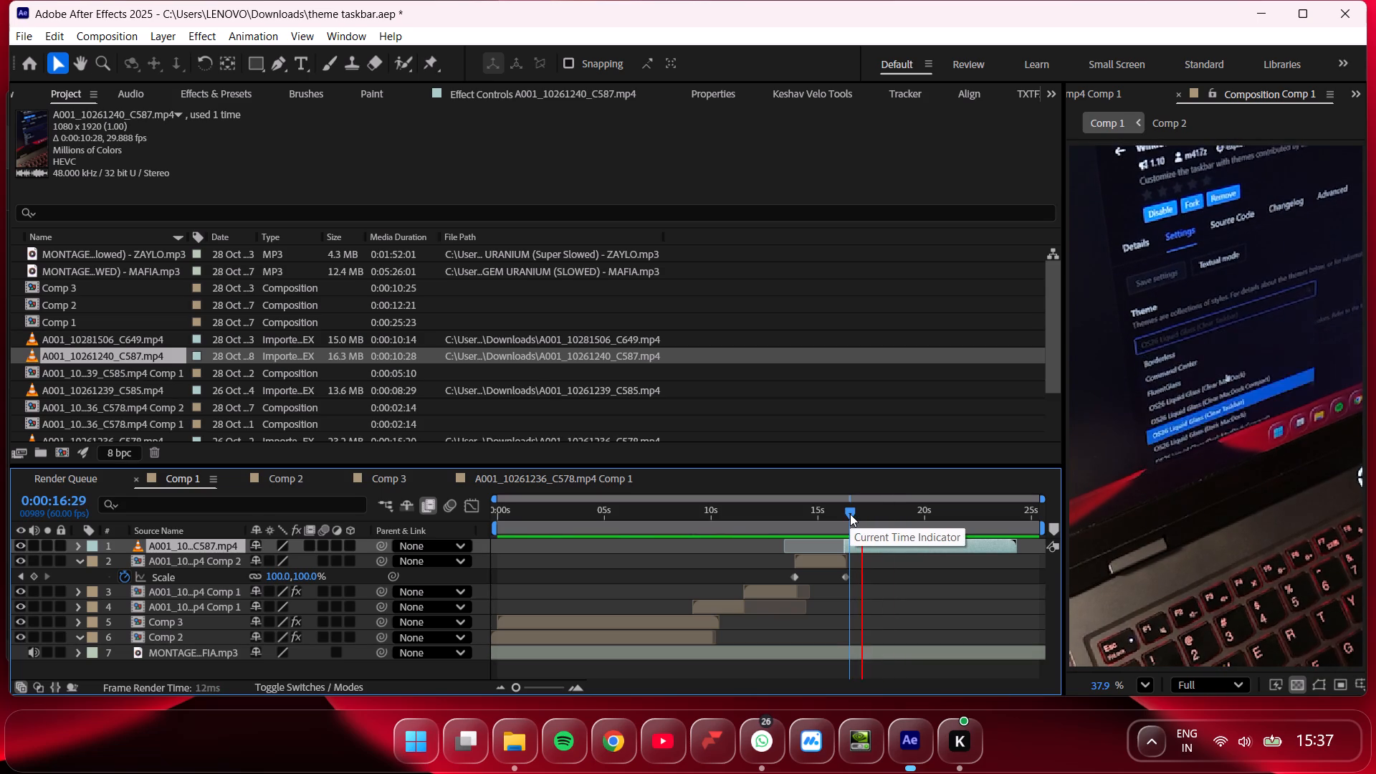
key(space)
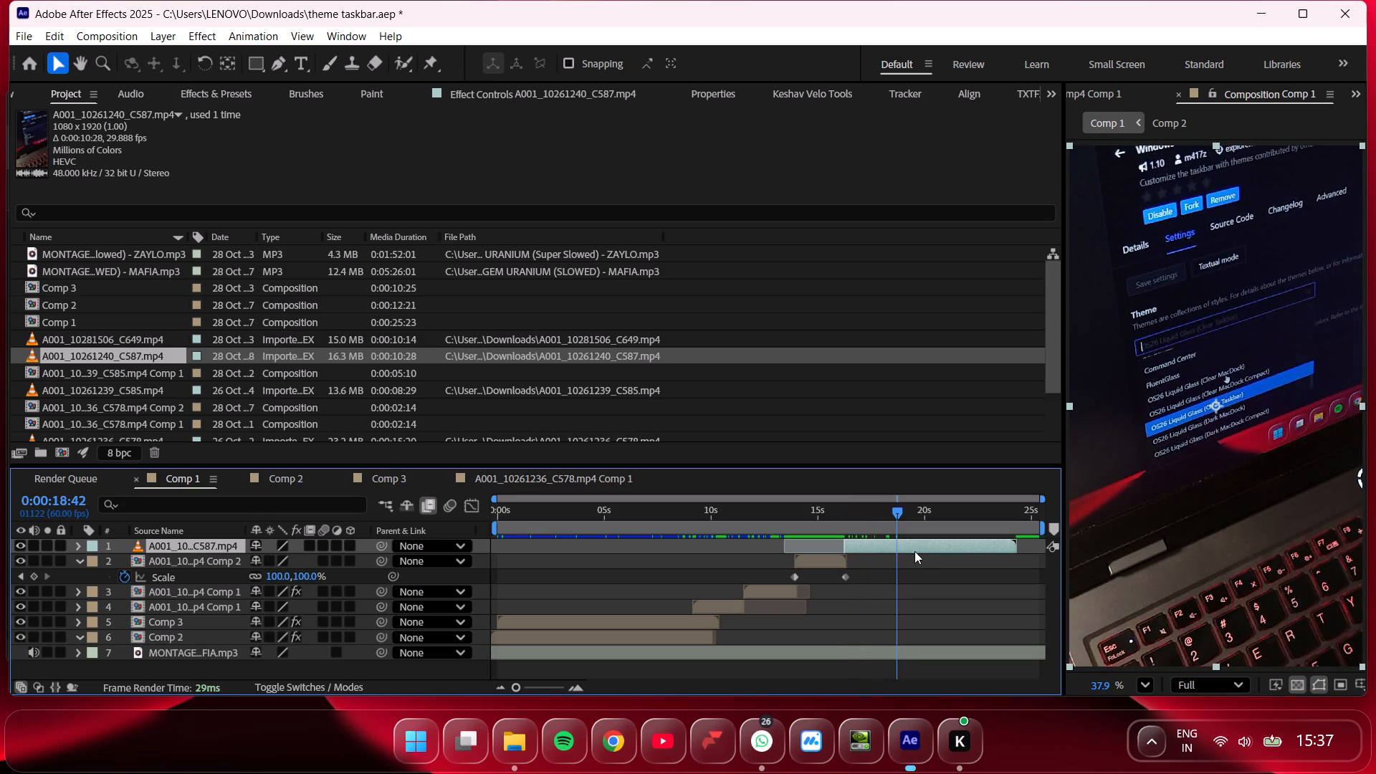
Split the C587 clip at 0:00:19:00 and delete the part after the cut.
click(904, 543)
drag(895, 518, 902, 520)
key(ctrl+shift+d)
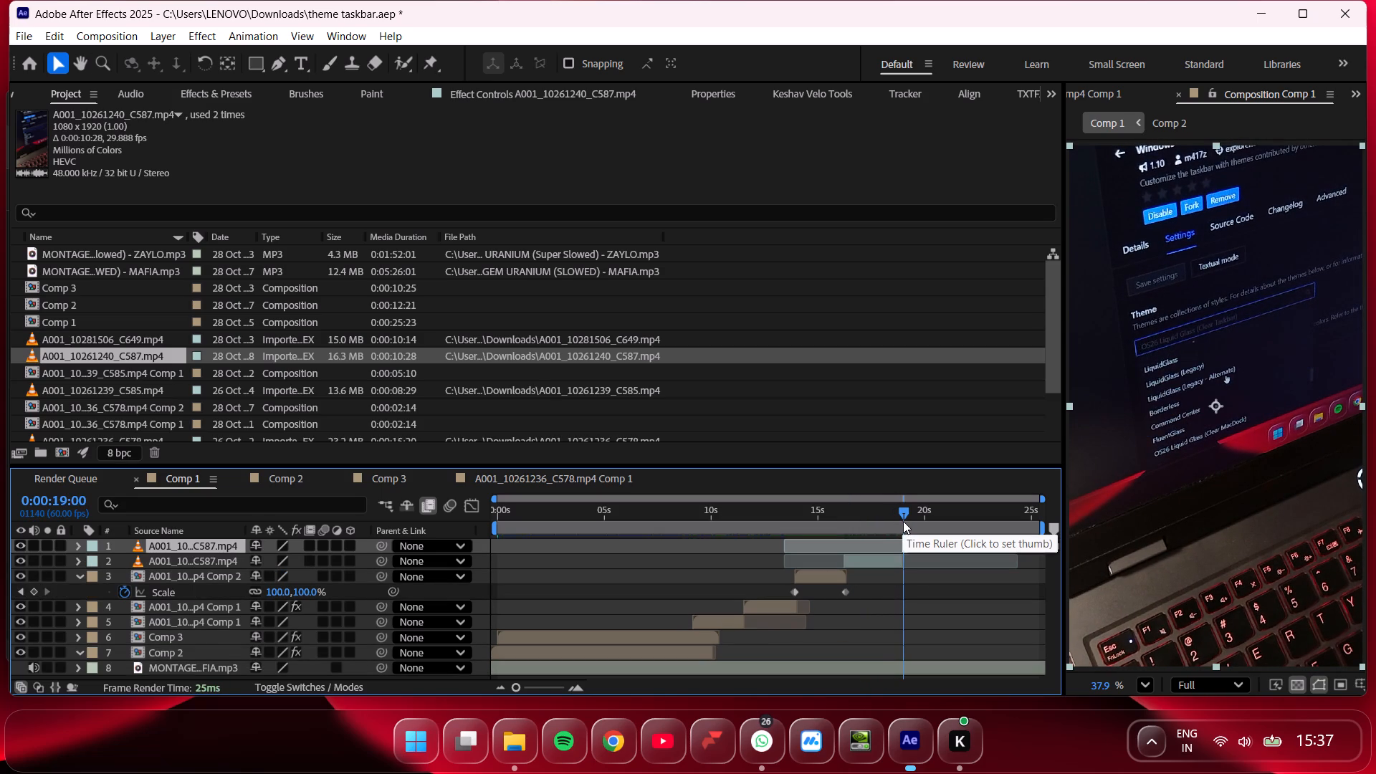
key(Delete)
Enable Pixel Motion frame blending on the trimmed C587 clip and pre-compose it.
click(870, 542)
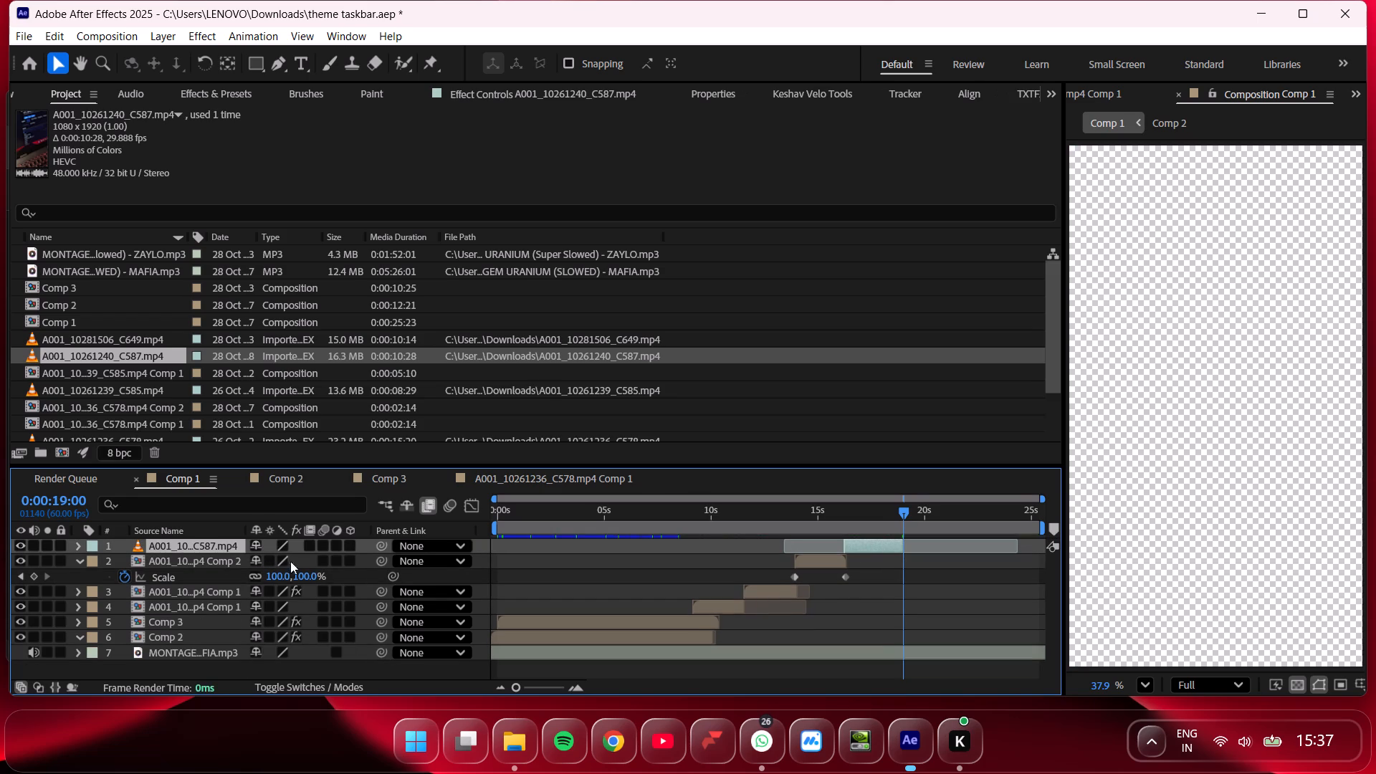
double_click(311, 550)
right_click(865, 542)
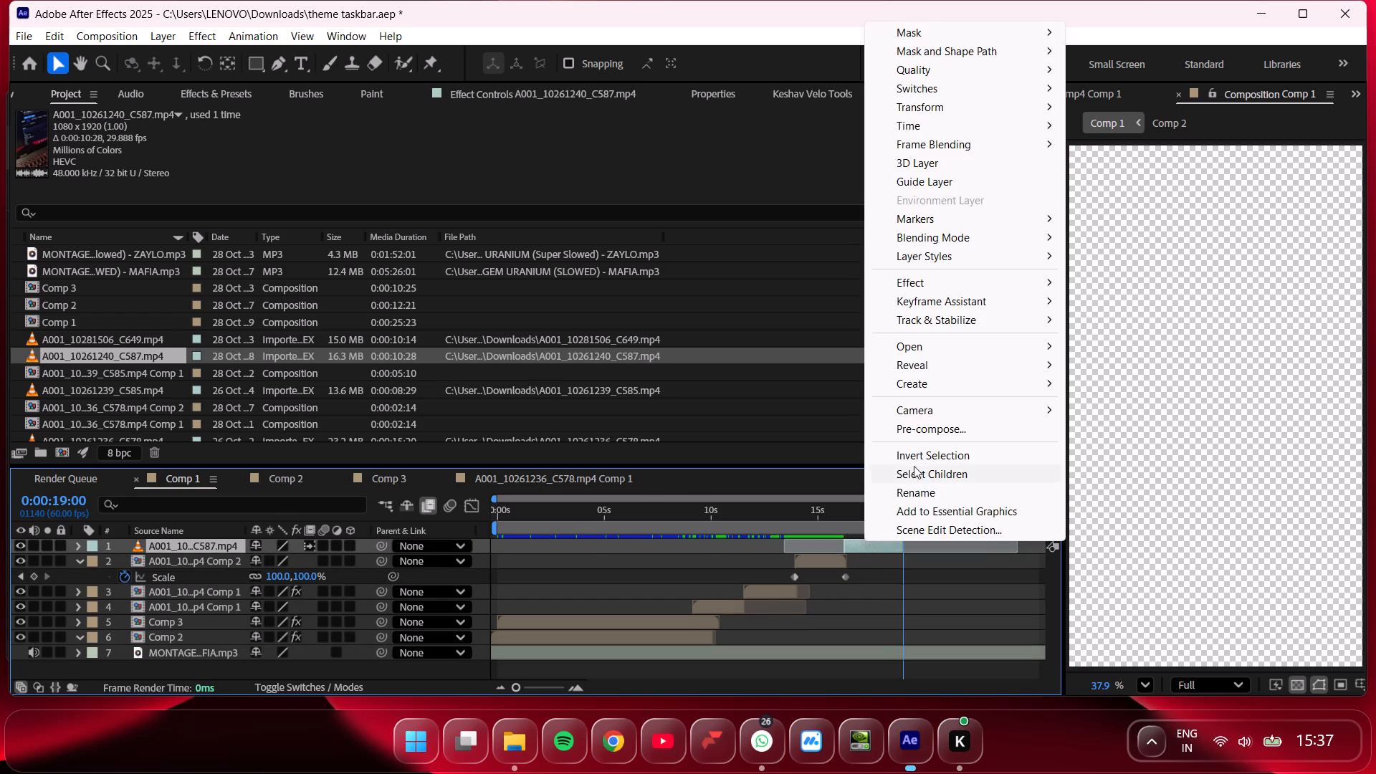
click(930, 429)
click(775, 485)
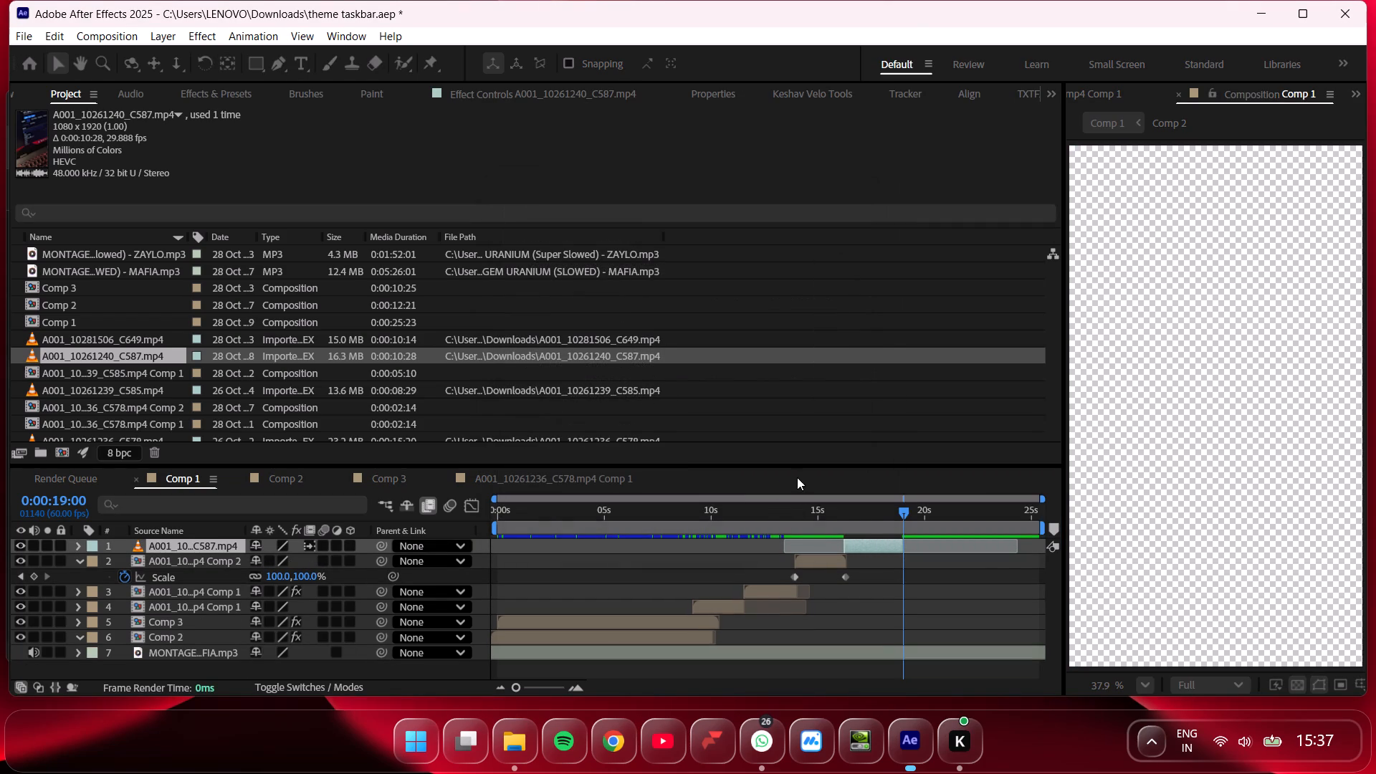
Apply Warp Stabilizer to the pre-composed C587 clip, with the current time at 0:00:17:10.
click(864, 521)
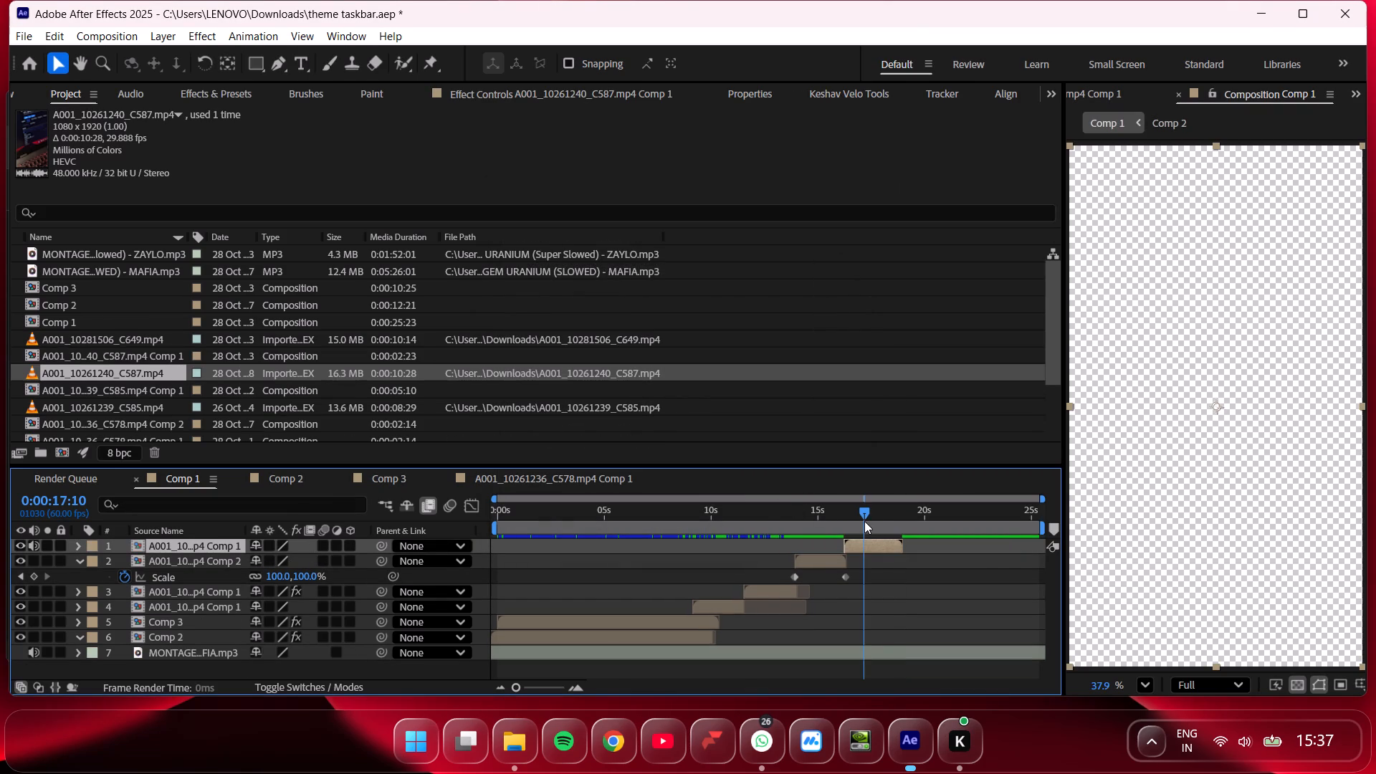
click(937, 94)
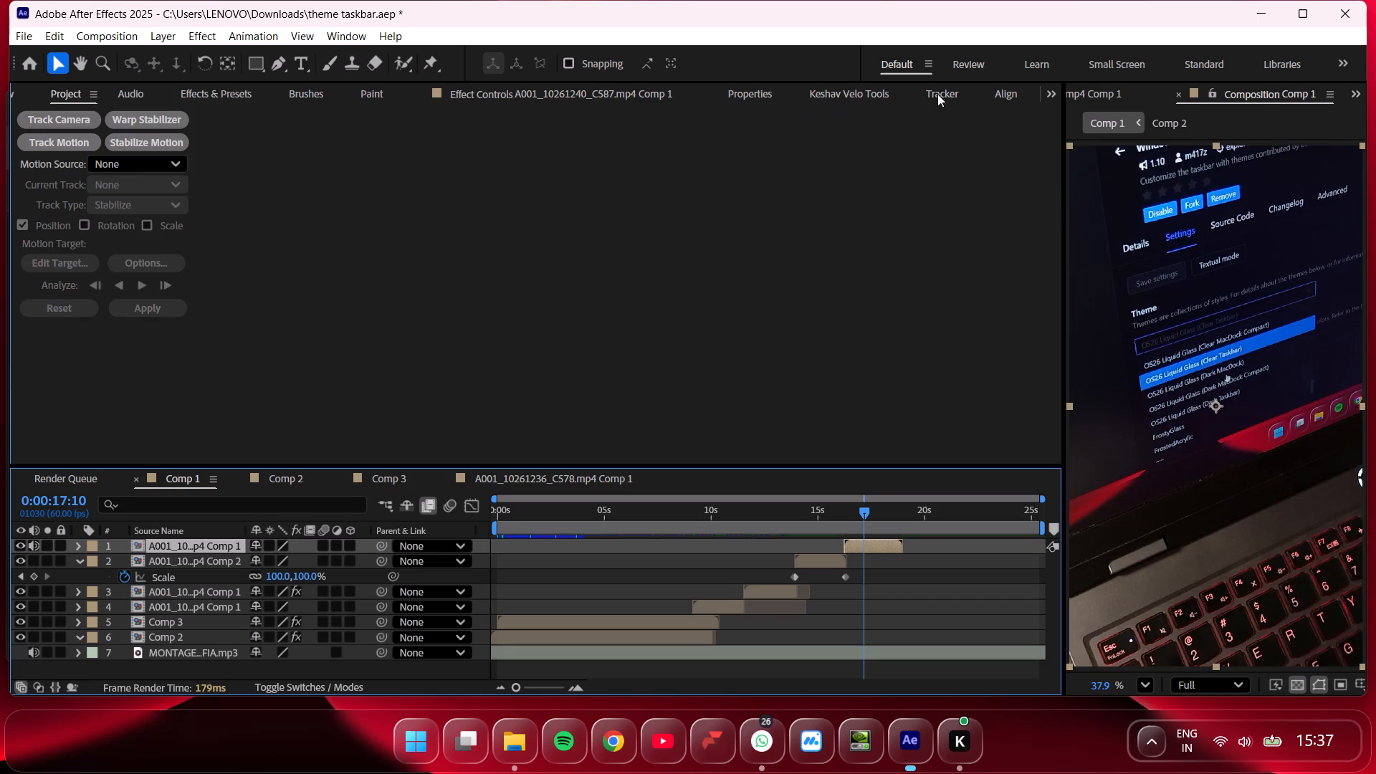
click(158, 122)
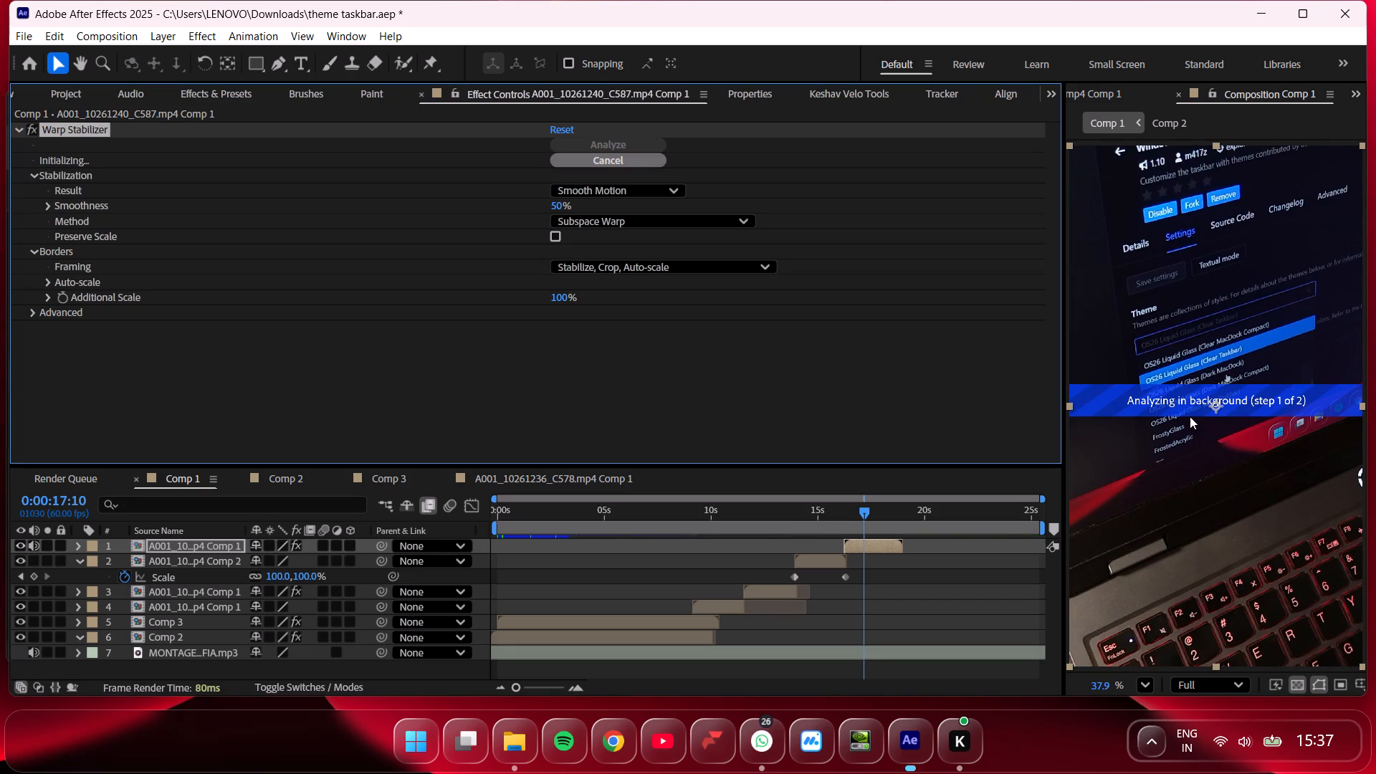
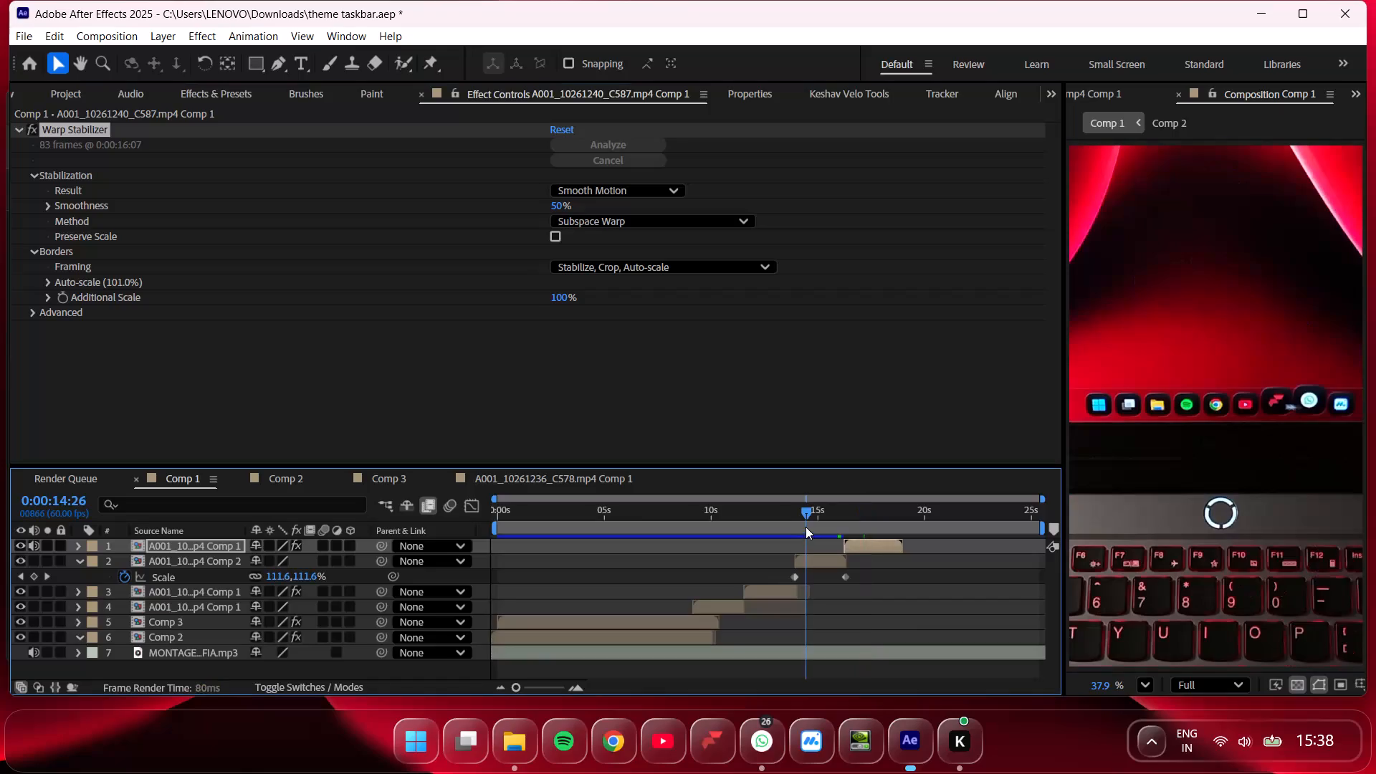
Pre-compose the stabilized C587 clip, moving all attributes into the new composition.
key(space)
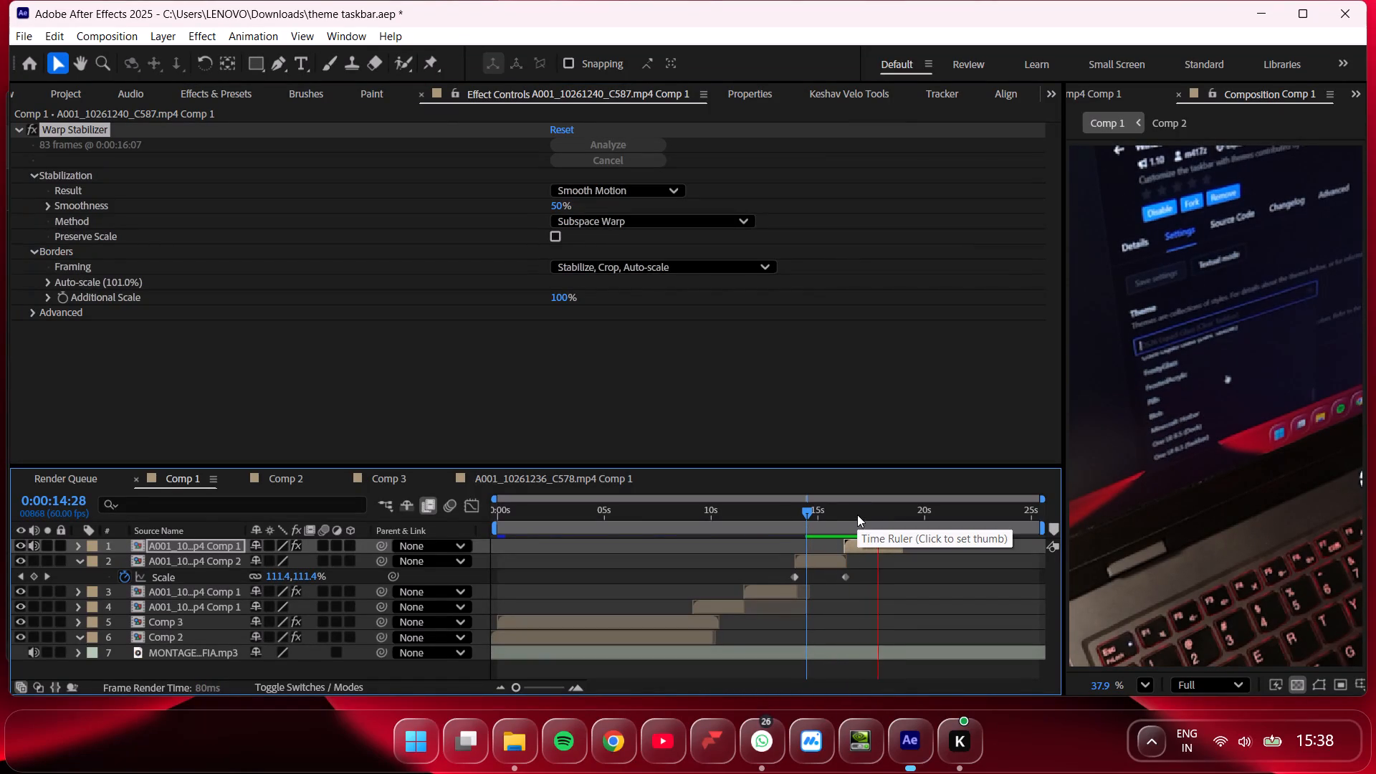
drag(856, 520, 866, 525)
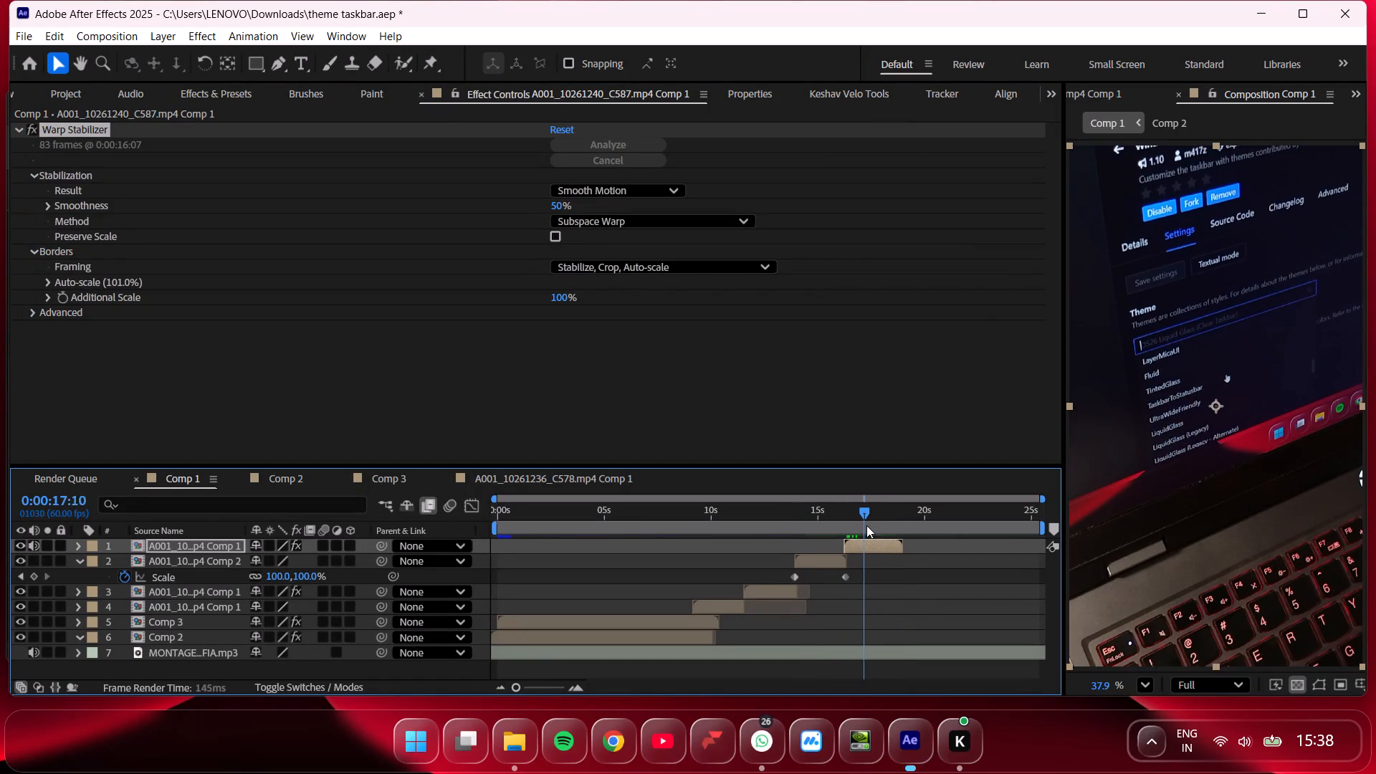
drag(866, 525, 849, 521)
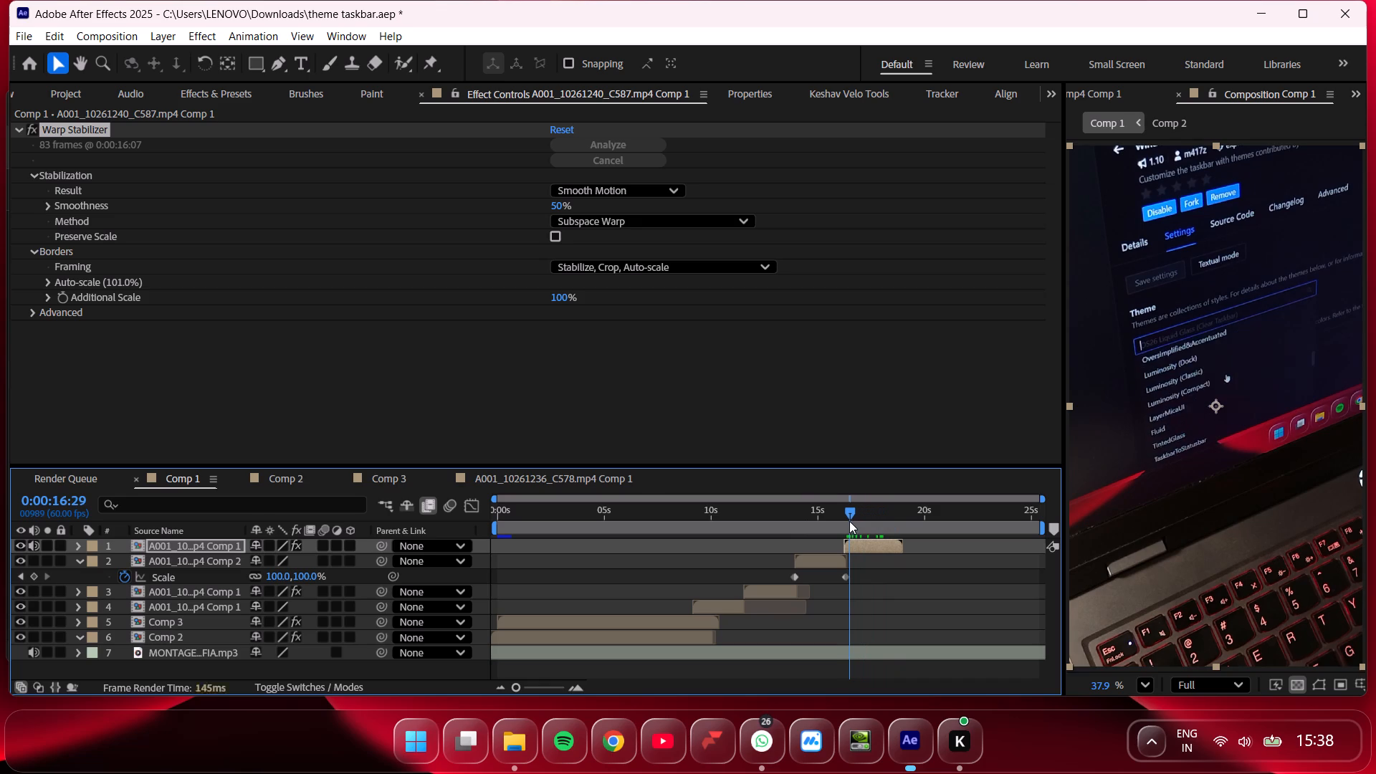
drag(849, 521, 846, 520)
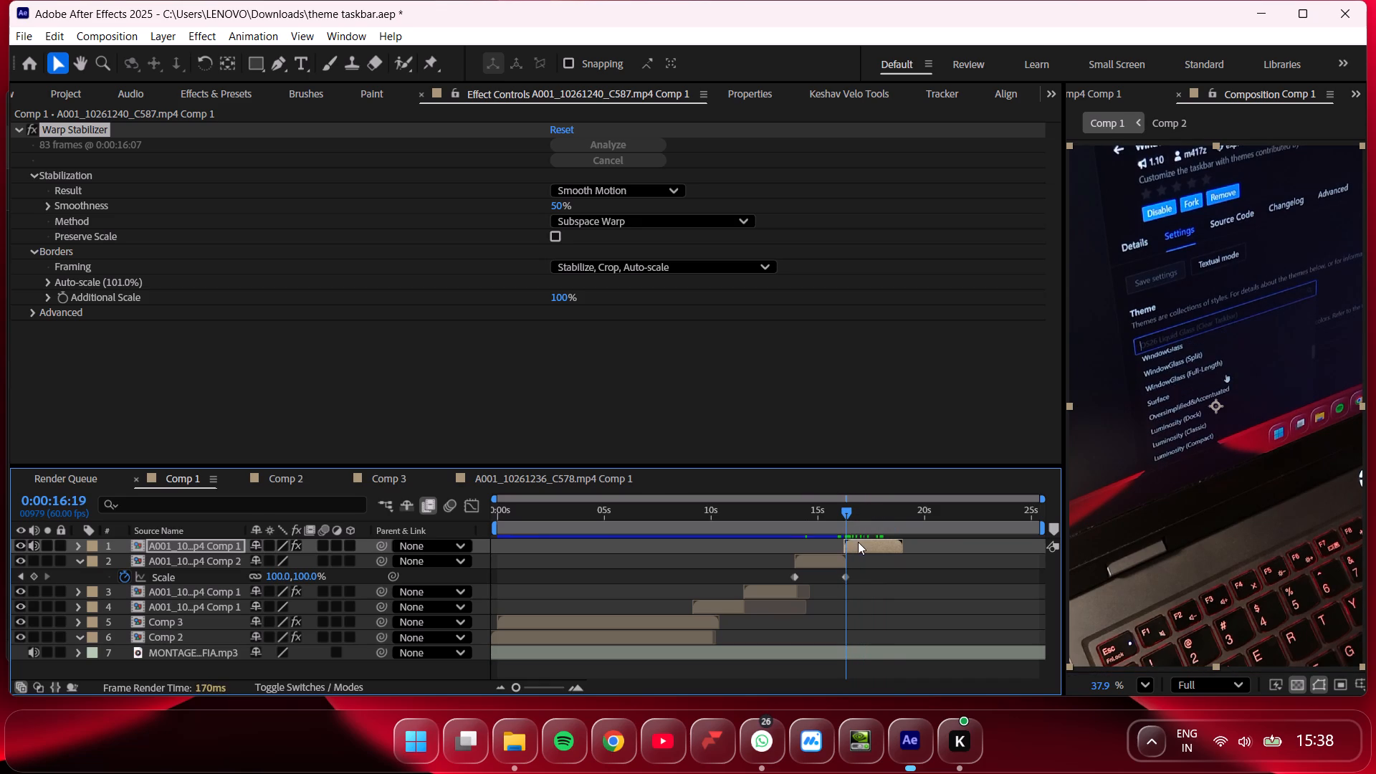
right_click(859, 543)
click(935, 432)
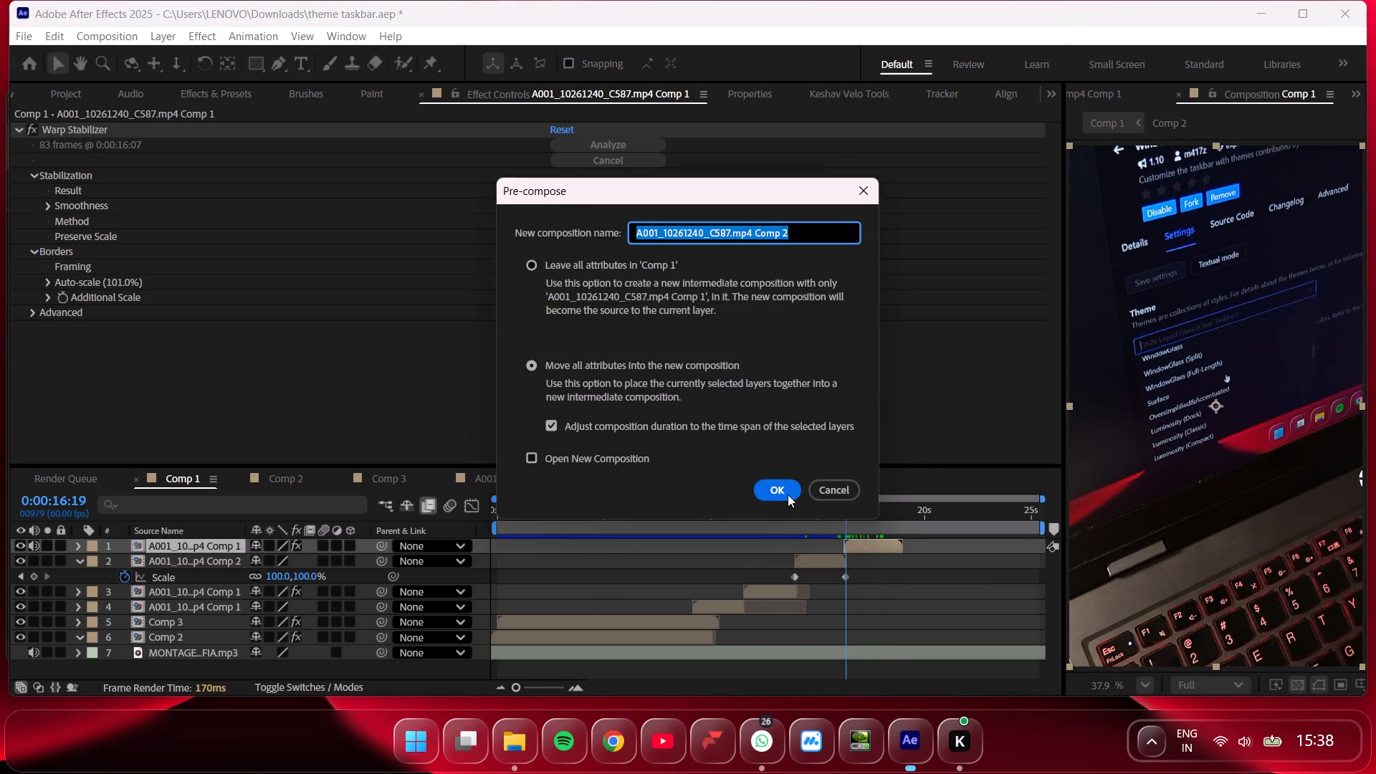
click(775, 493)
Keyframe the nested C587 clip's scale from 127% at 0:00:16:14 to 100% at 0:00:18:55.
key(s)
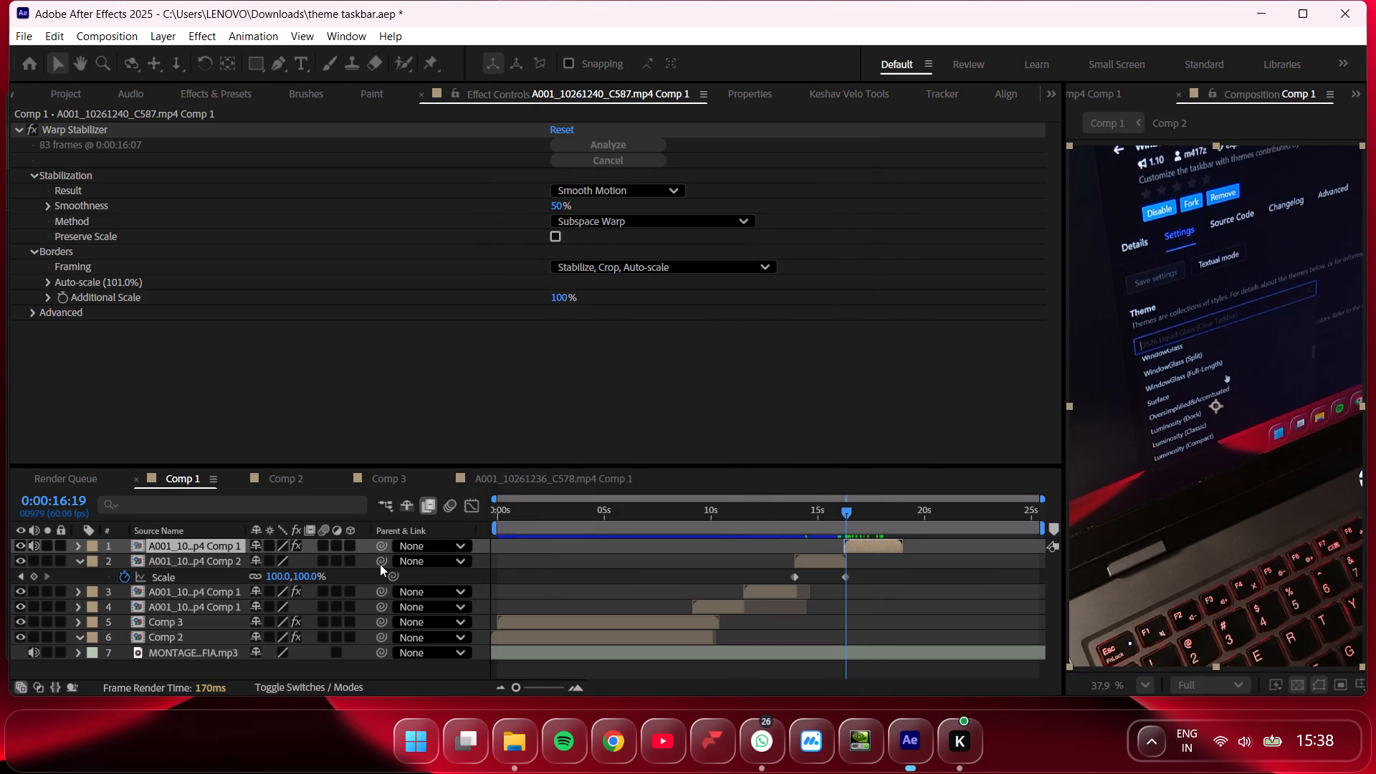
click(844, 513)
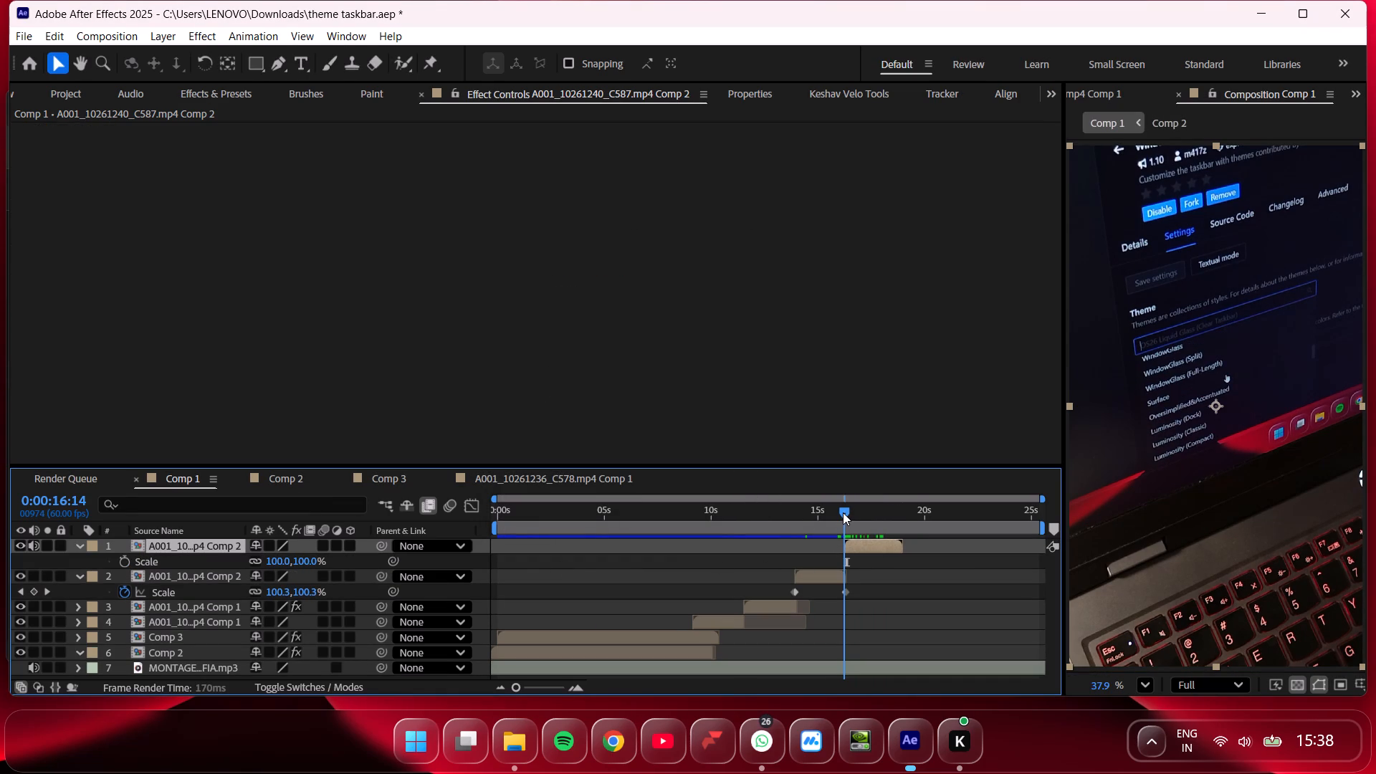
click(128, 558)
drag(277, 558, 279, 559)
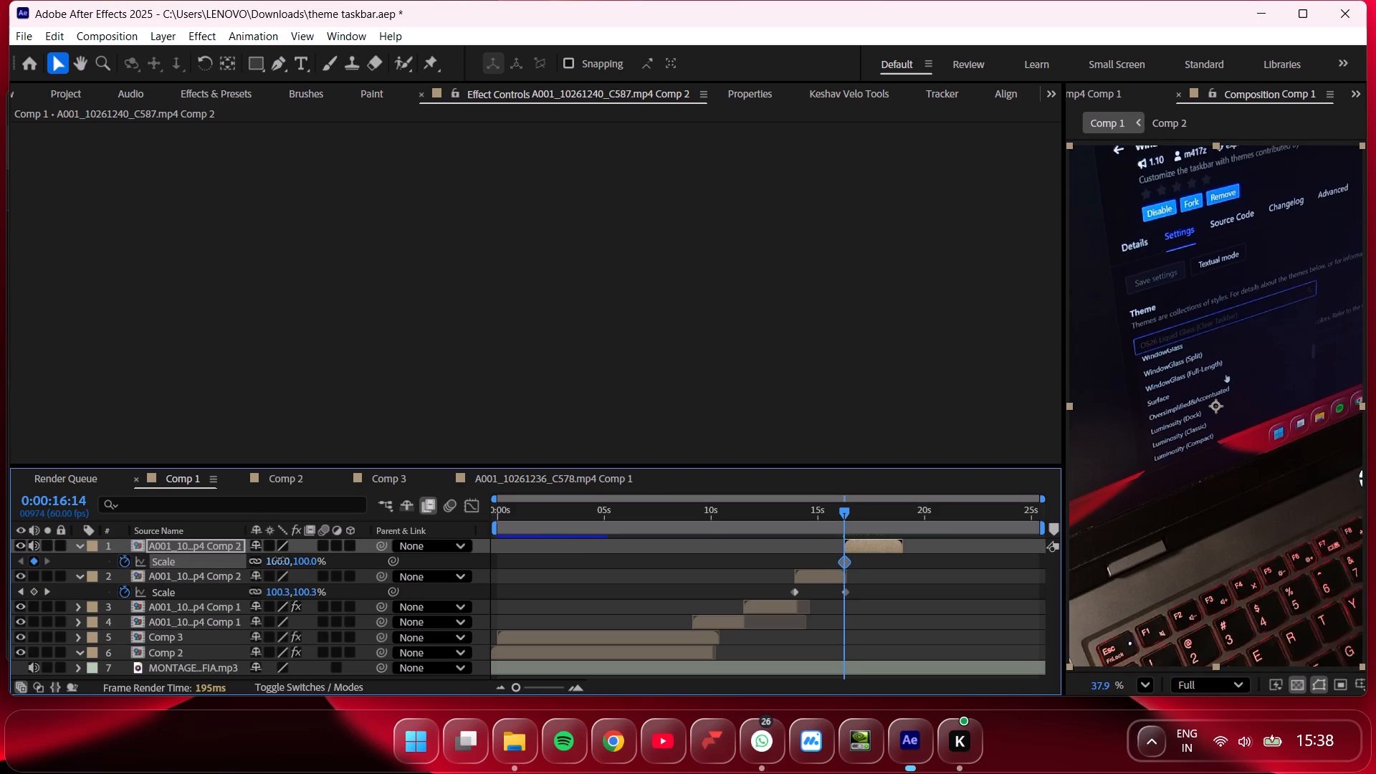
drag(279, 559, 308, 565)
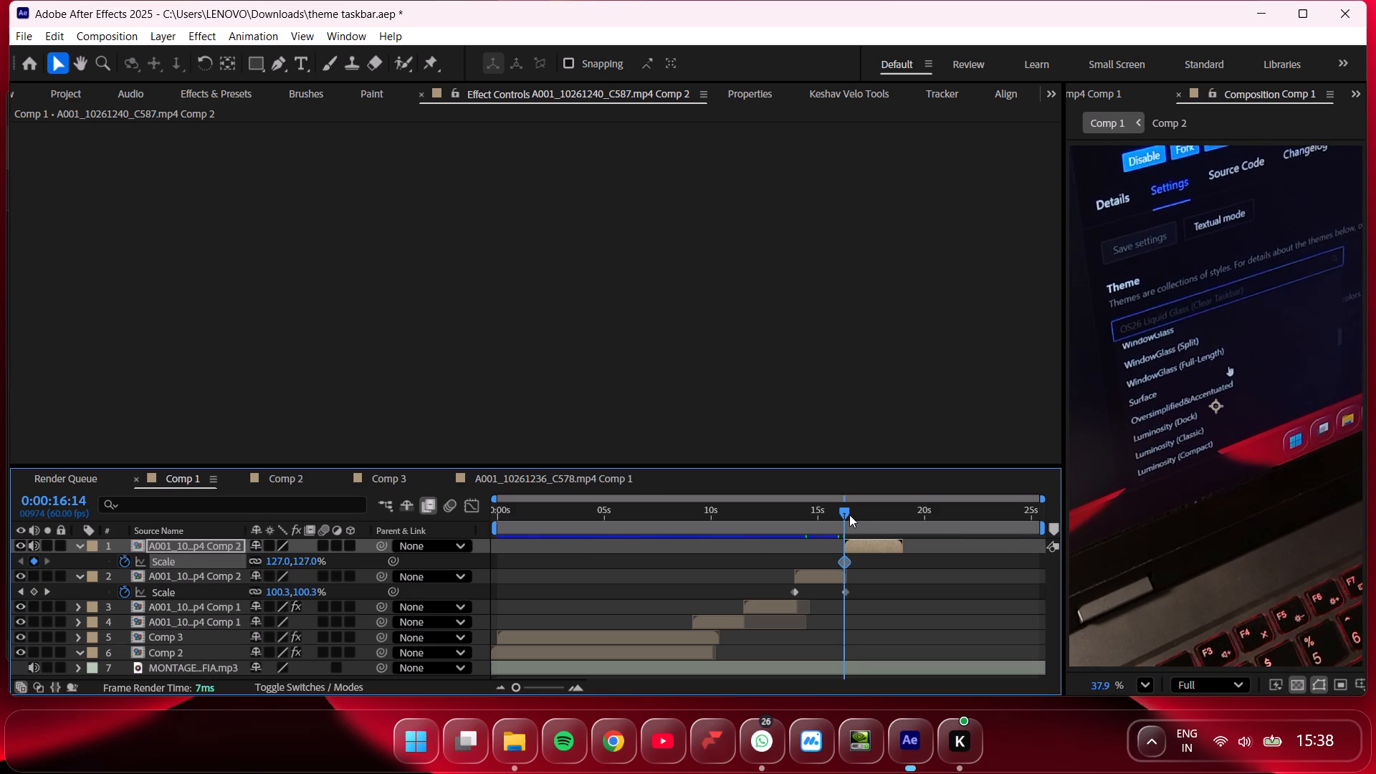
drag(842, 514, 900, 524)
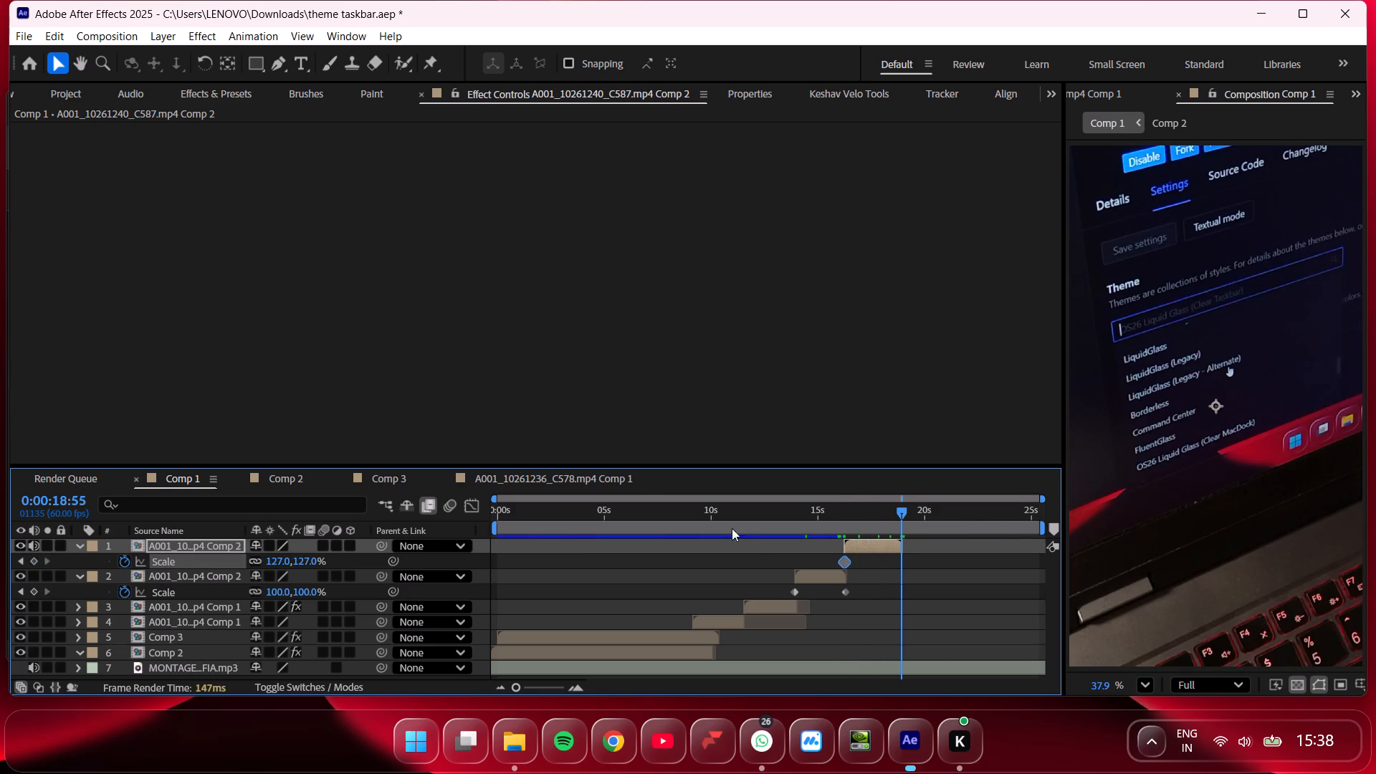
double_click(284, 555)
key(BackSpace)
key(BackSpace)
text(100)
key(Return)
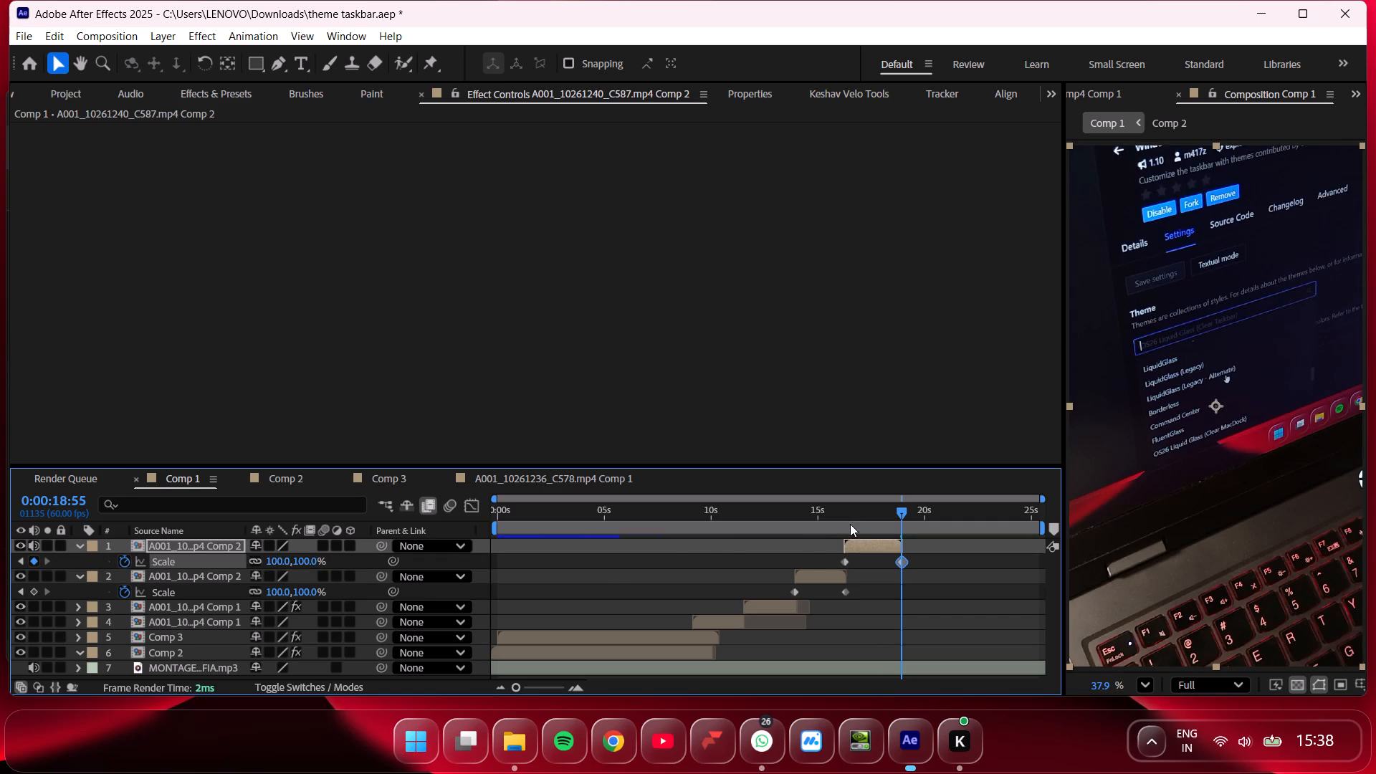
Play back the montage from near its start and through the C587 clip to judge the scale animation and where the clip should end.
drag(841, 522, 834, 522)
key(space)
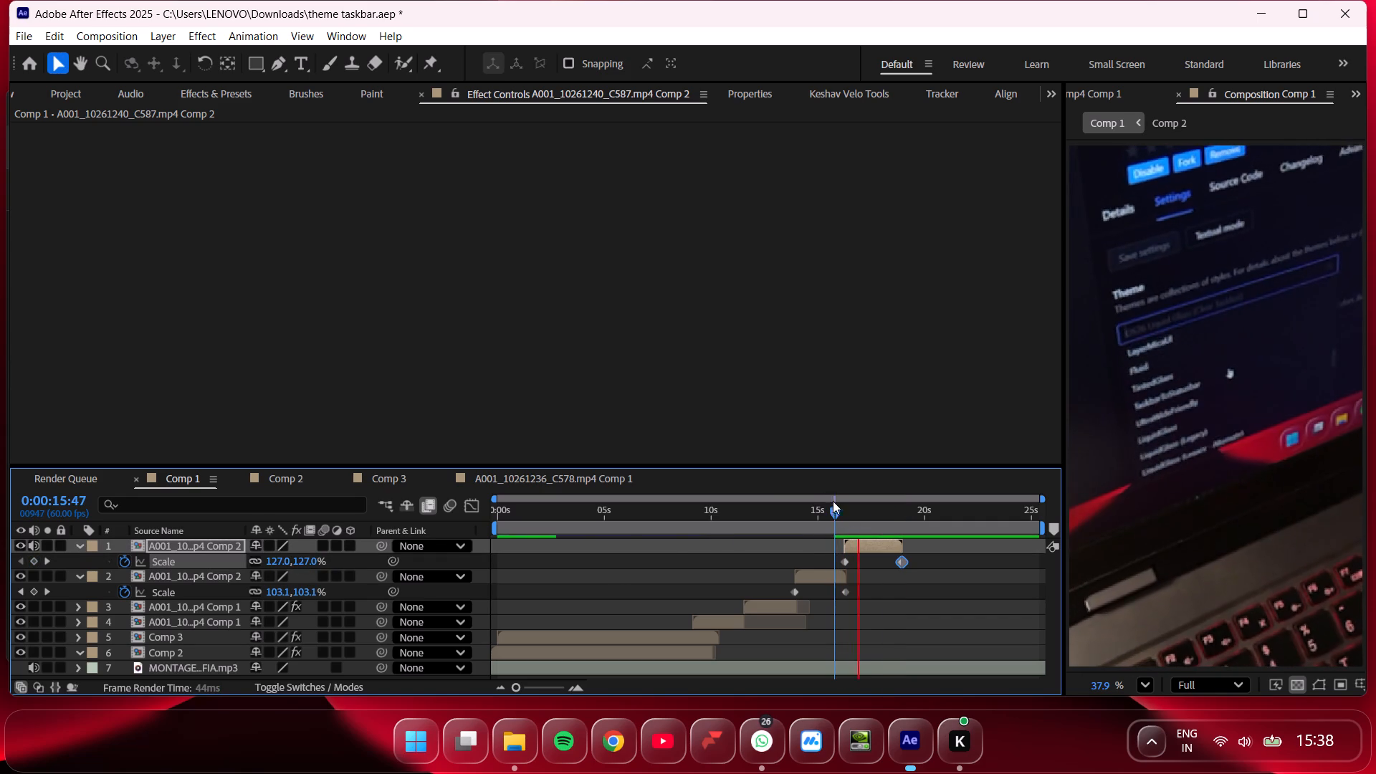
key(space)
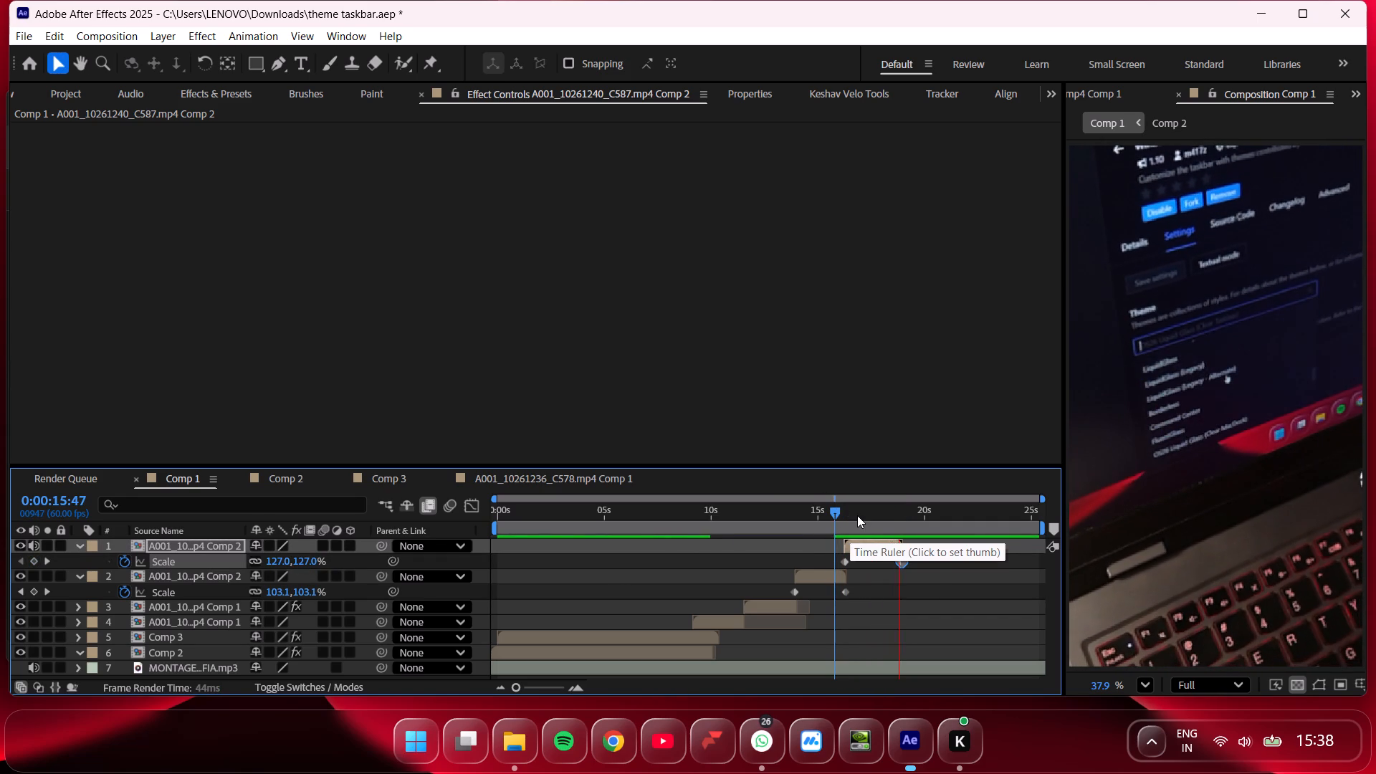
drag(856, 516, 521, 537)
key(space)
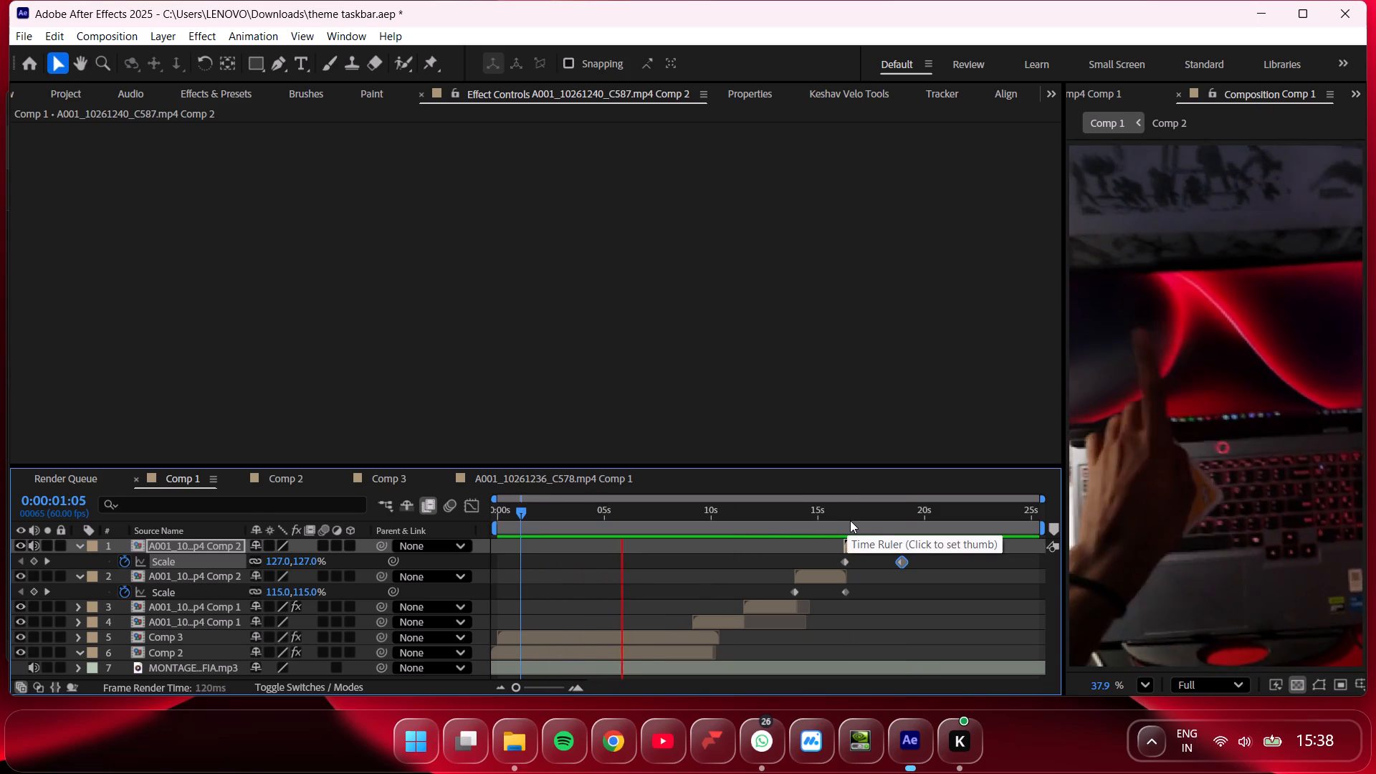
drag(528, 687, 462, 687)
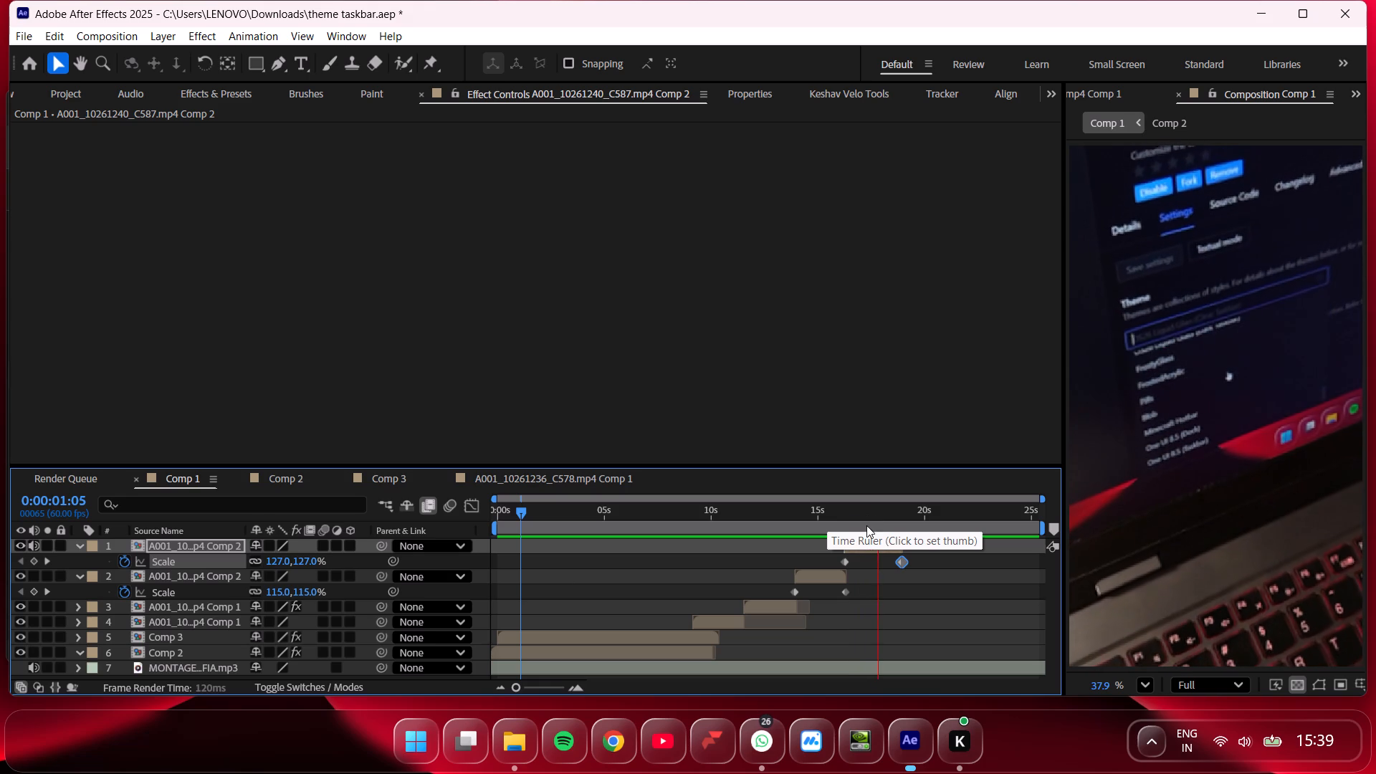
key(space)
drag(887, 524, 877, 524)
key(space)
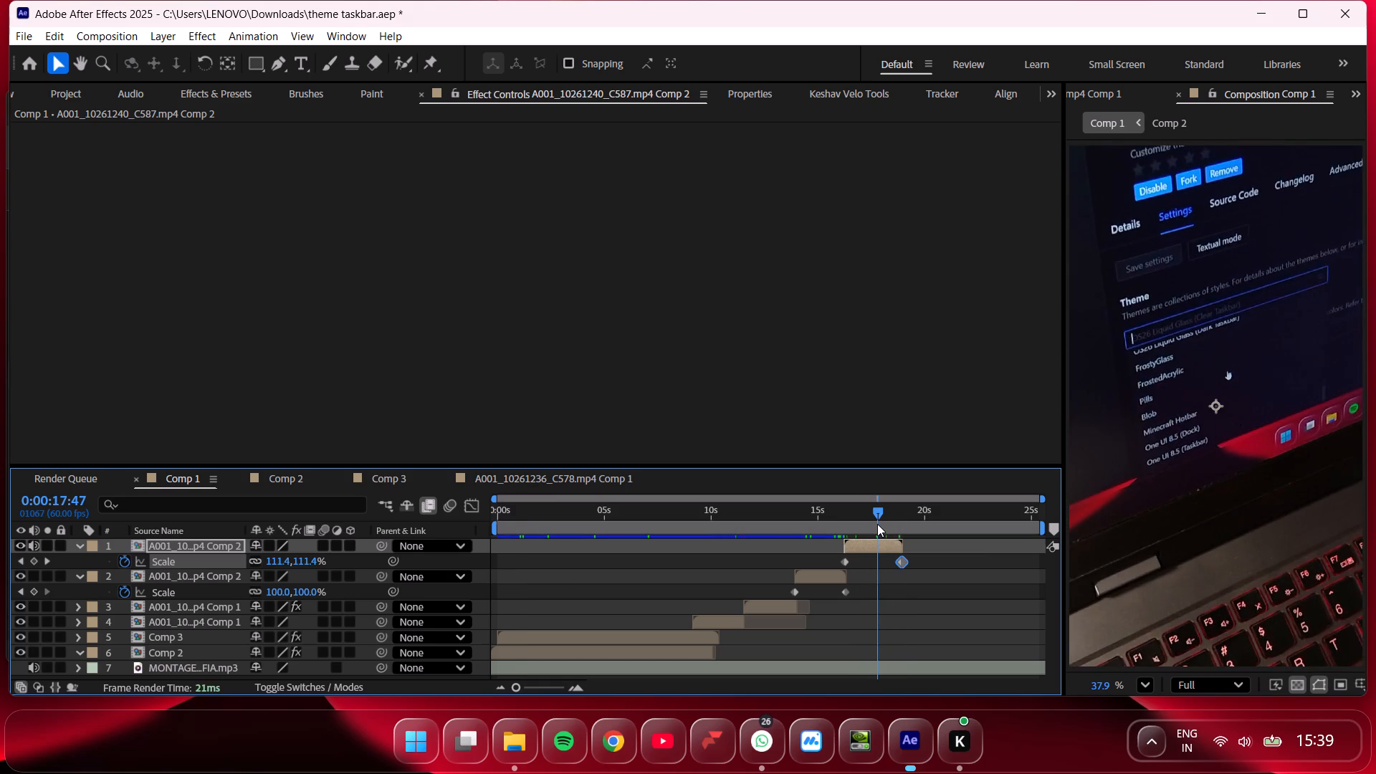
key(space)
key(space)
key(space)
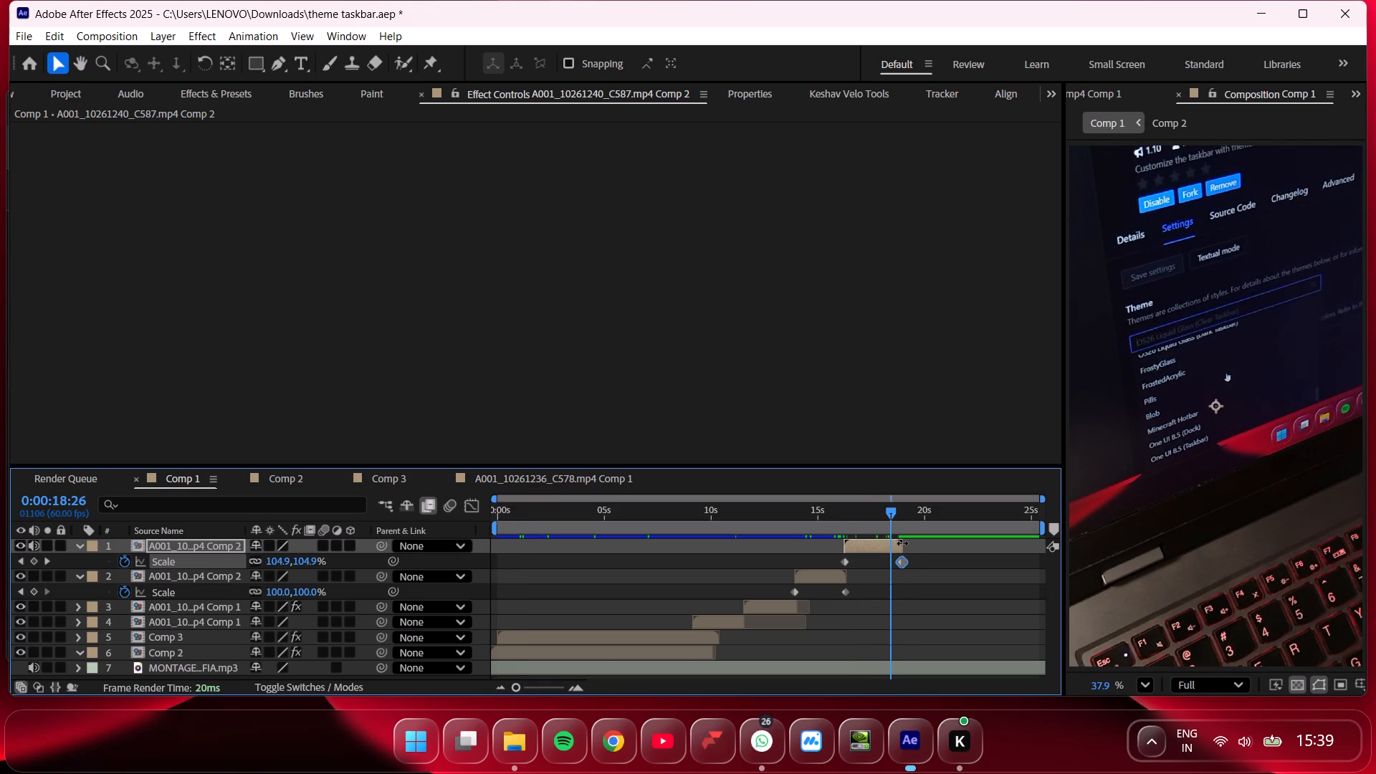
Trim the end of the C587 clip to about 0:00:18:26 and pre-compose it with all its attributes.
drag(902, 543, 893, 543)
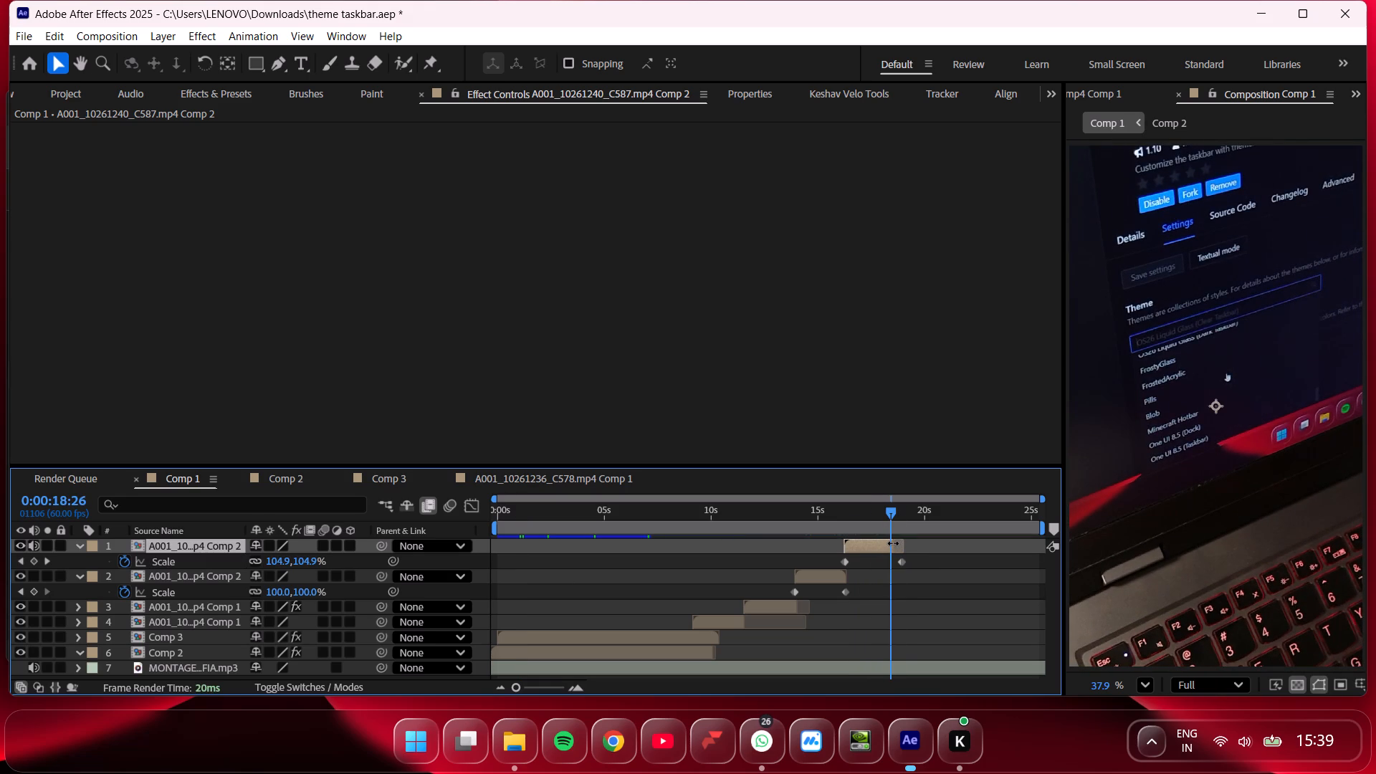
click(893, 543)
right_click(889, 546)
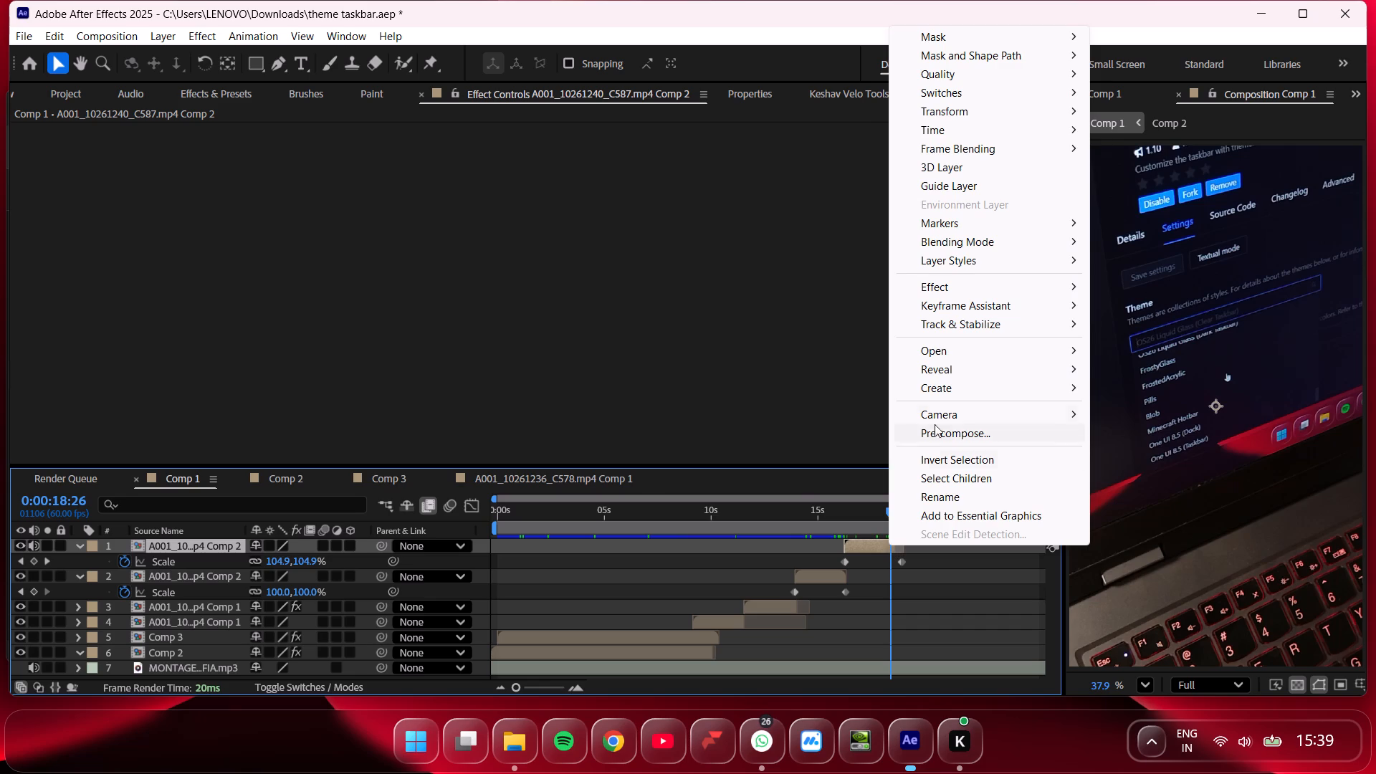
click(955, 430)
click(789, 488)
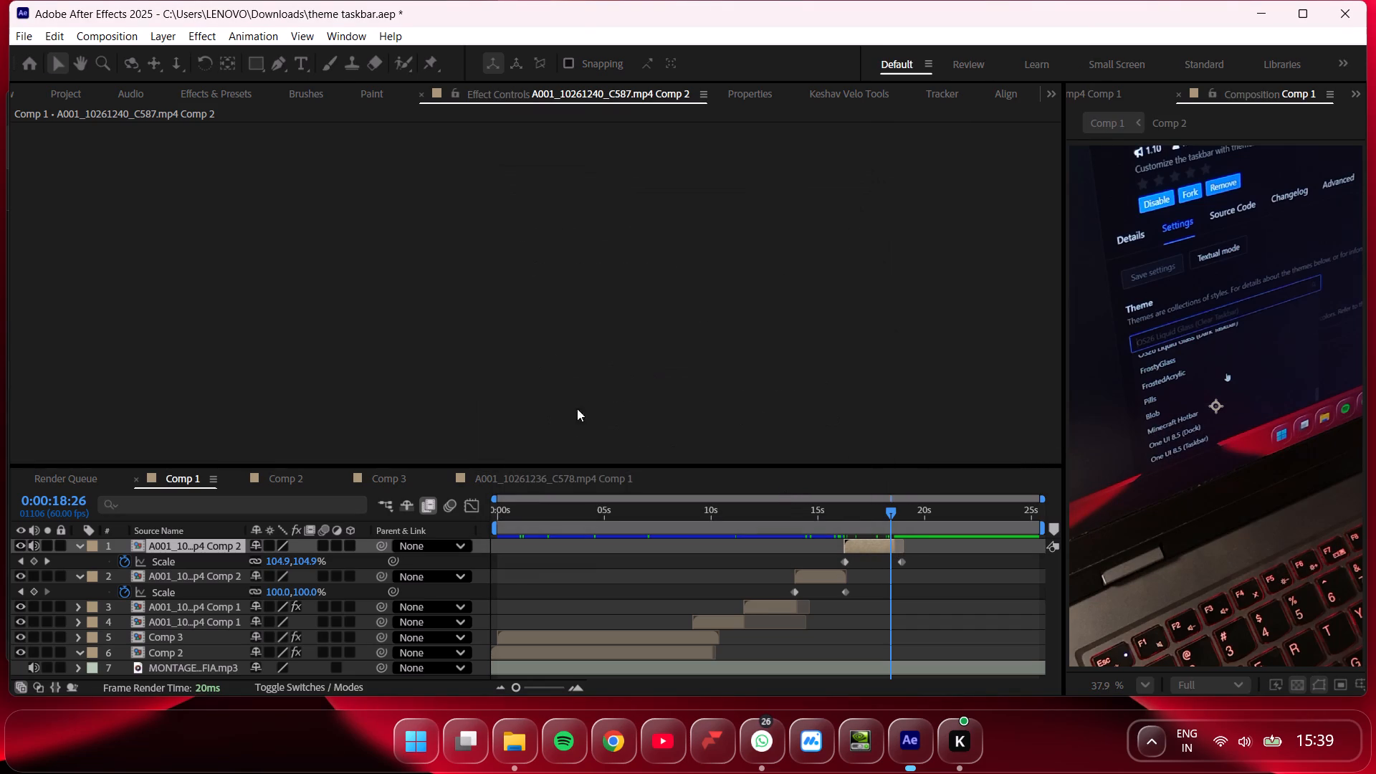
Import the footage file A001_10261241_C589 from the Downloads folder.
click(26, 39)
click(92, 261)
click(388, 259)
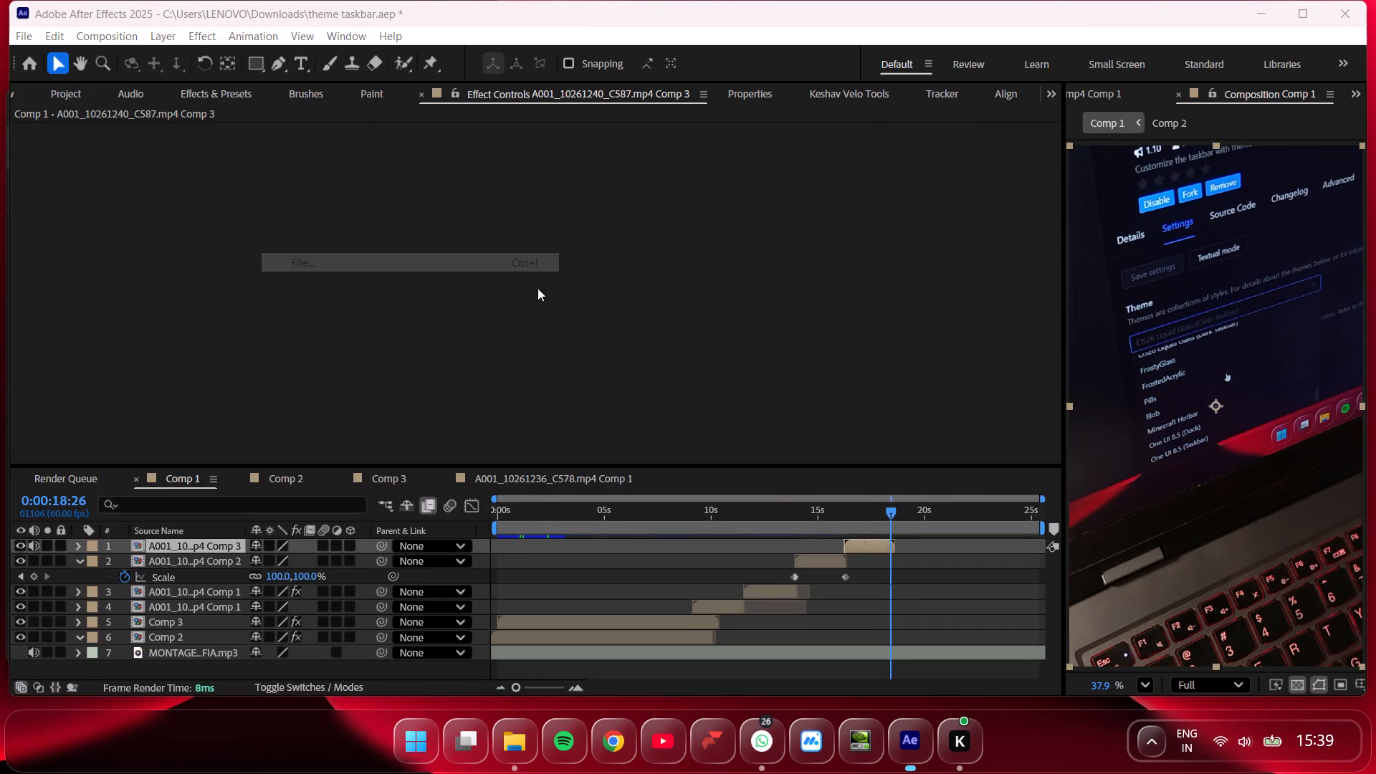
scroll(647, 371, down, 3)
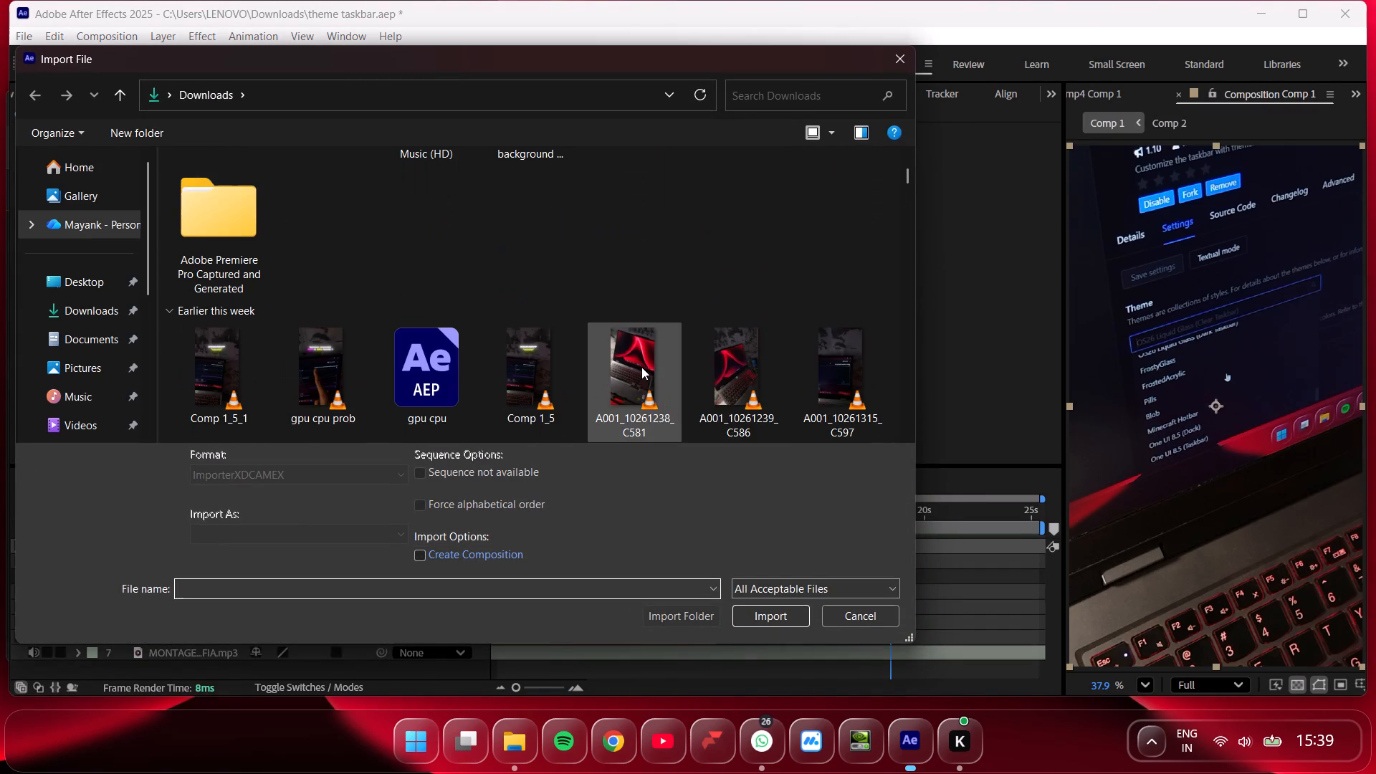
scroll(792, 353, down, 1)
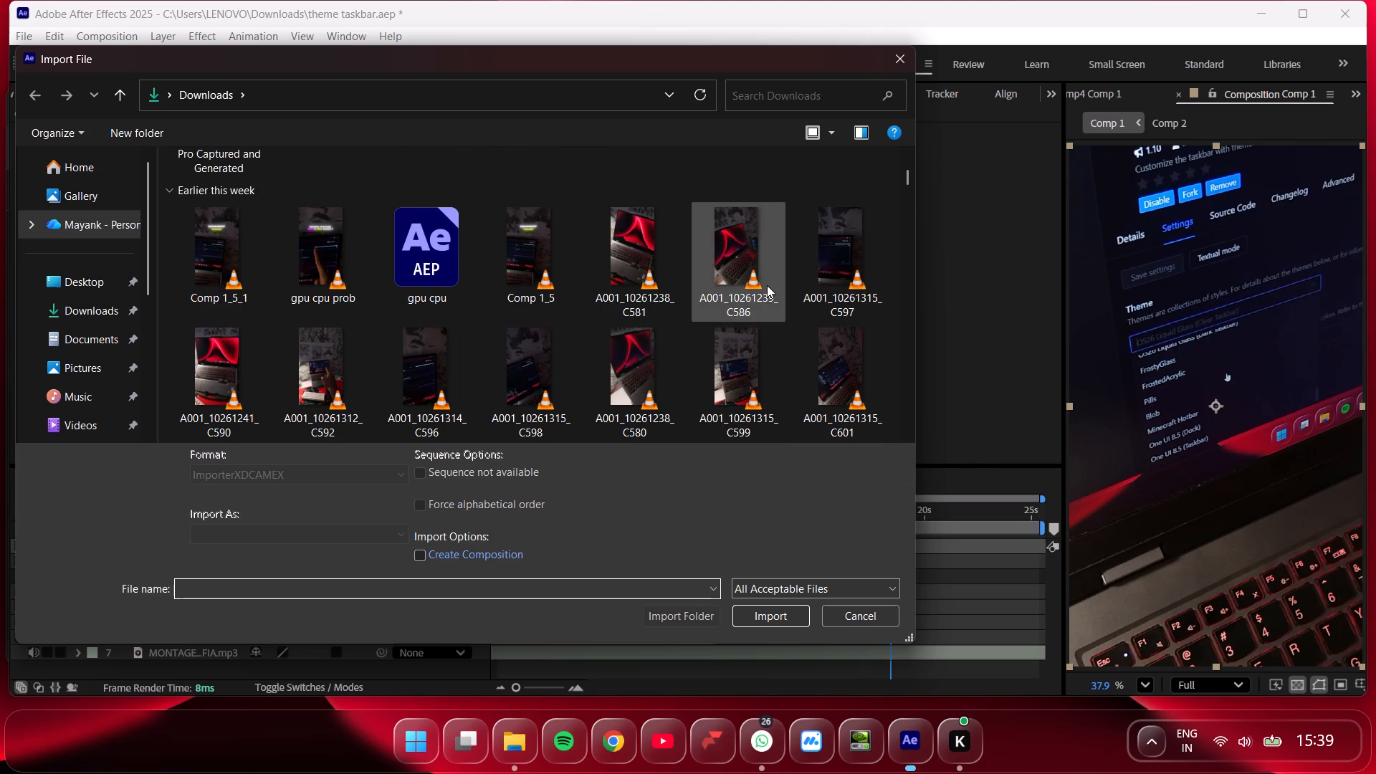
scroll(708, 308, down, 1)
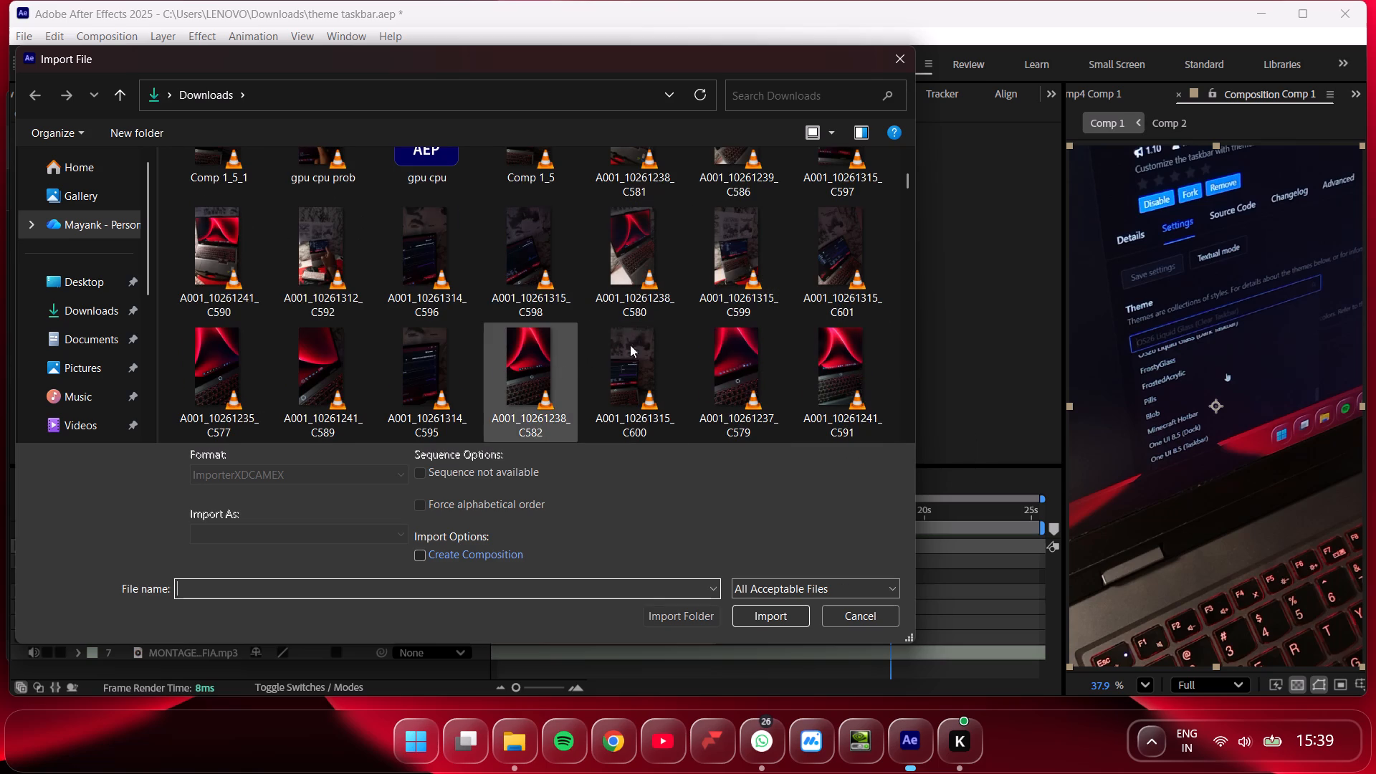
click(332, 360)
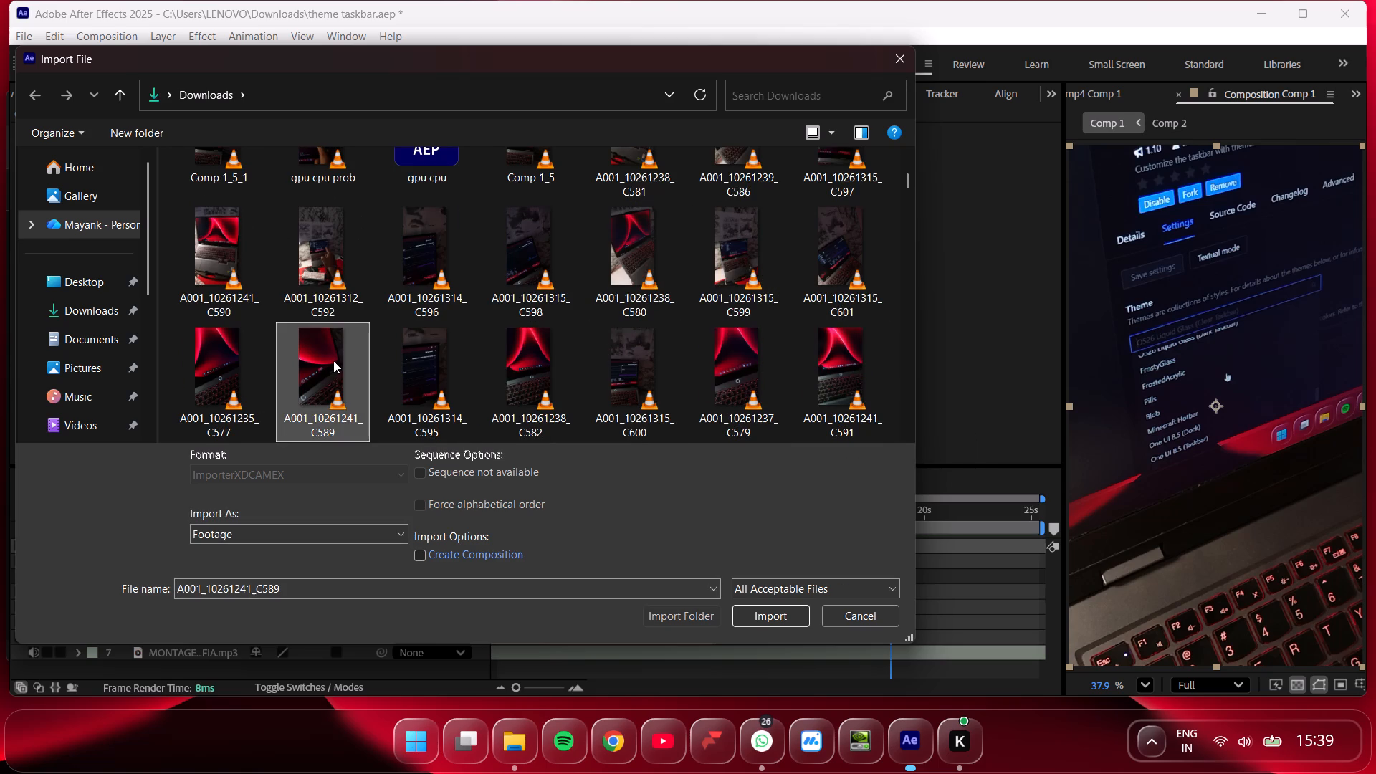
click(778, 611)
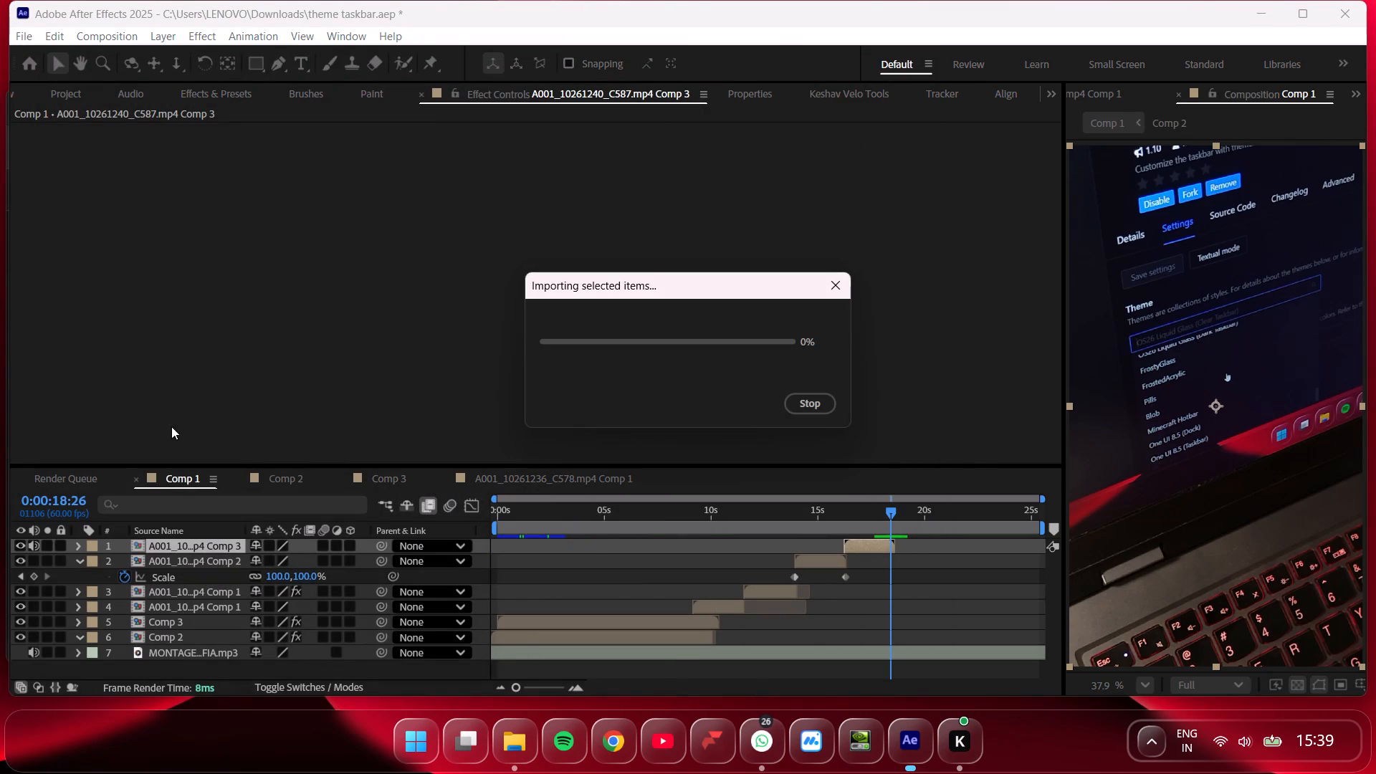
Place the C589 clip as the top layer of Comp 1, starting at about 0:00:18:26, and mute its audio.
drag(140, 352, 462, 430)
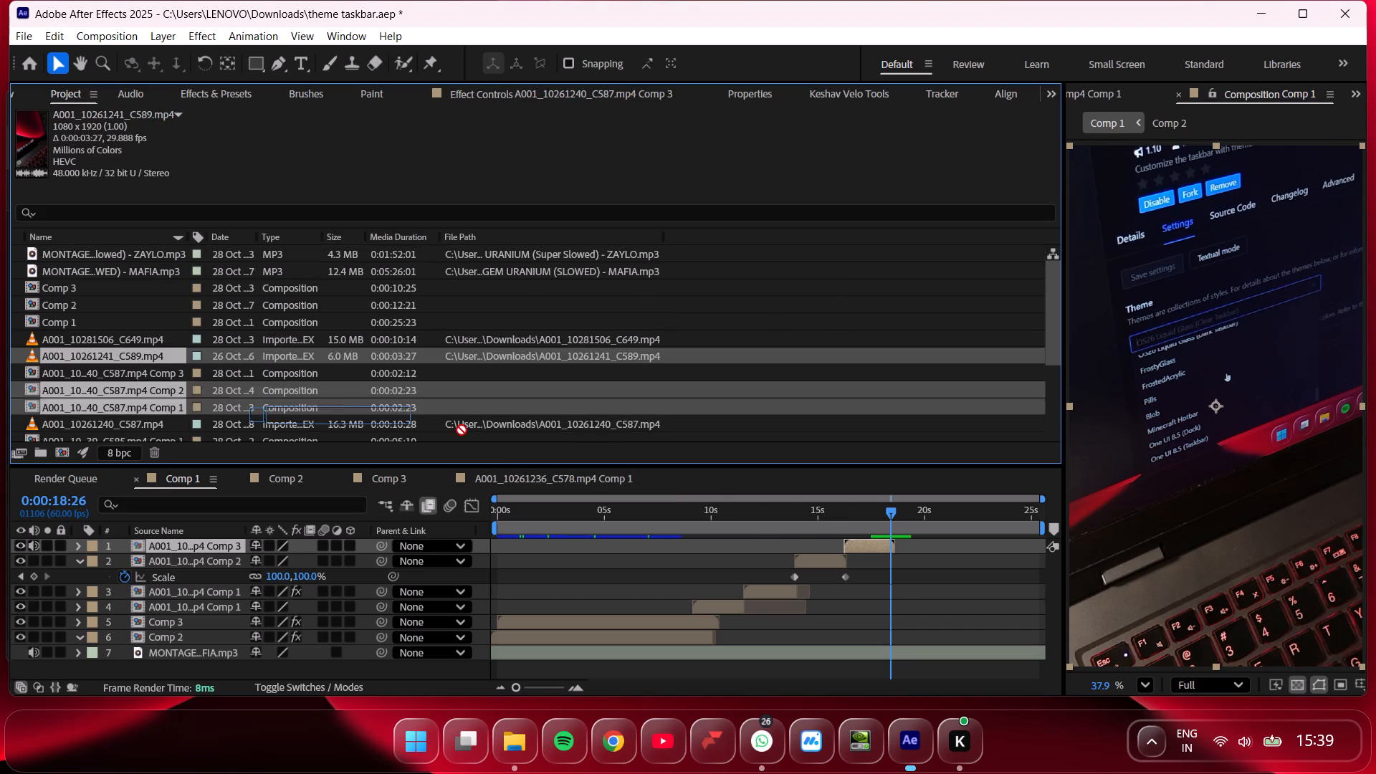
drag(462, 430, 887, 538)
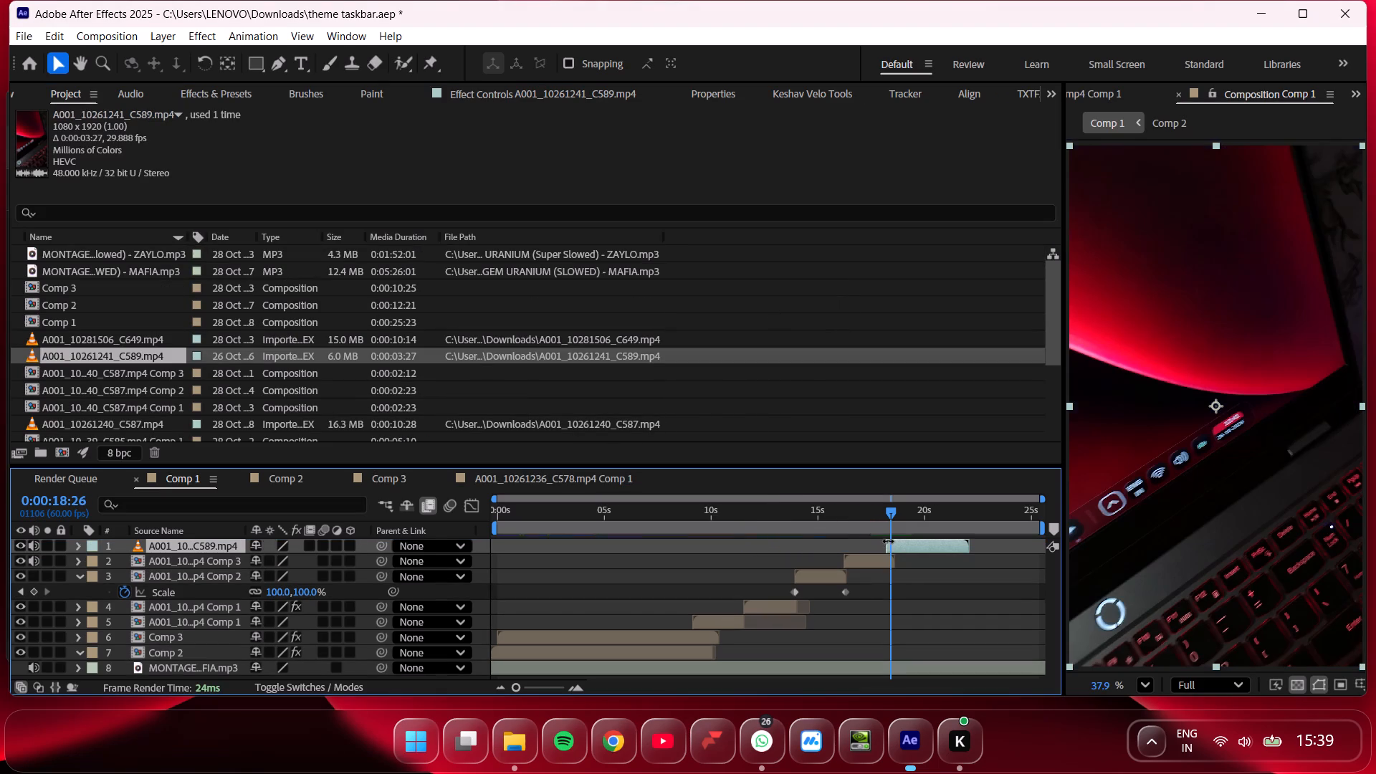
click(32, 550)
click(32, 555)
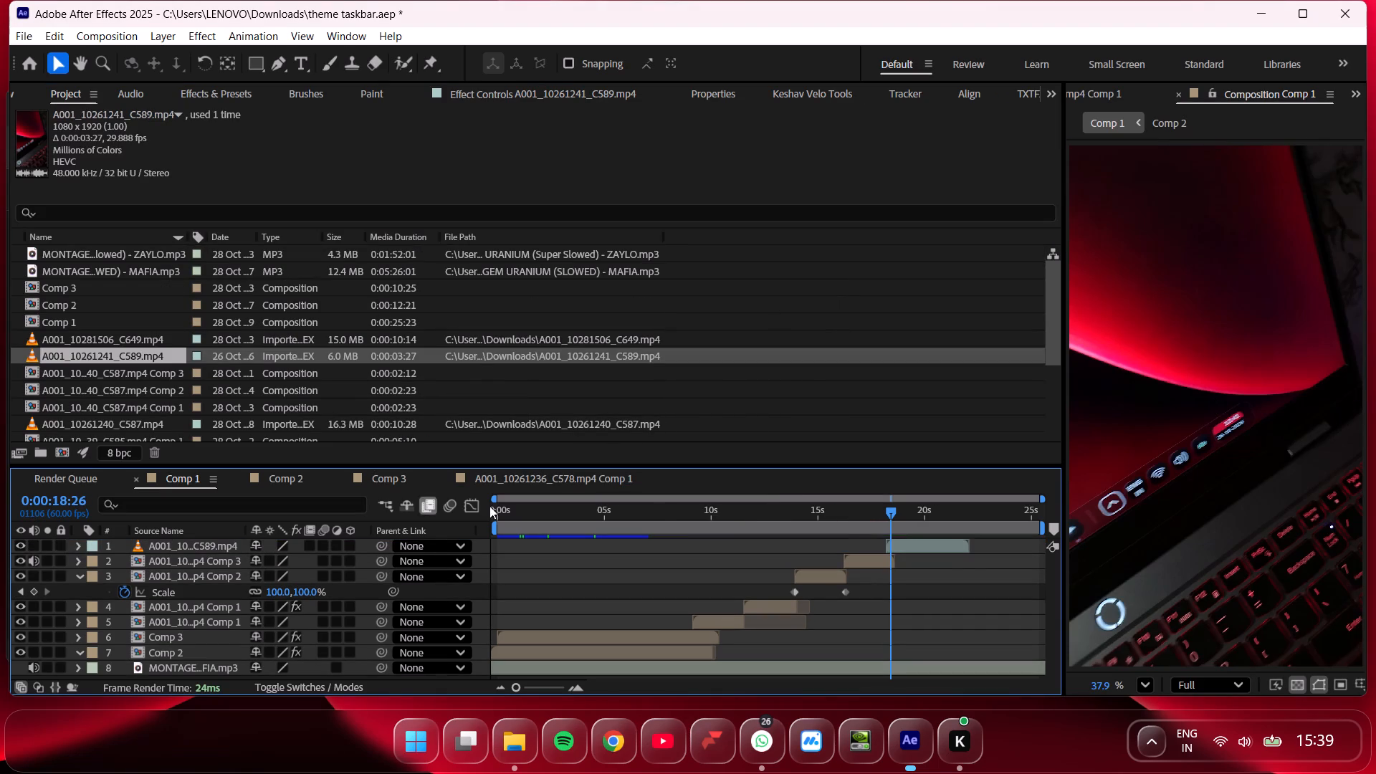
Scrub through the C589 clip to about 0:00:19:41 and enable frame blending on its layer.
drag(897, 512, 921, 516)
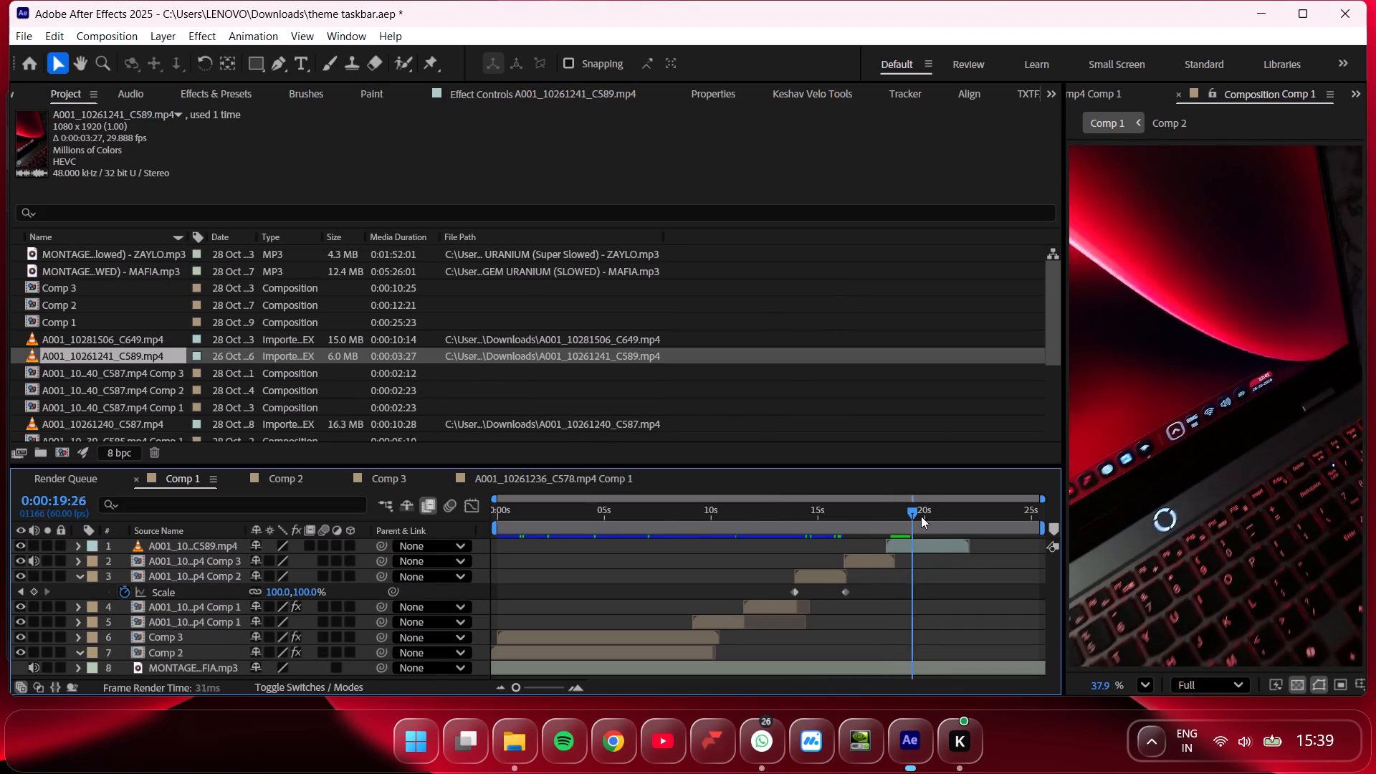
drag(921, 516, 934, 516)
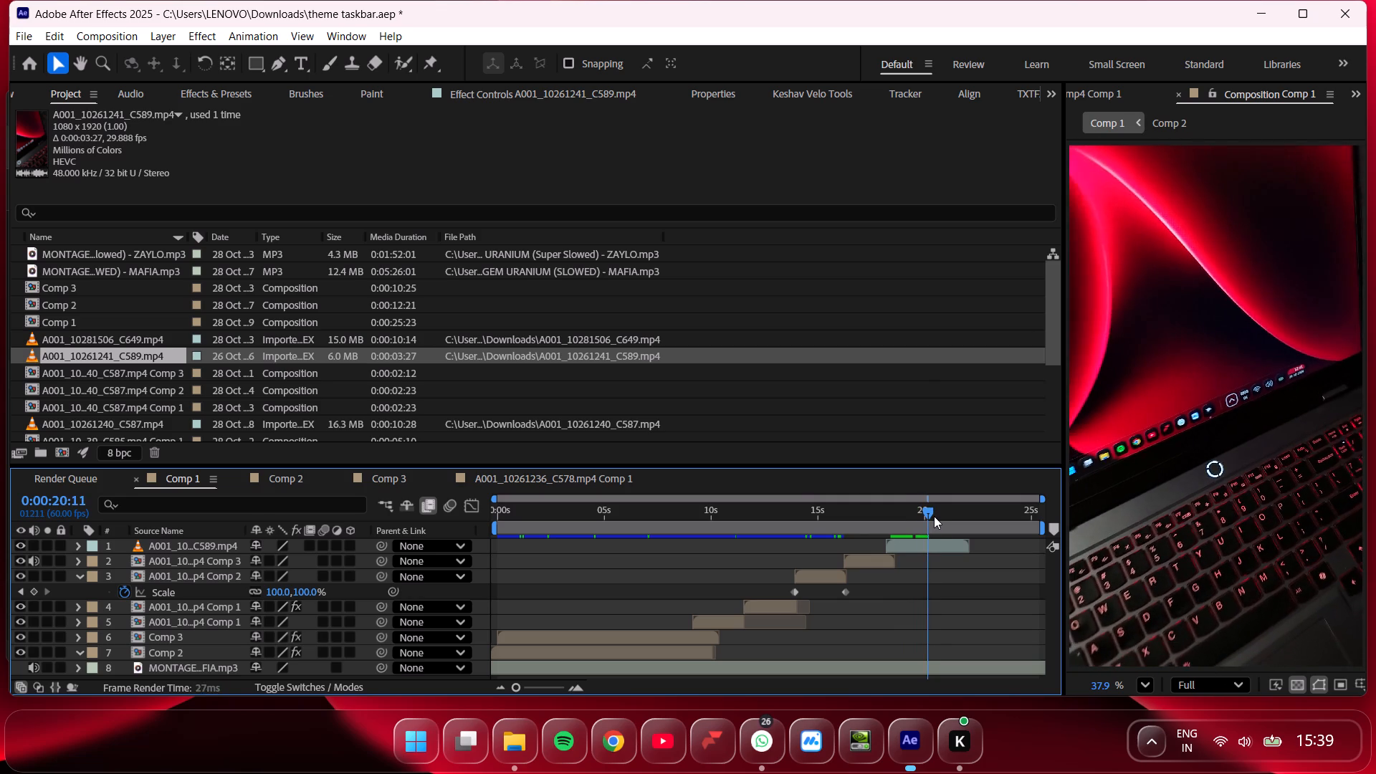
drag(934, 516, 927, 517)
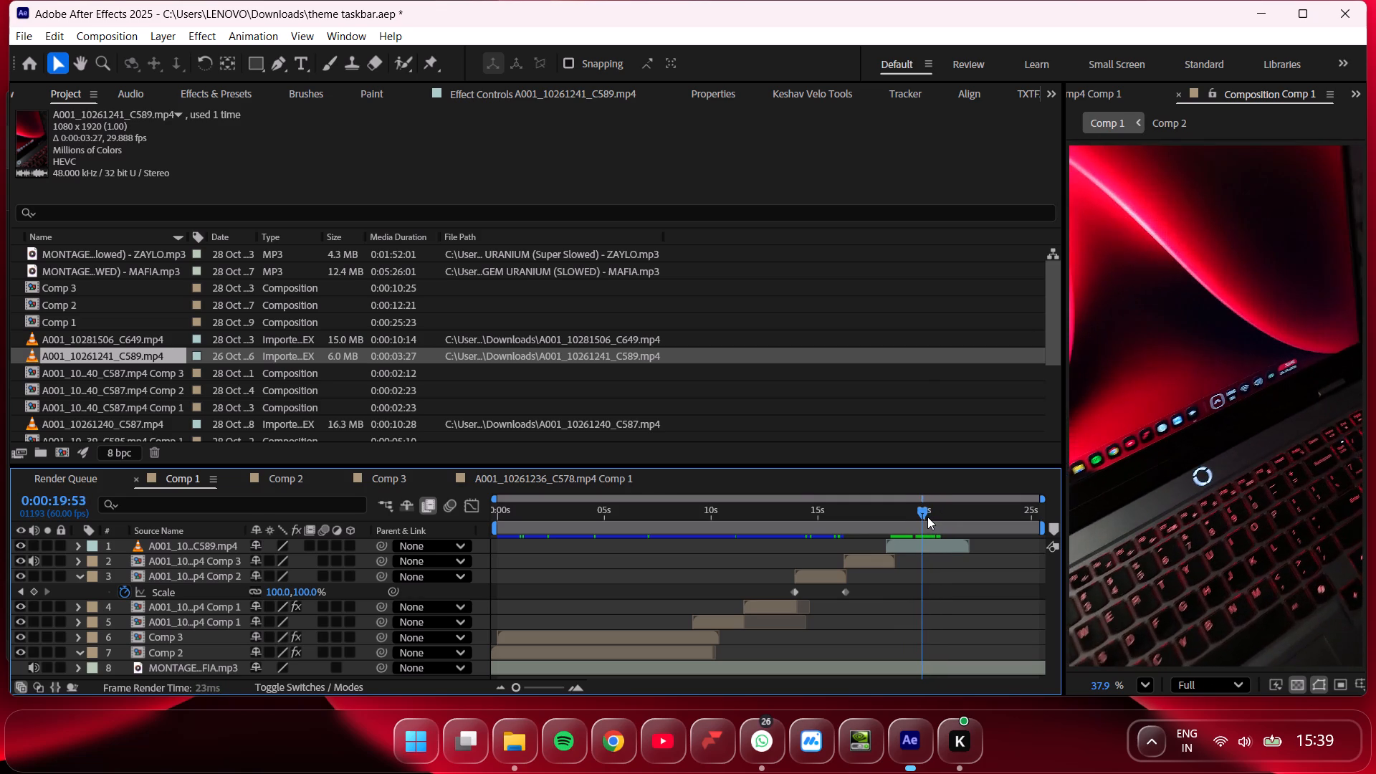
drag(927, 517, 923, 517)
click(930, 546)
right_click(930, 546)
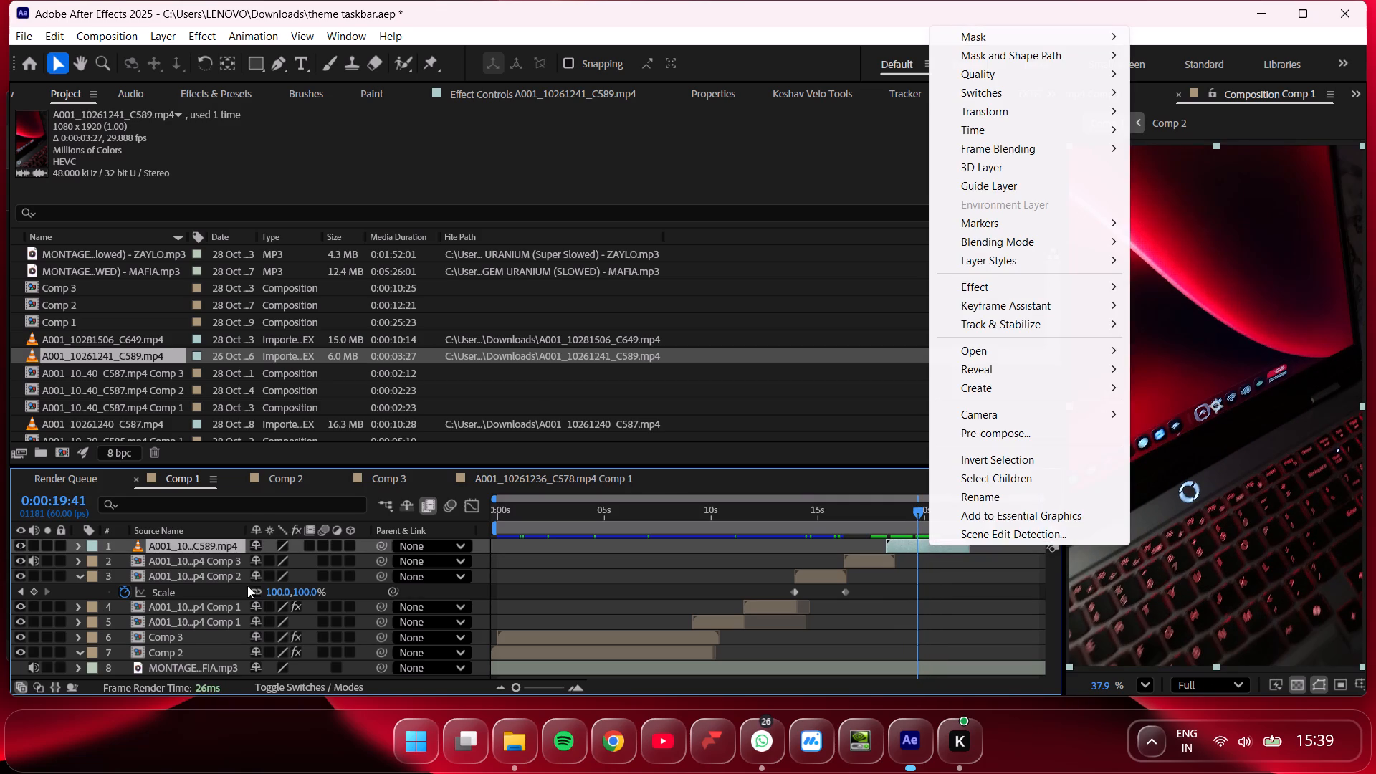
double_click(318, 548)
click(315, 548)
click(322, 548)
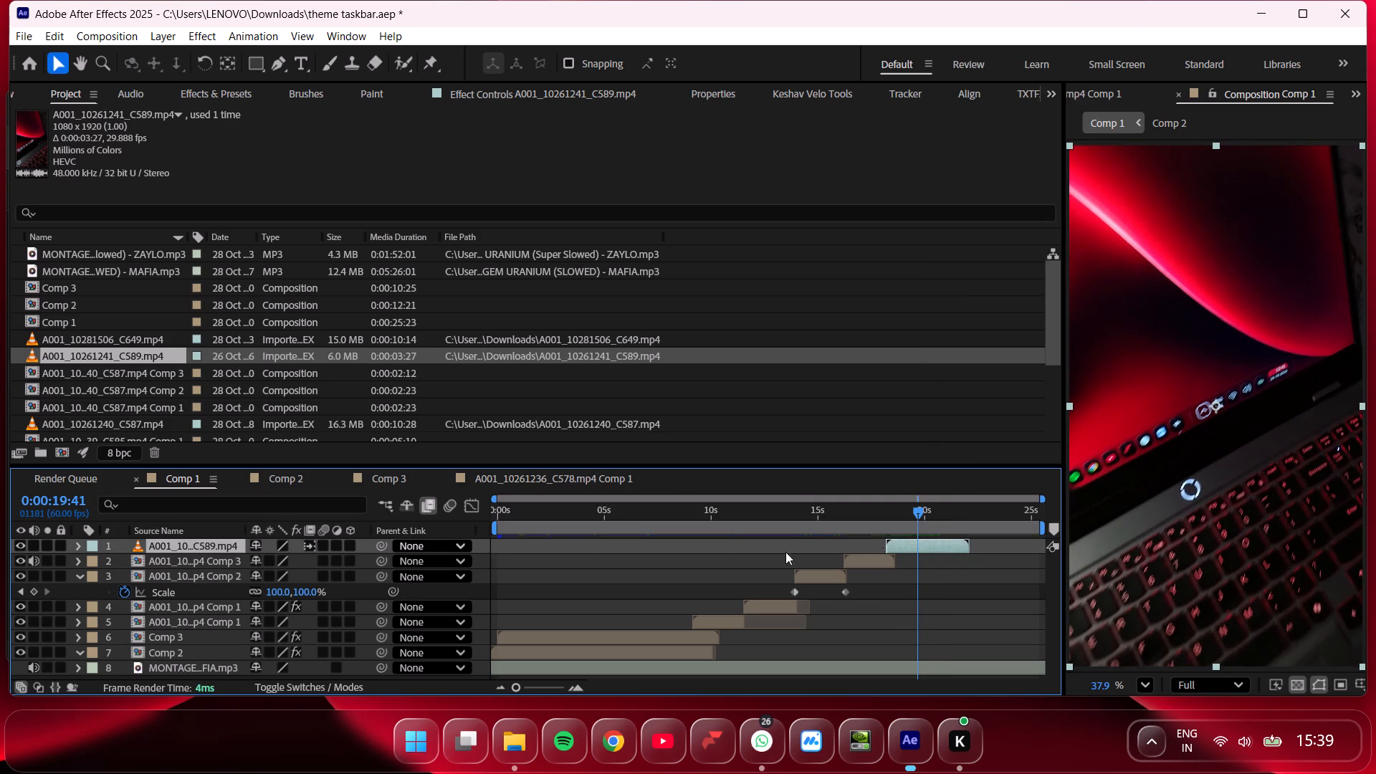
Pre-compose the C589 layer, moving all attributes into the new composition and adjusting its duration to the layer's time span.
right_click(904, 545)
click(994, 434)
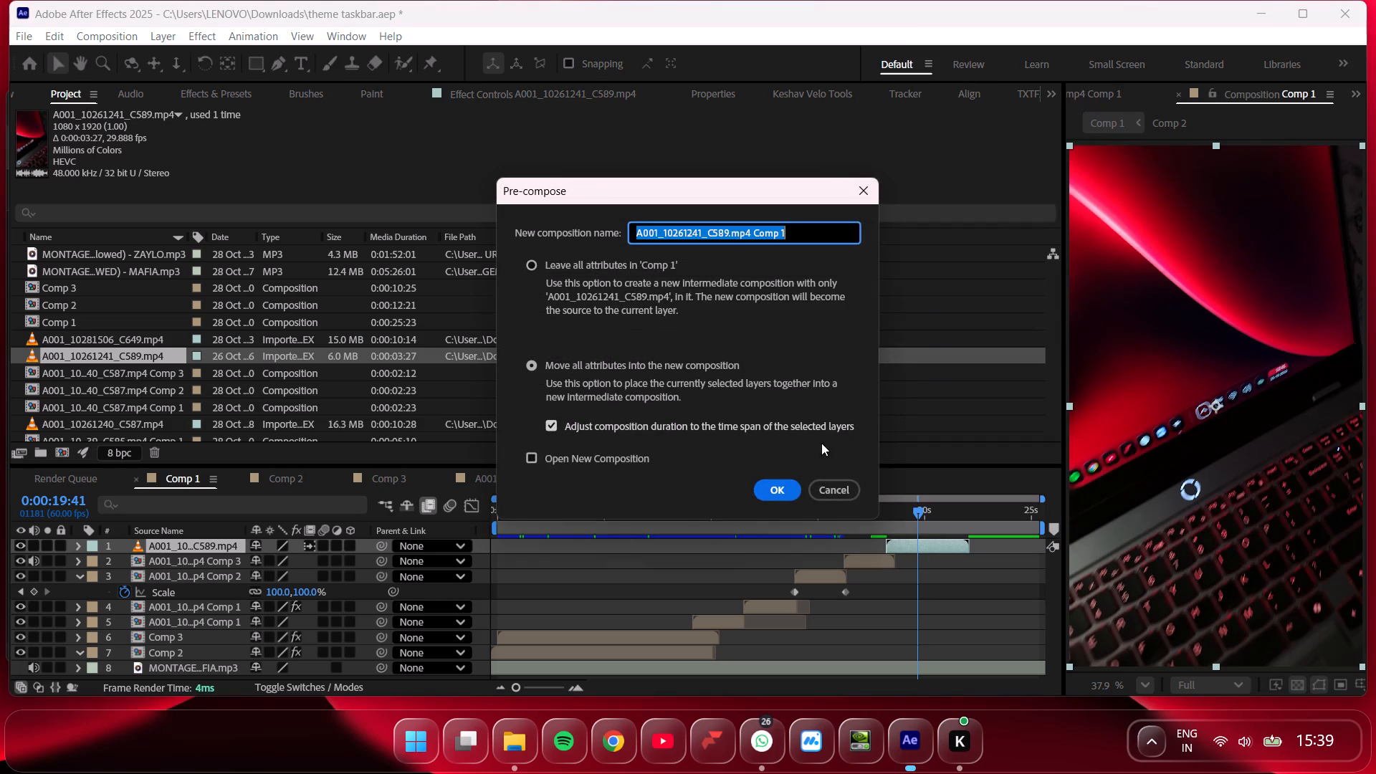
click(774, 488)
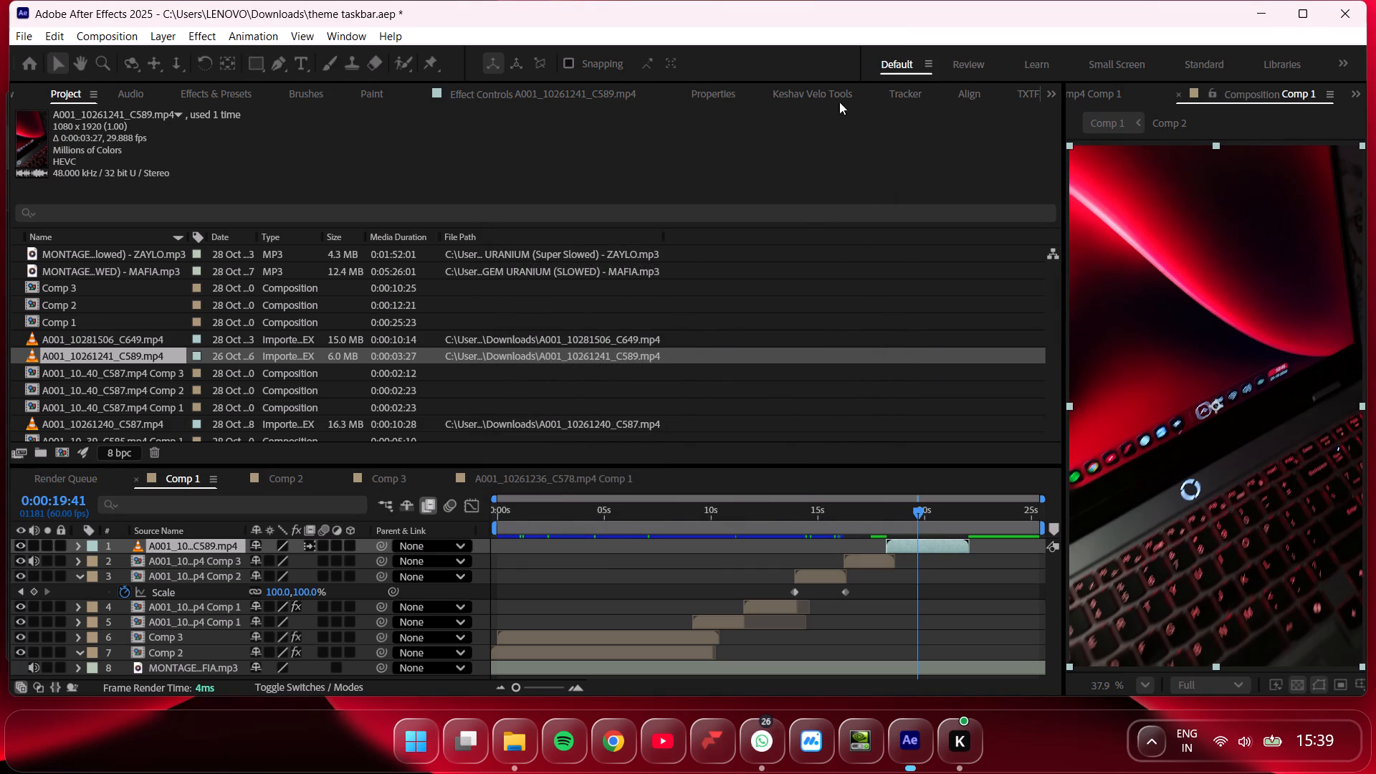
Apply Warp Stabilizer to the pre-composed C589 layer.
click(908, 96)
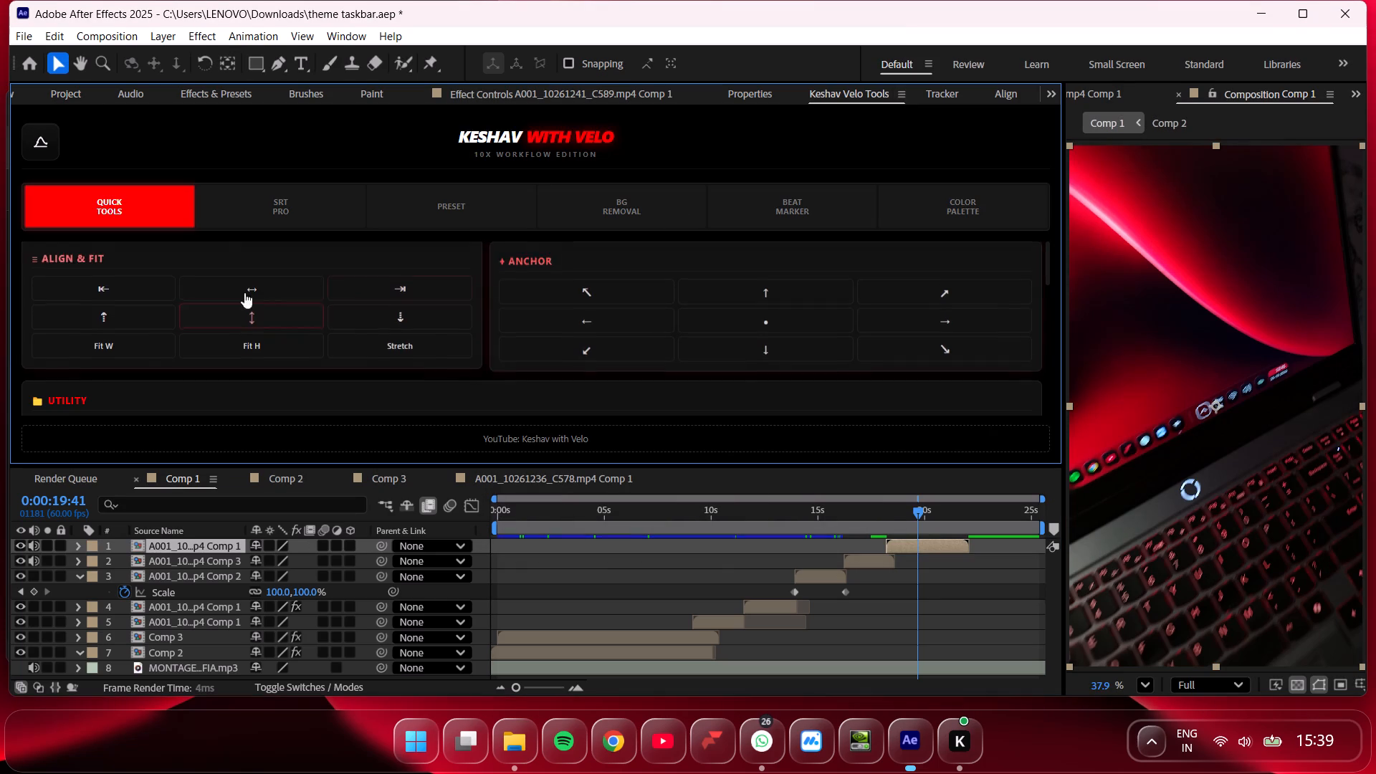
scroll(234, 321, down, 3)
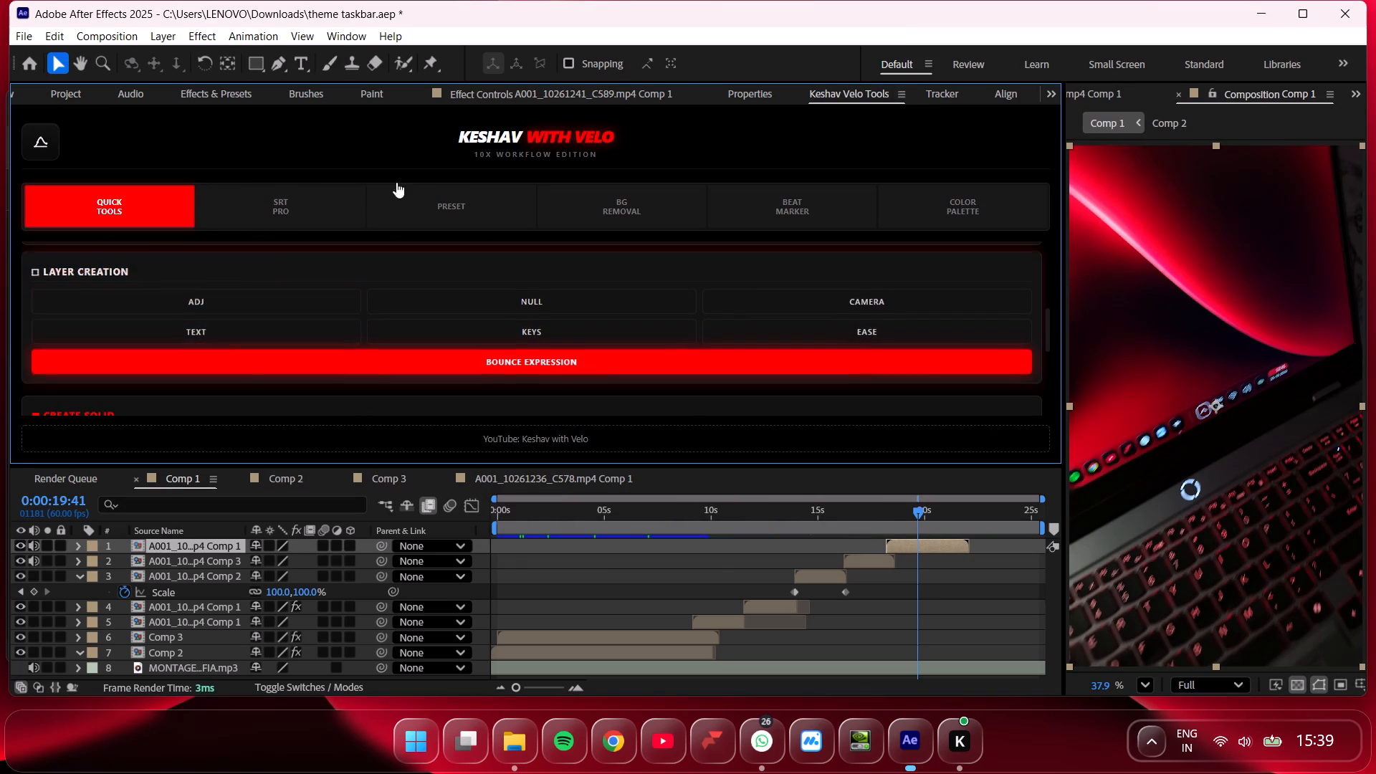
click(943, 92)
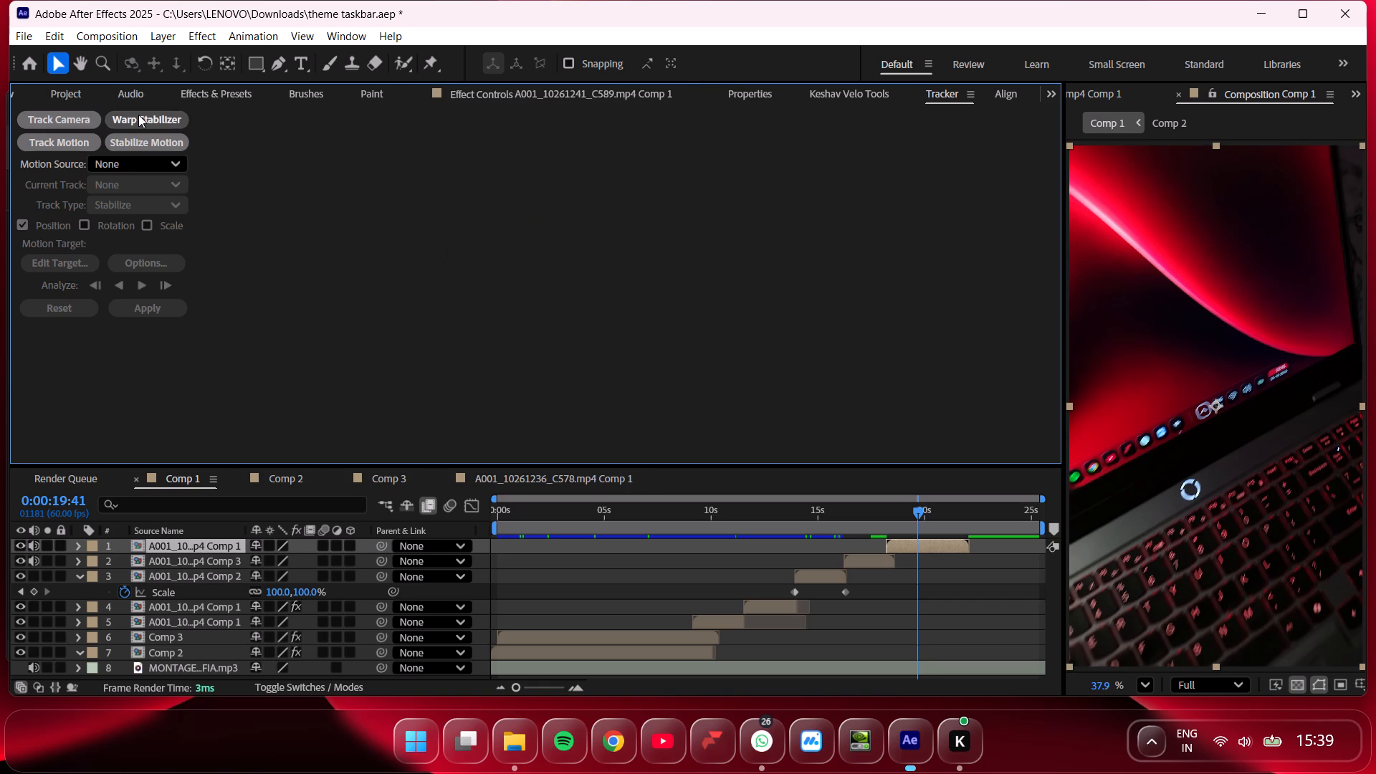
click(139, 115)
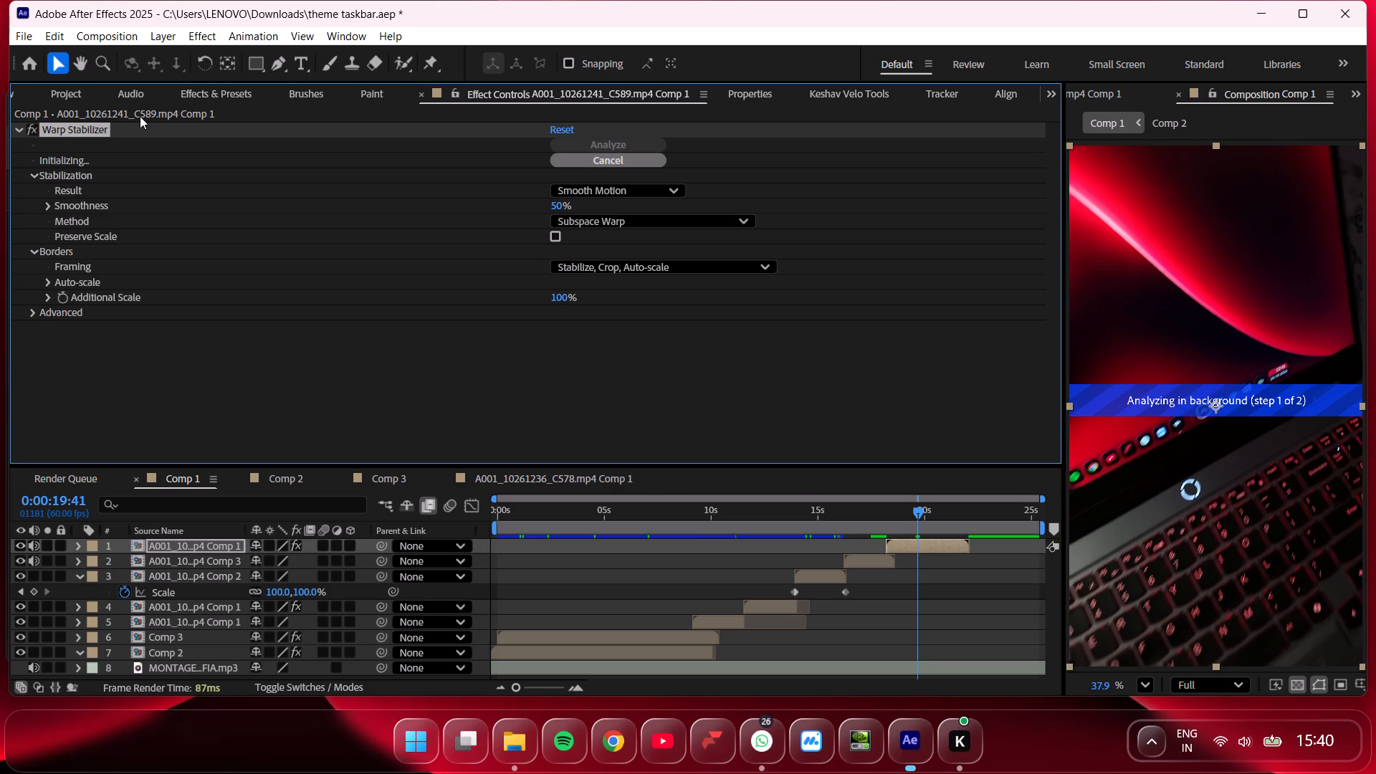
Play back the Comp 1 montage from the start and again from about 0:00:15:09 to review the transition into C589.
drag(520, 512, 430, 525)
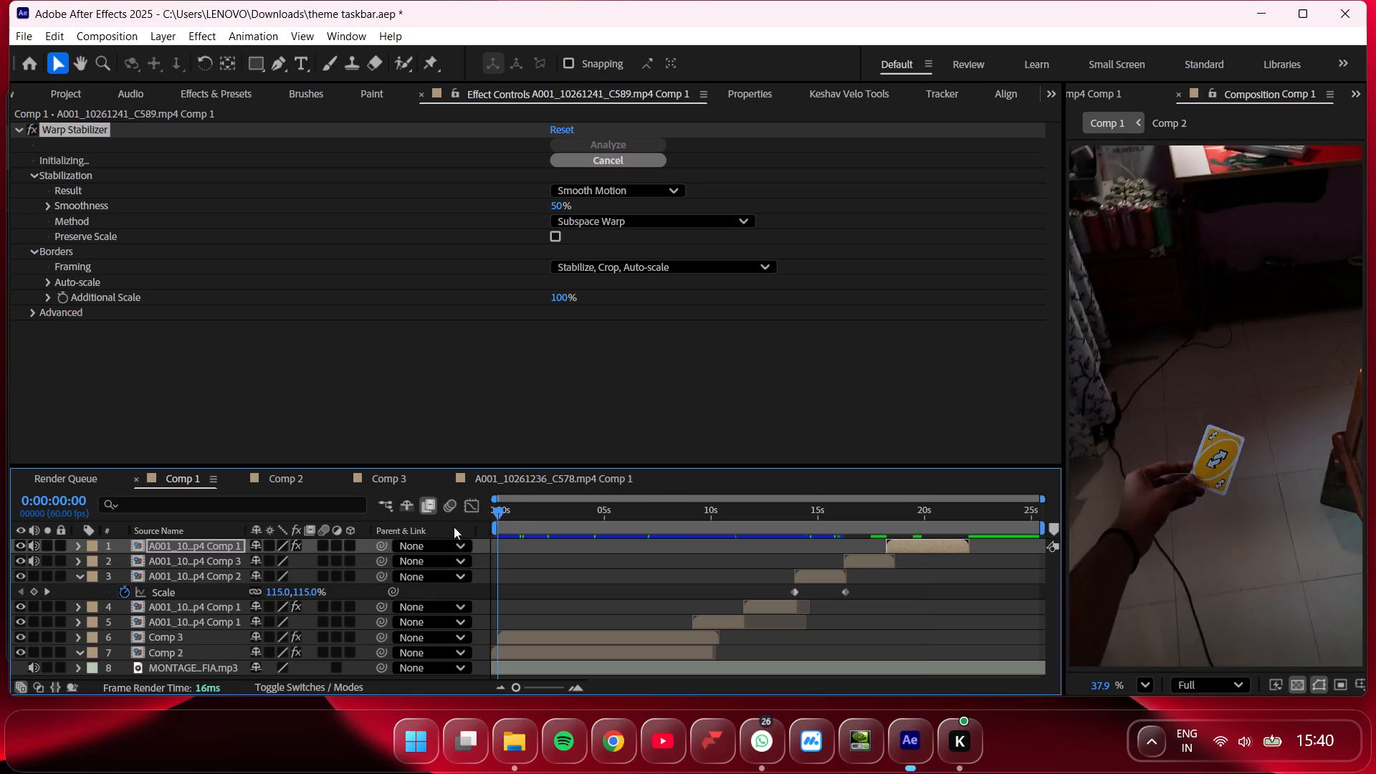
key(space)
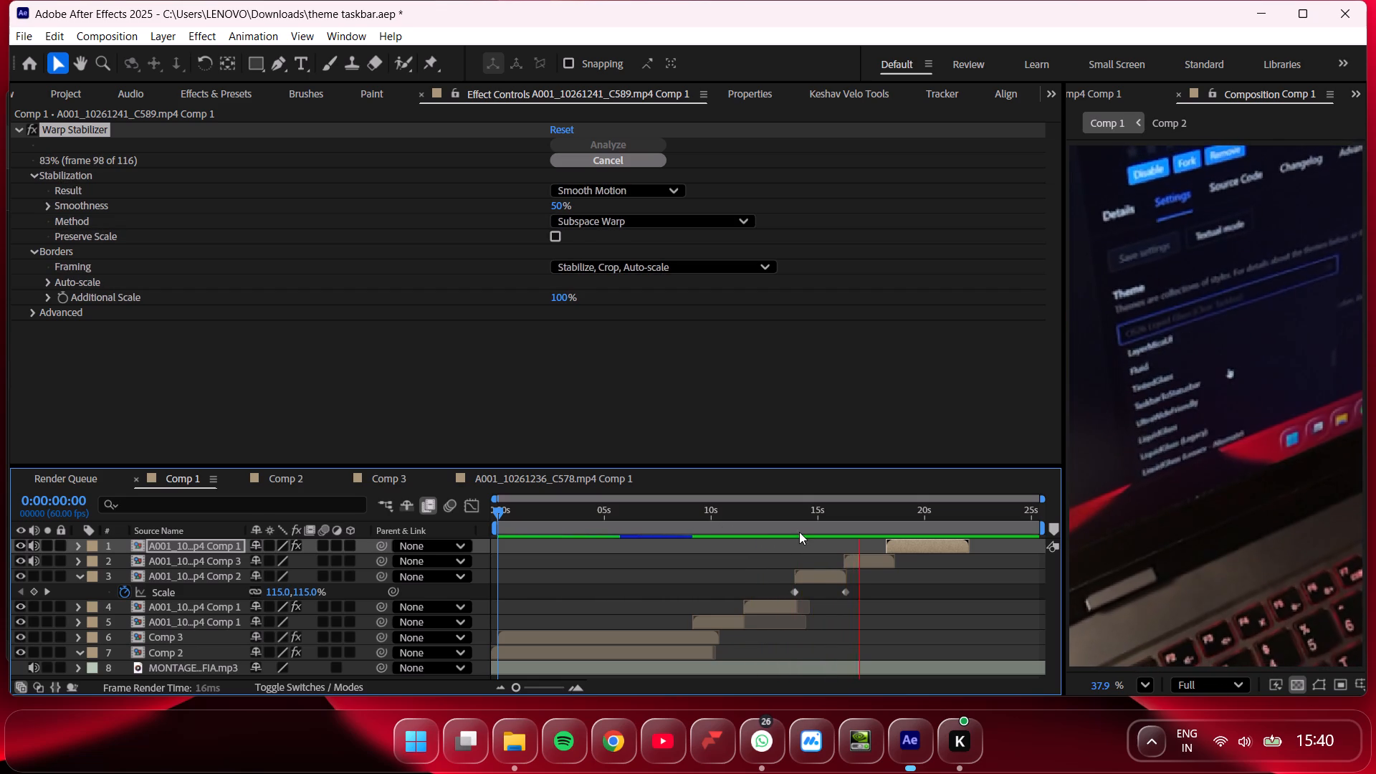
click(838, 528)
key(space)
drag(838, 528, 821, 530)
key(space)
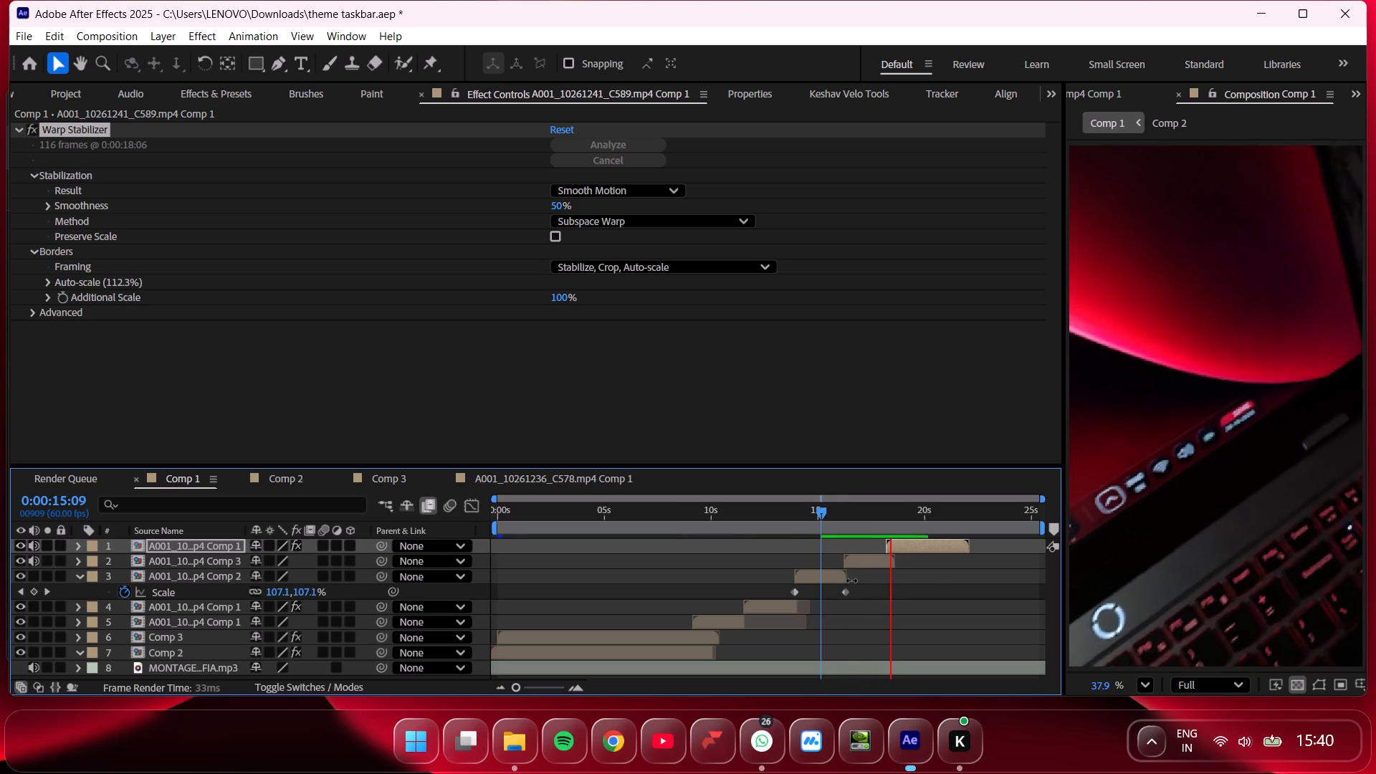
click(854, 538)
Trim over a second off the start of the C589 pre-comp and slide it earlier to begin at about 0:00:18:38.
drag(871, 517, 890, 526)
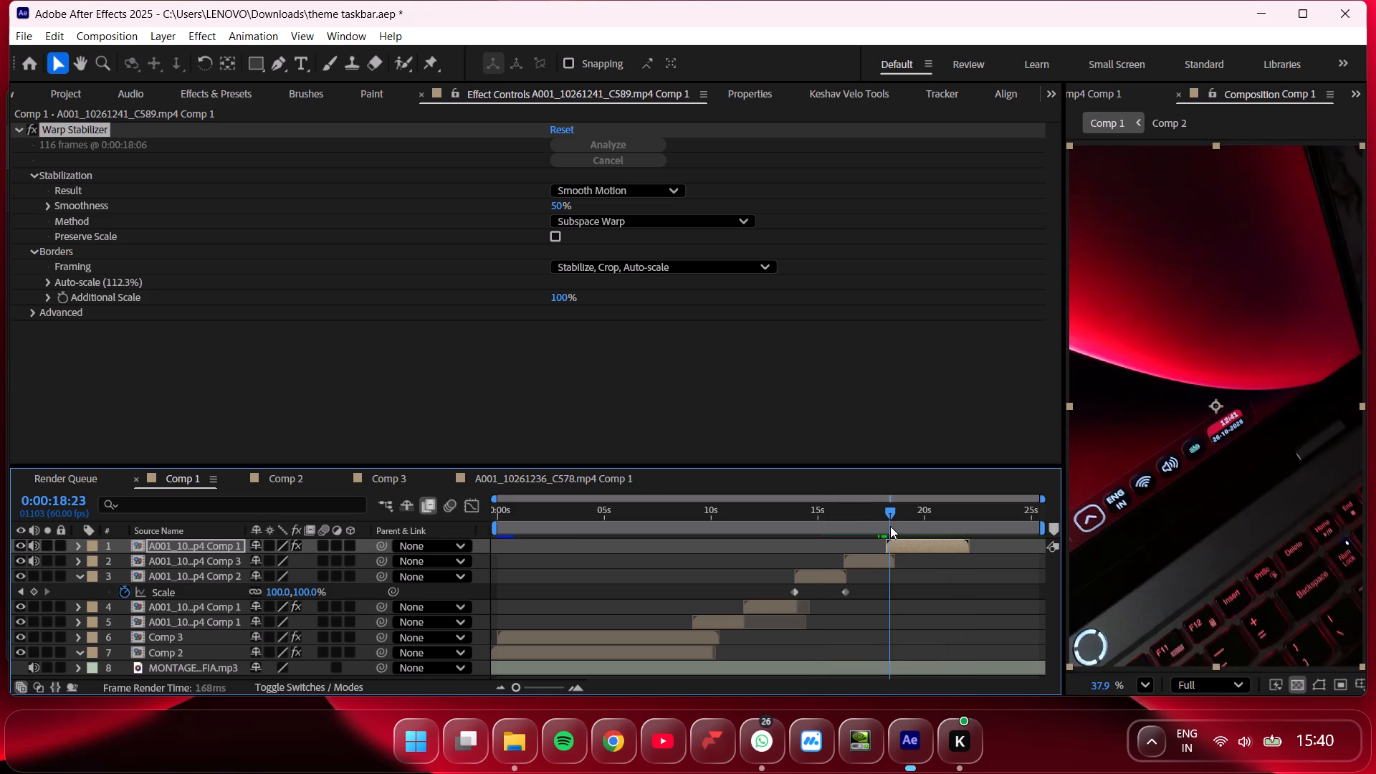
drag(890, 526, 915, 530)
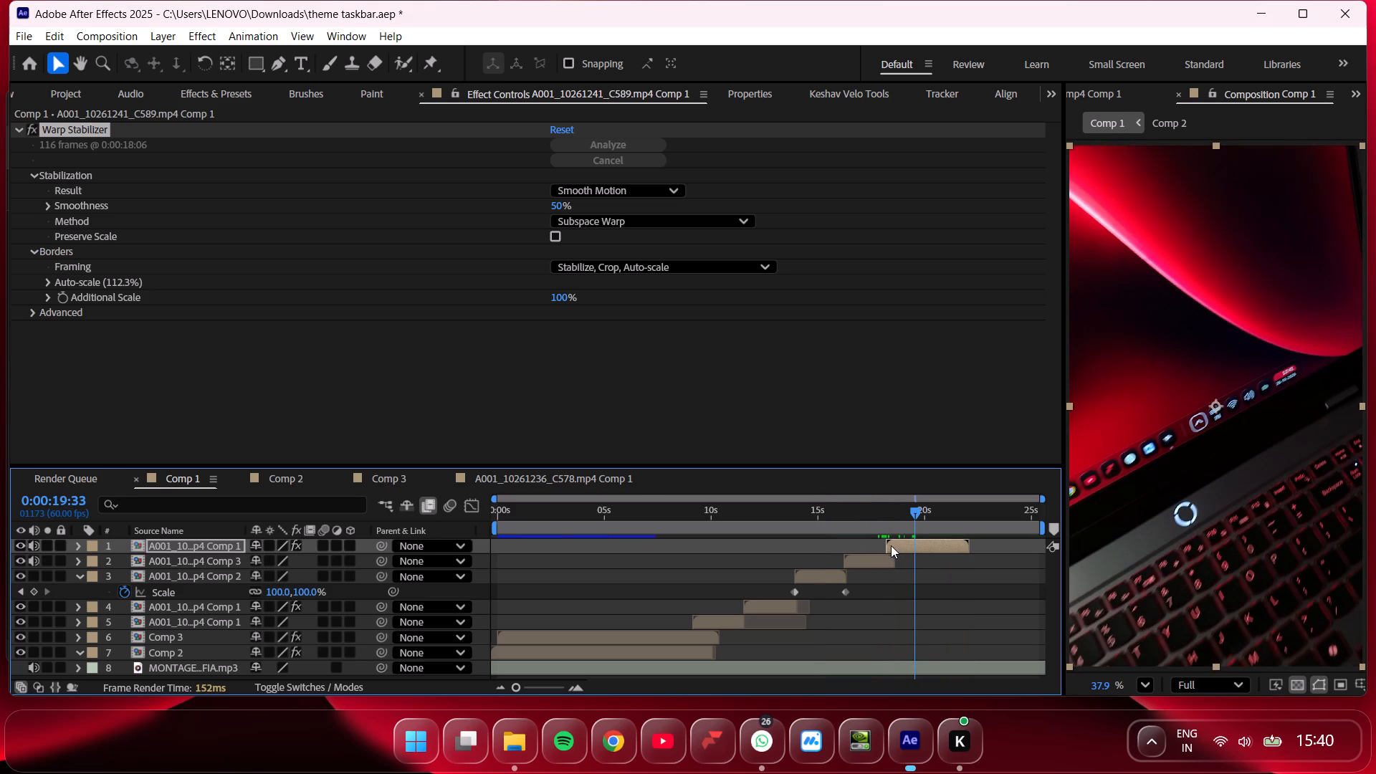
drag(889, 545, 917, 553)
drag(926, 548, 919, 547)
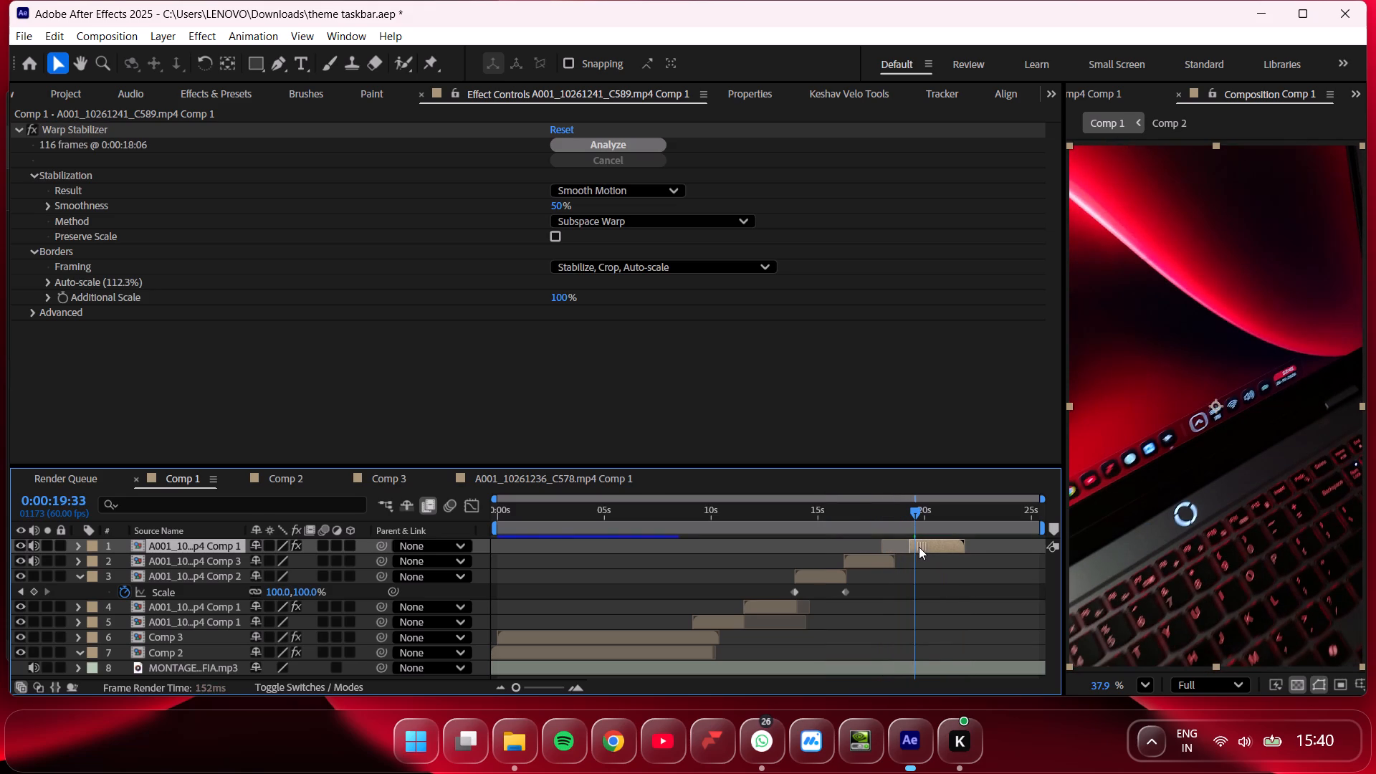
drag(919, 547, 907, 547)
Preview the cut from C587 into C589 and nudge the C589 pre-comp slightly earlier to start at about 0:00:18:30.
drag(896, 520, 871, 520)
key(space)
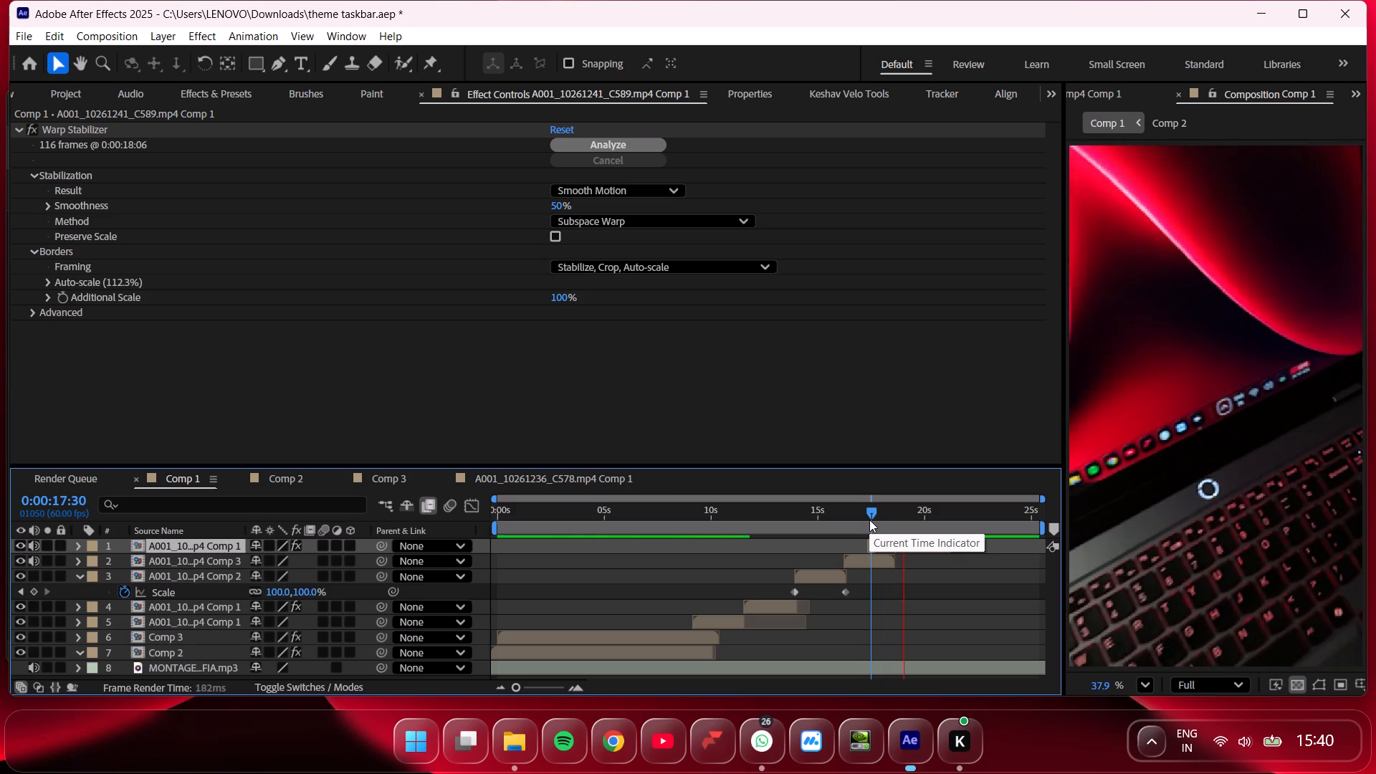
key(space)
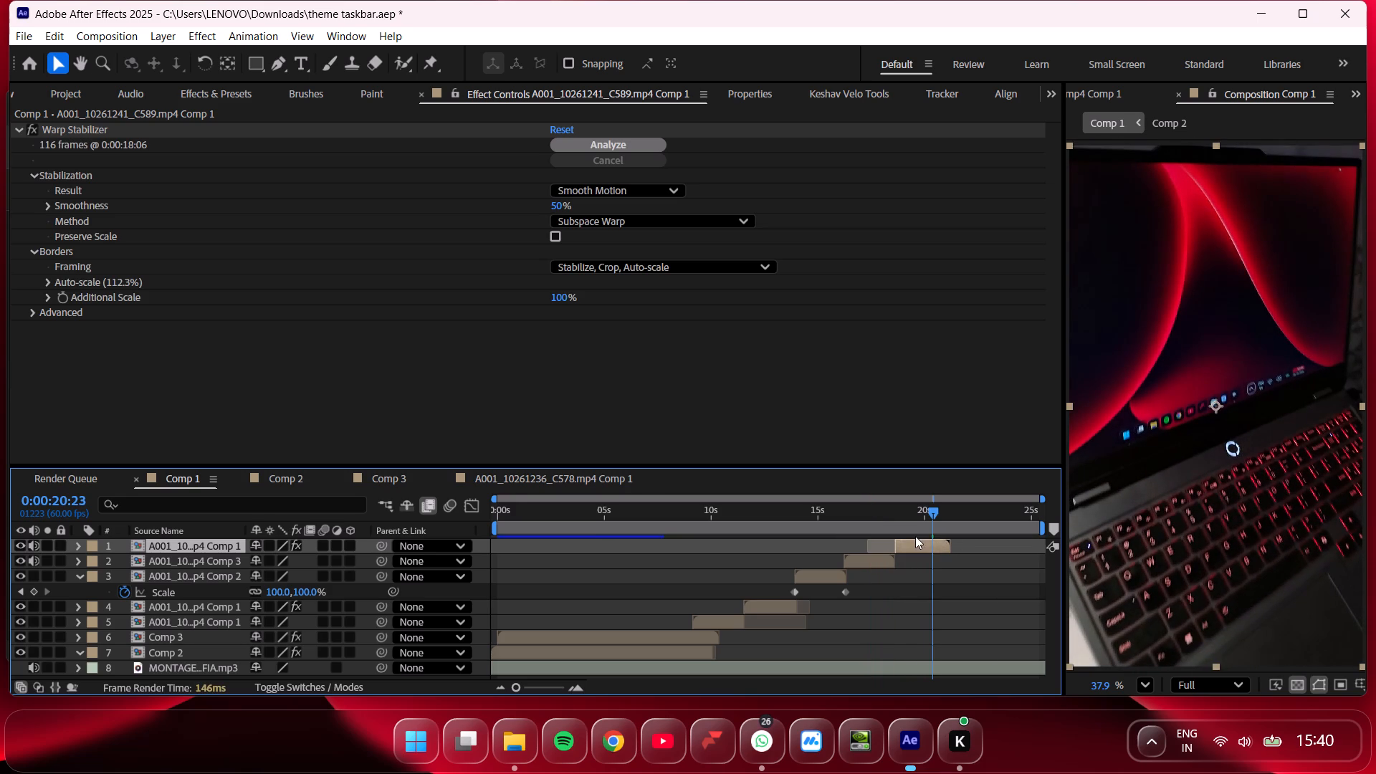
key(space)
key(space)
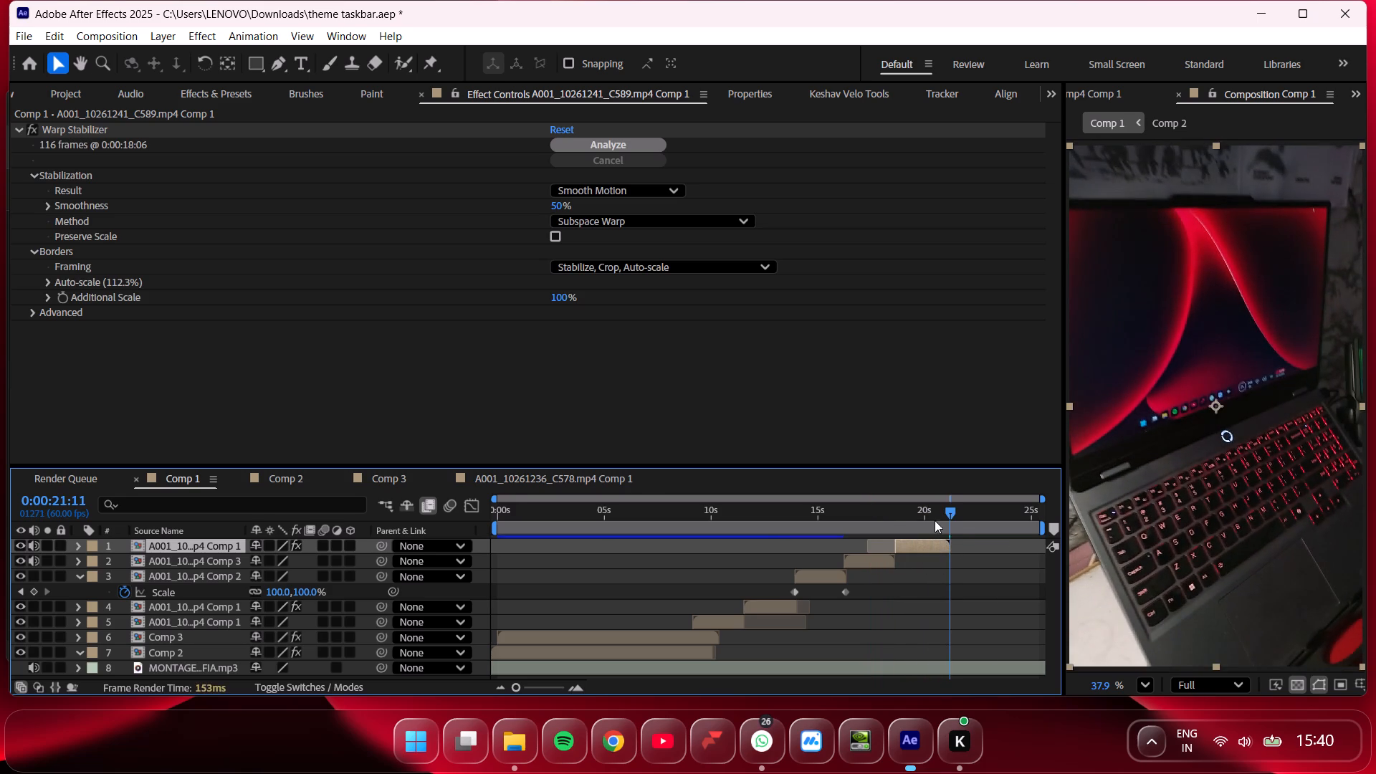
drag(934, 520, 862, 520)
key(space)
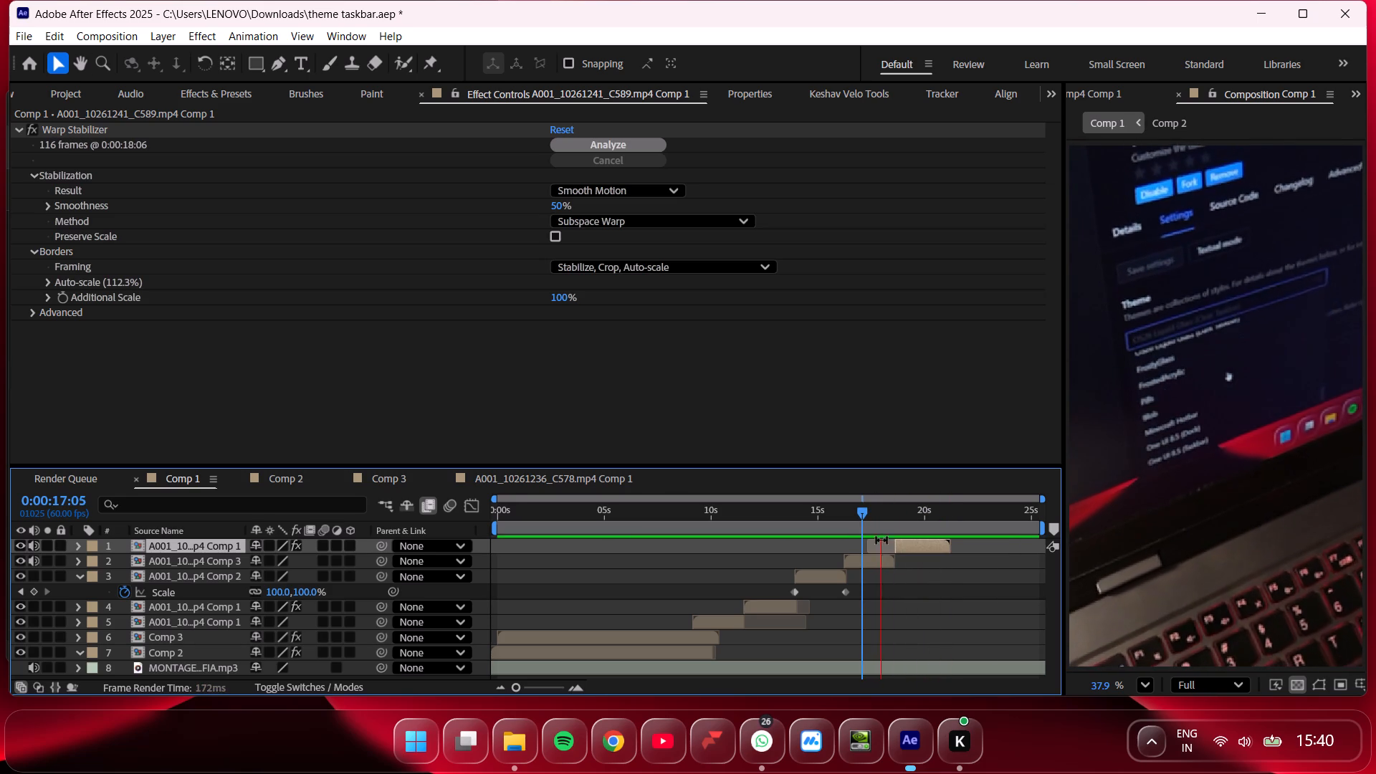
click(884, 530)
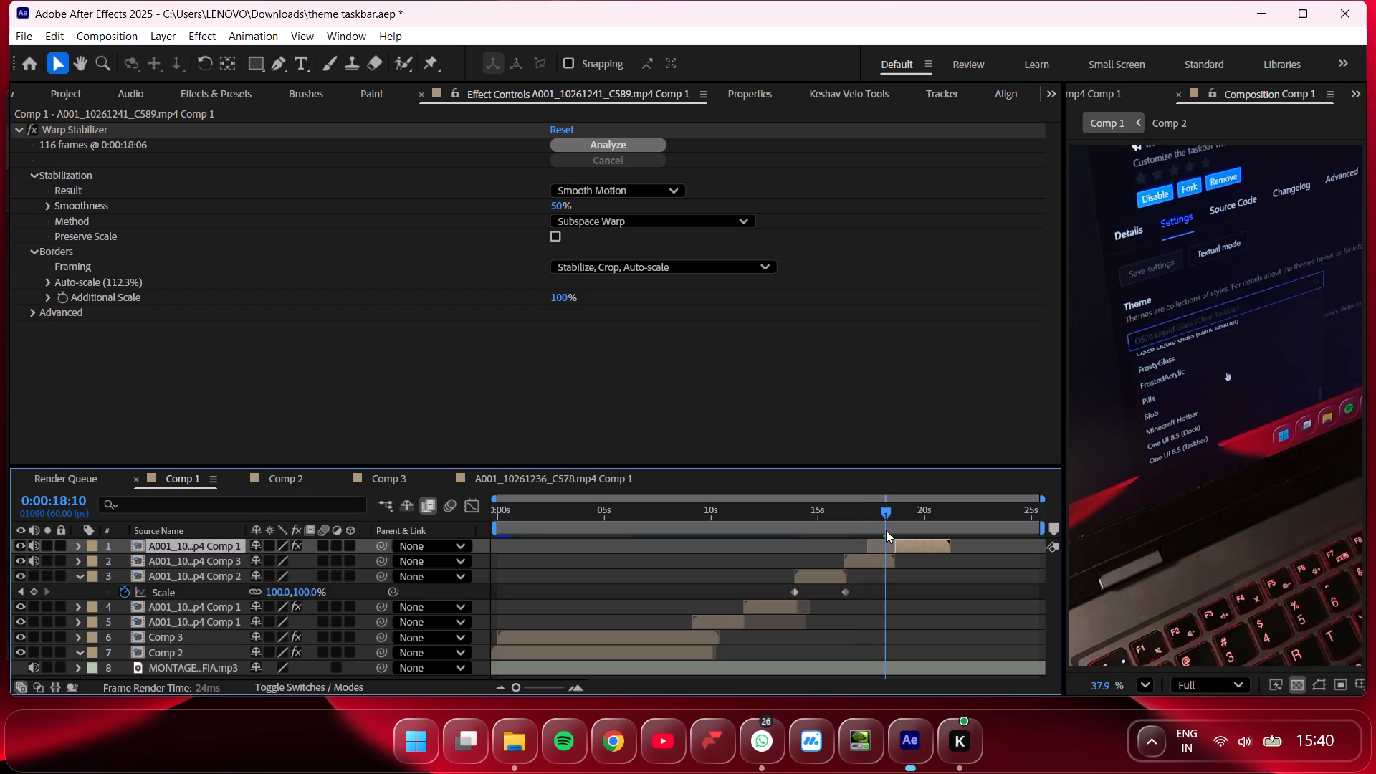
click(905, 545)
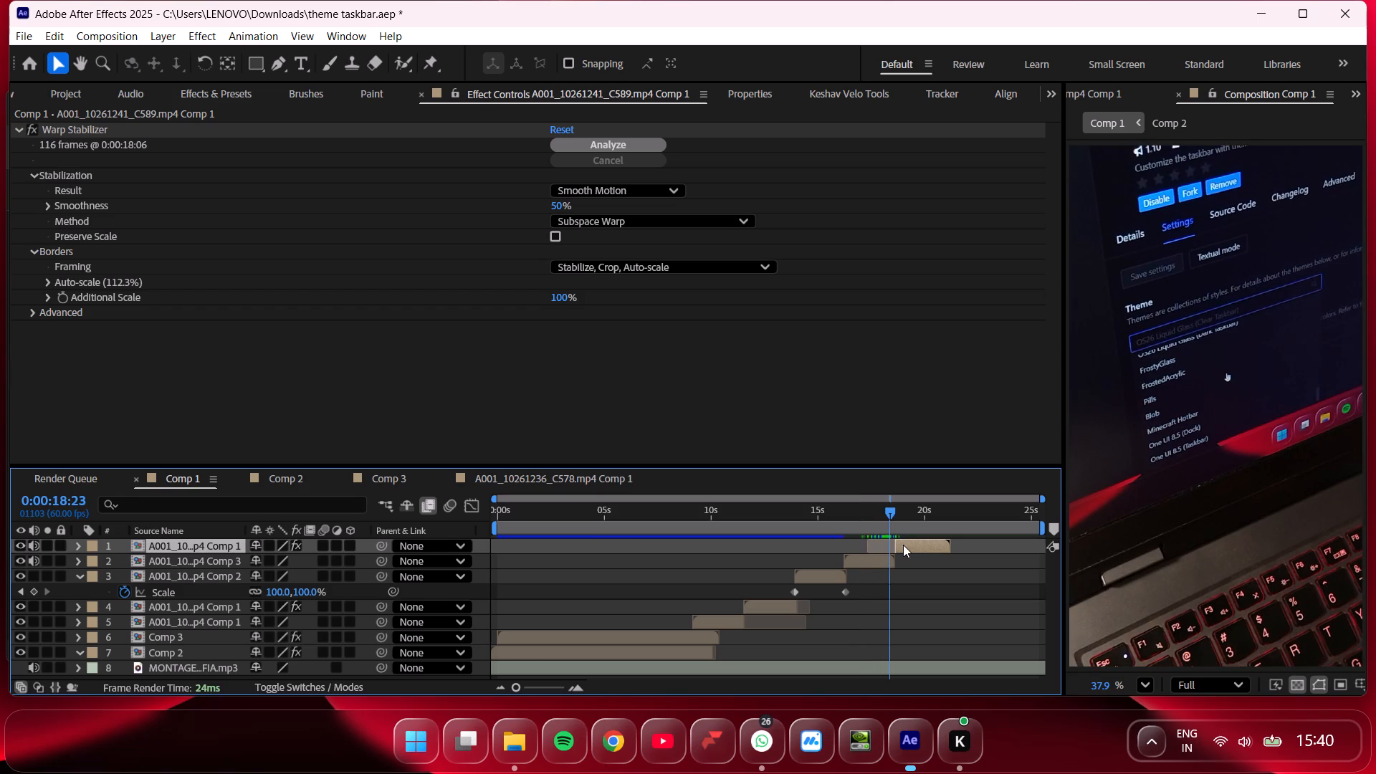
Play back the C589 pre-comp from 0:00:18:23 and examine the frames near its end, around 0:00:20:46.
click(889, 520)
key(space)
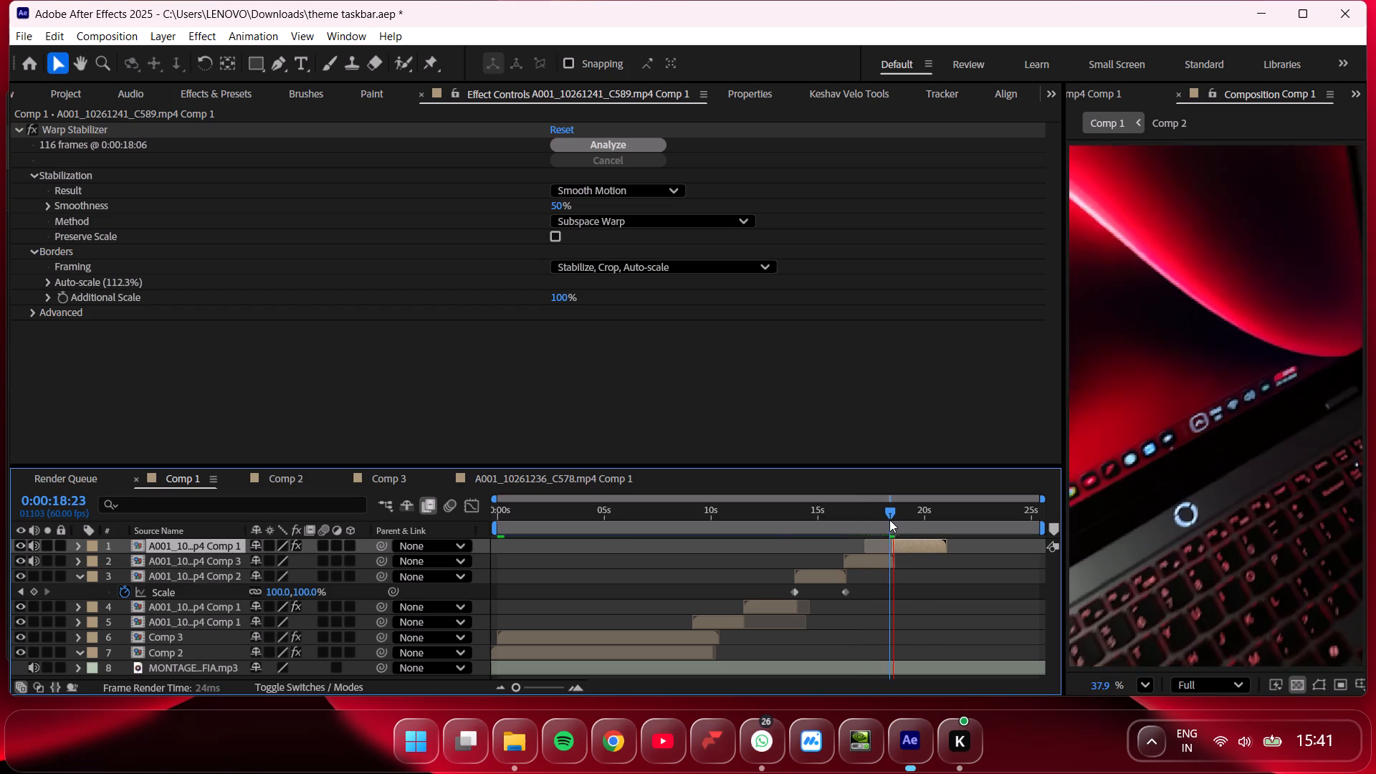
key(space)
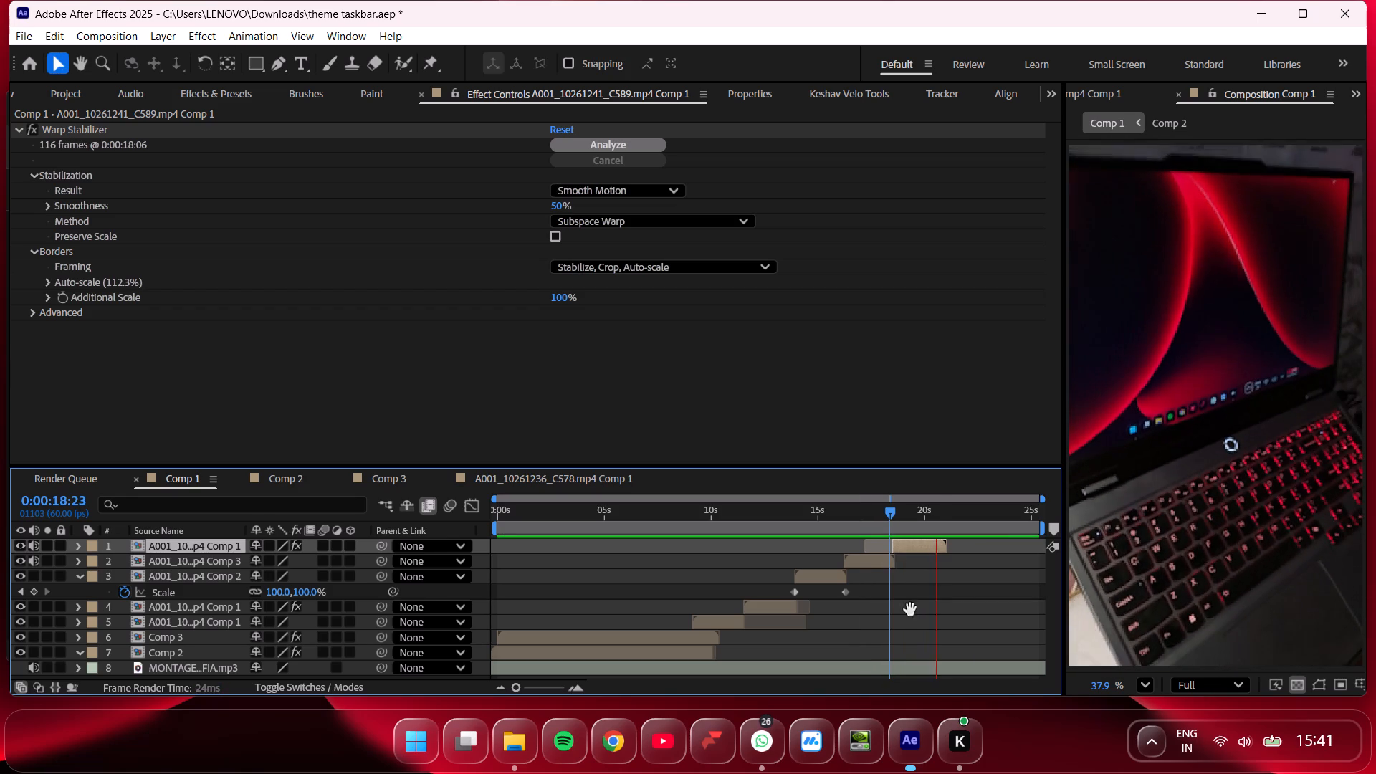
key(space)
key(space)
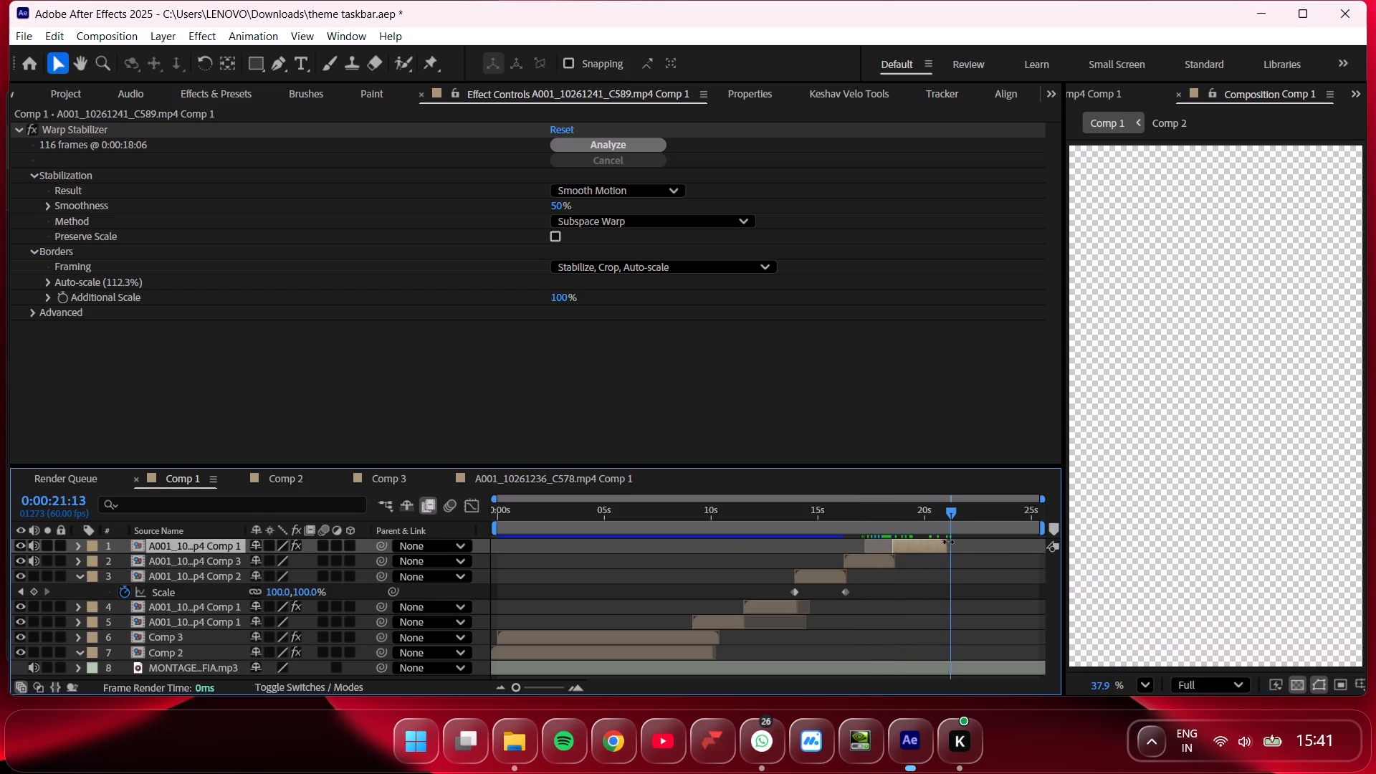
click(945, 524)
key(space)
key(space)
click(943, 524)
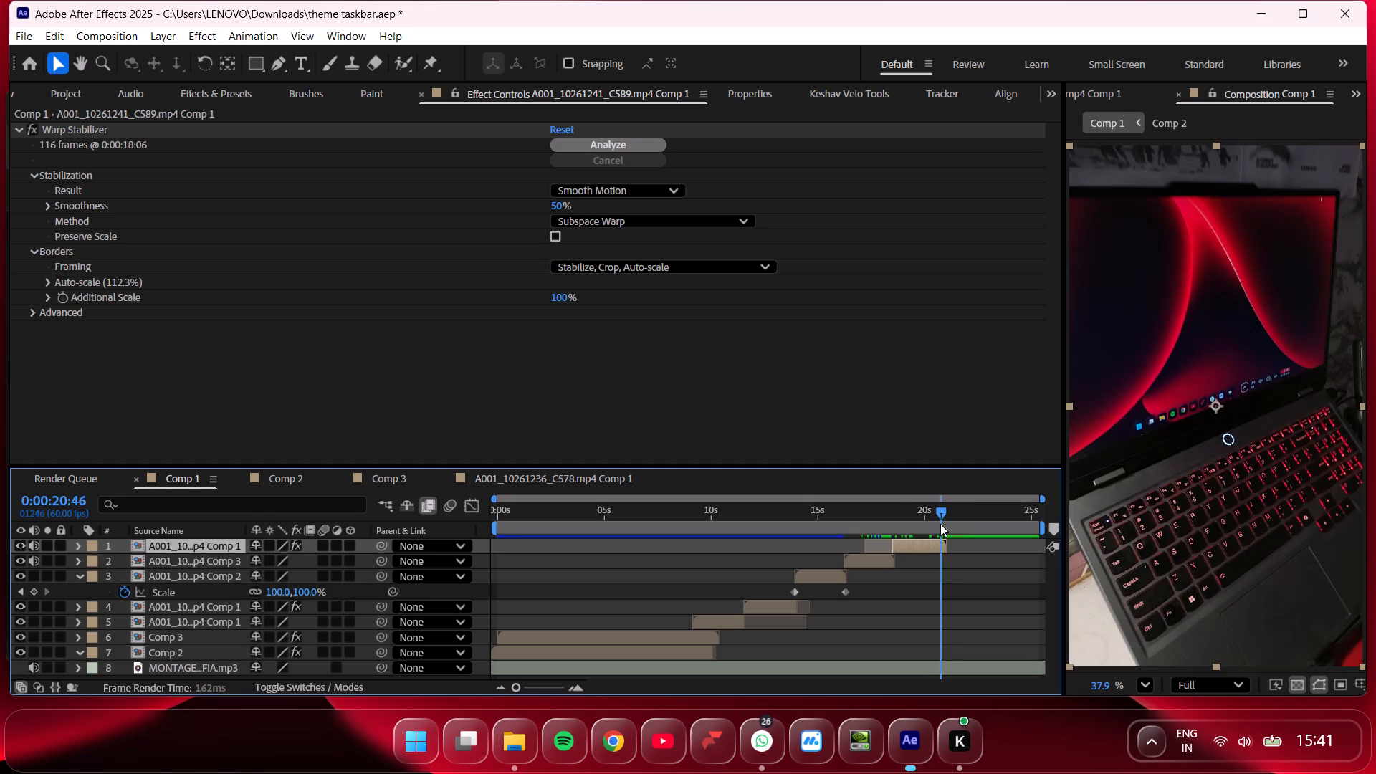
Import the footage file A001_10261237_C579 from the Downloads folder.
click(28, 33)
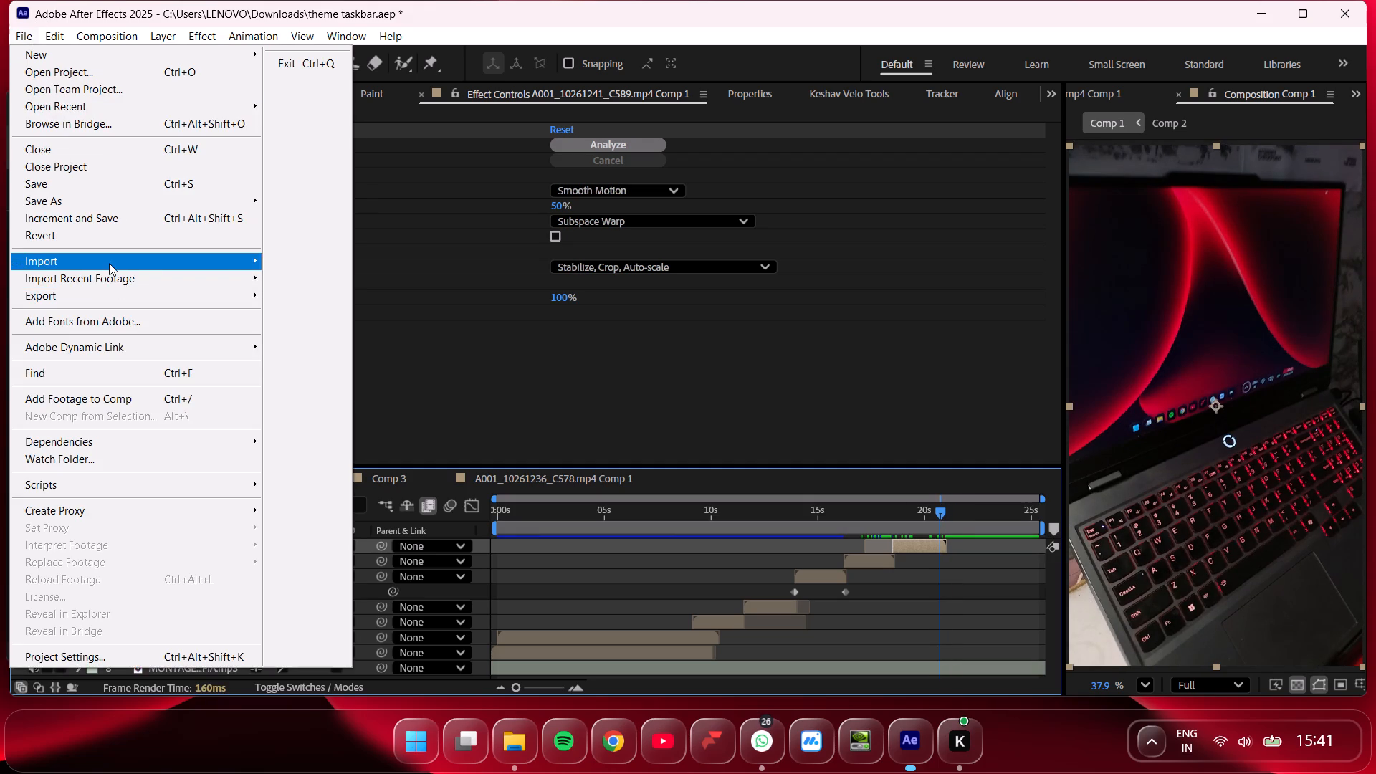
click(109, 263)
click(343, 263)
scroll(644, 353, down, 2)
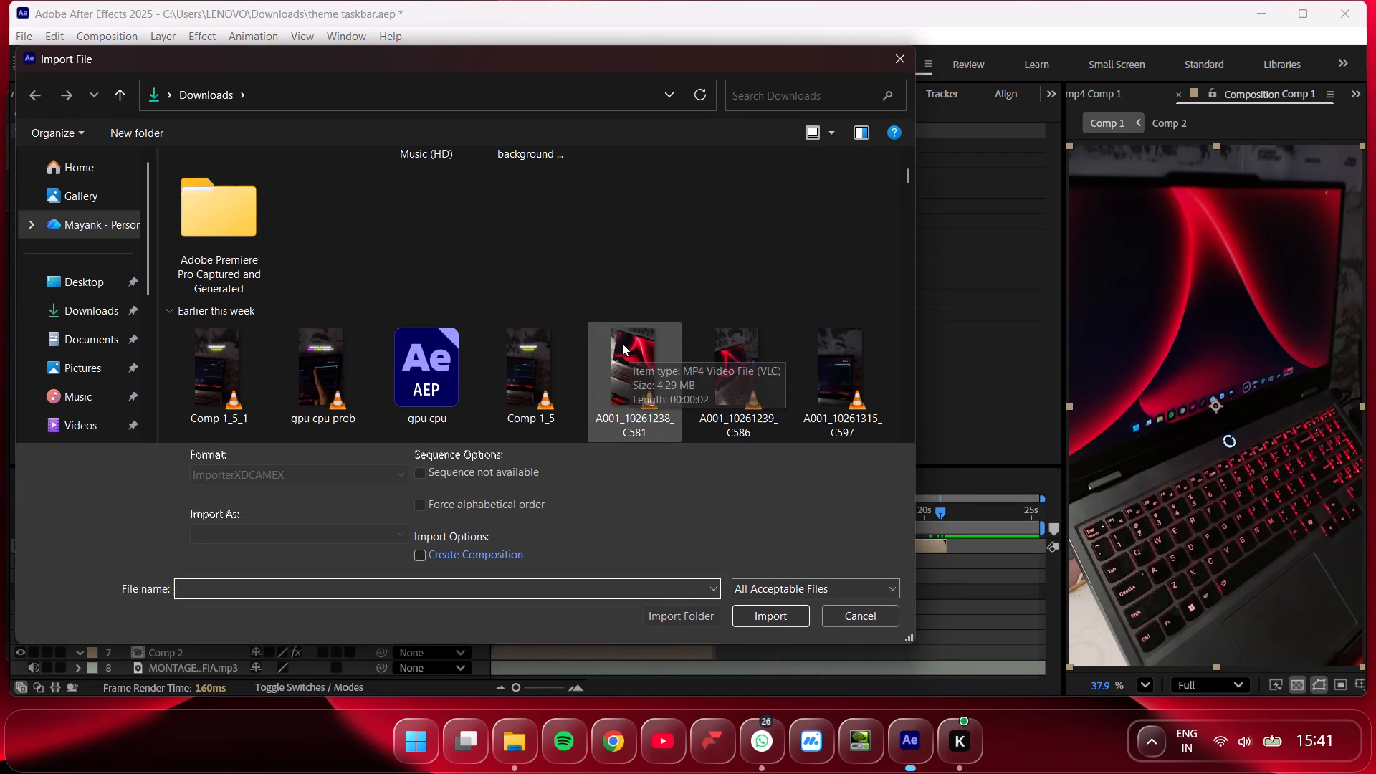
scroll(824, 358, down, 1)
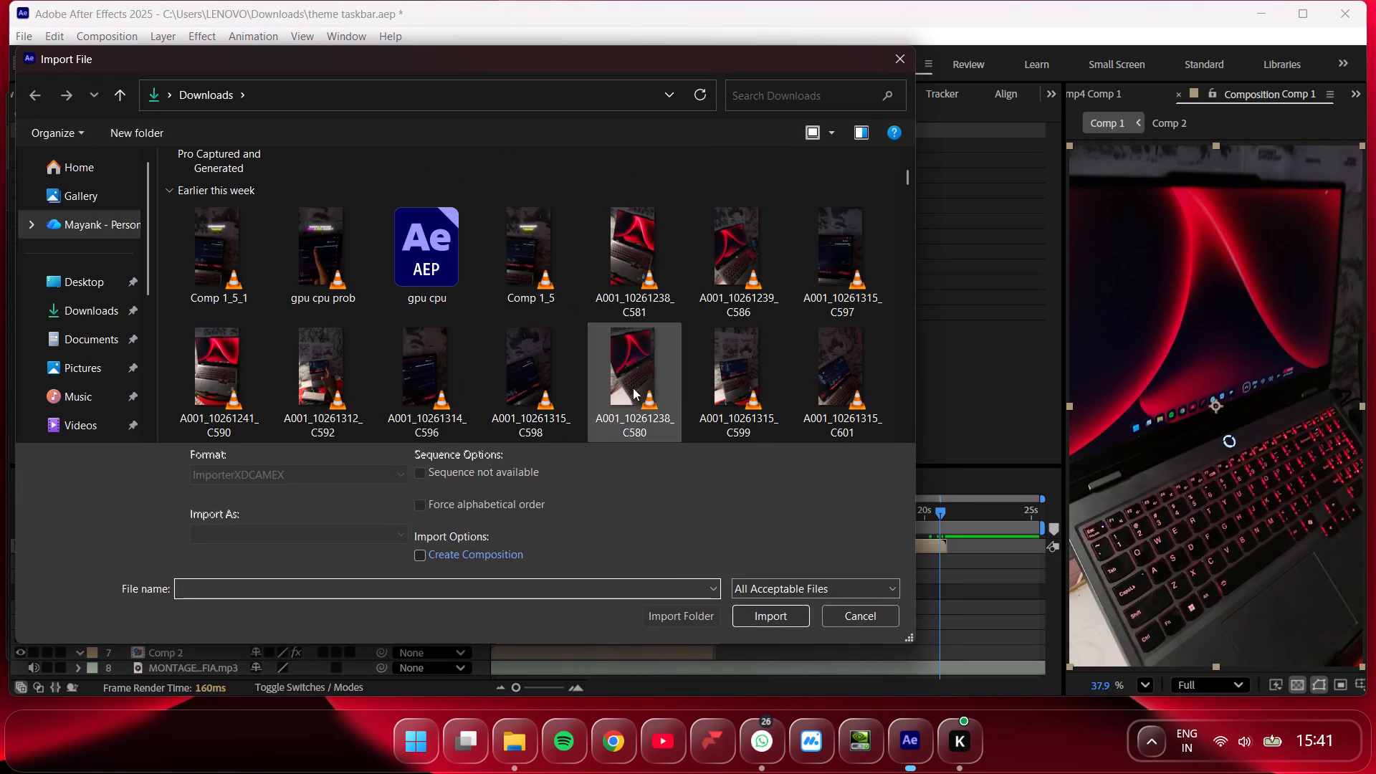
scroll(315, 352, down, 1)
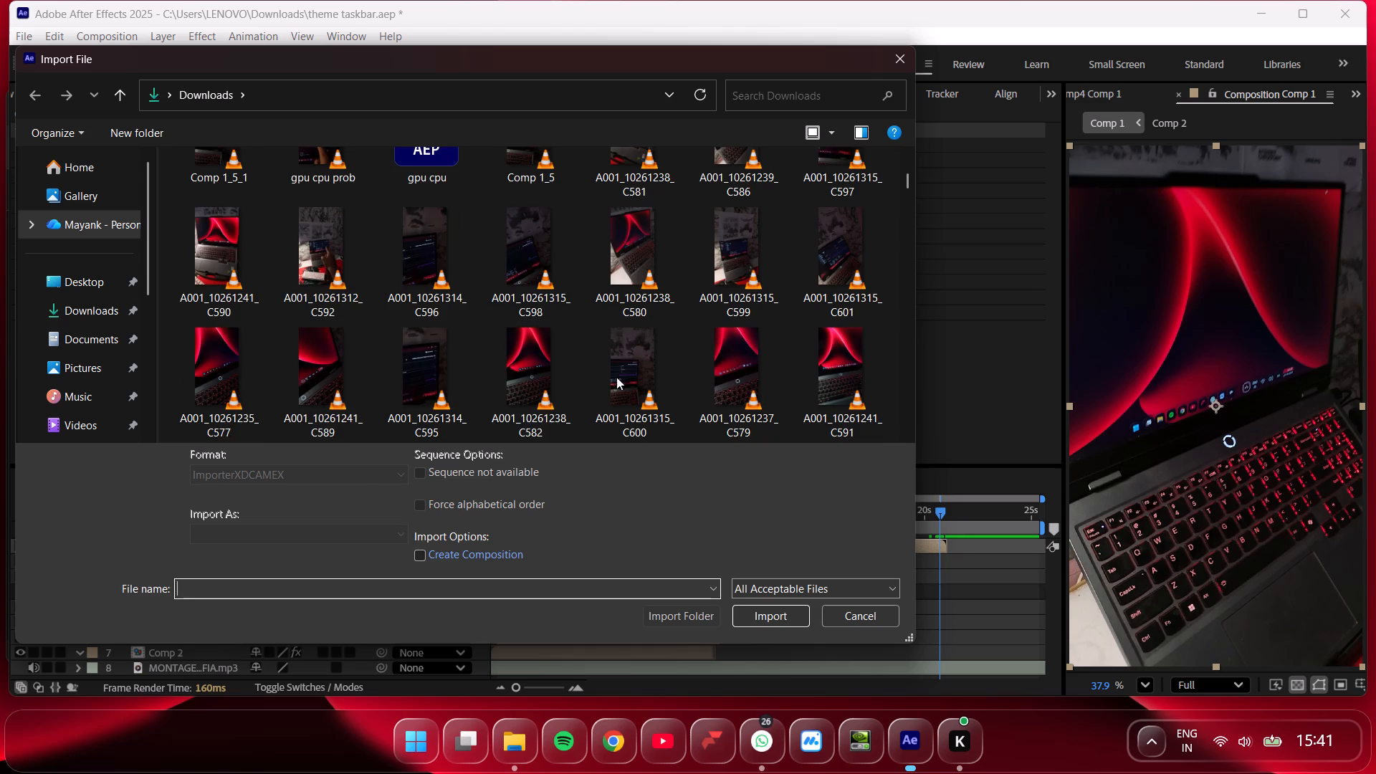
click(722, 368)
click(768, 615)
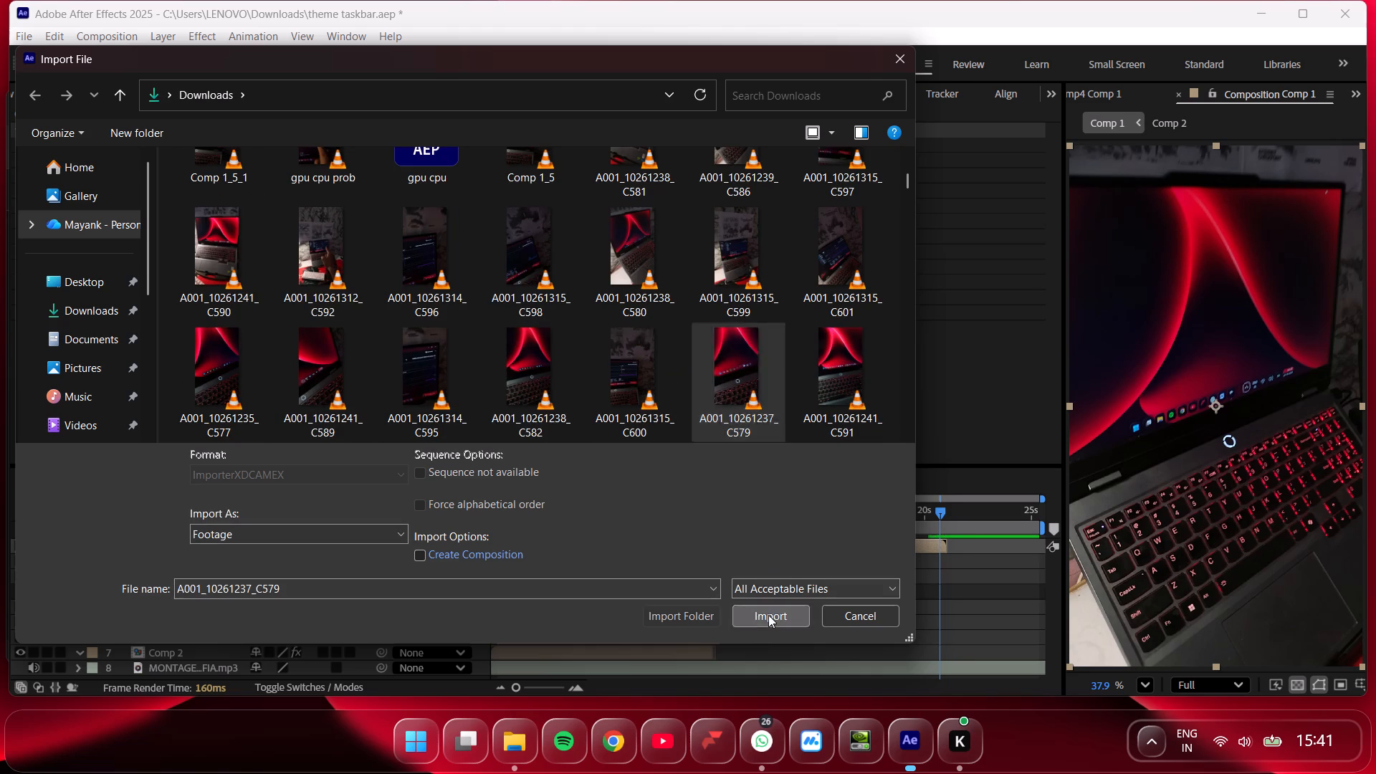
Place the C579 clip as the top layer of Comp 1 and slide it to start at about 0:00:19:30.
drag(133, 420, 773, 537)
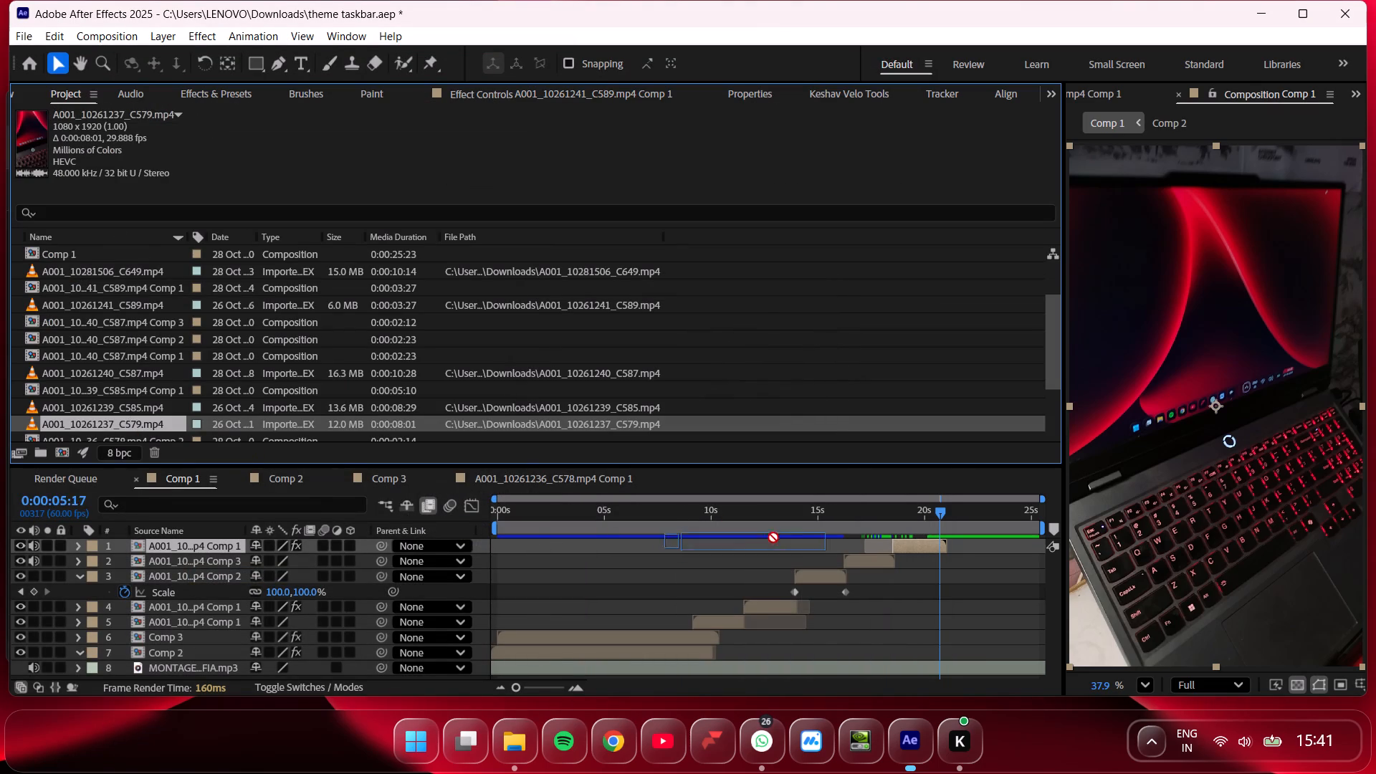
drag(773, 537, 906, 543)
drag(945, 545, 928, 545)
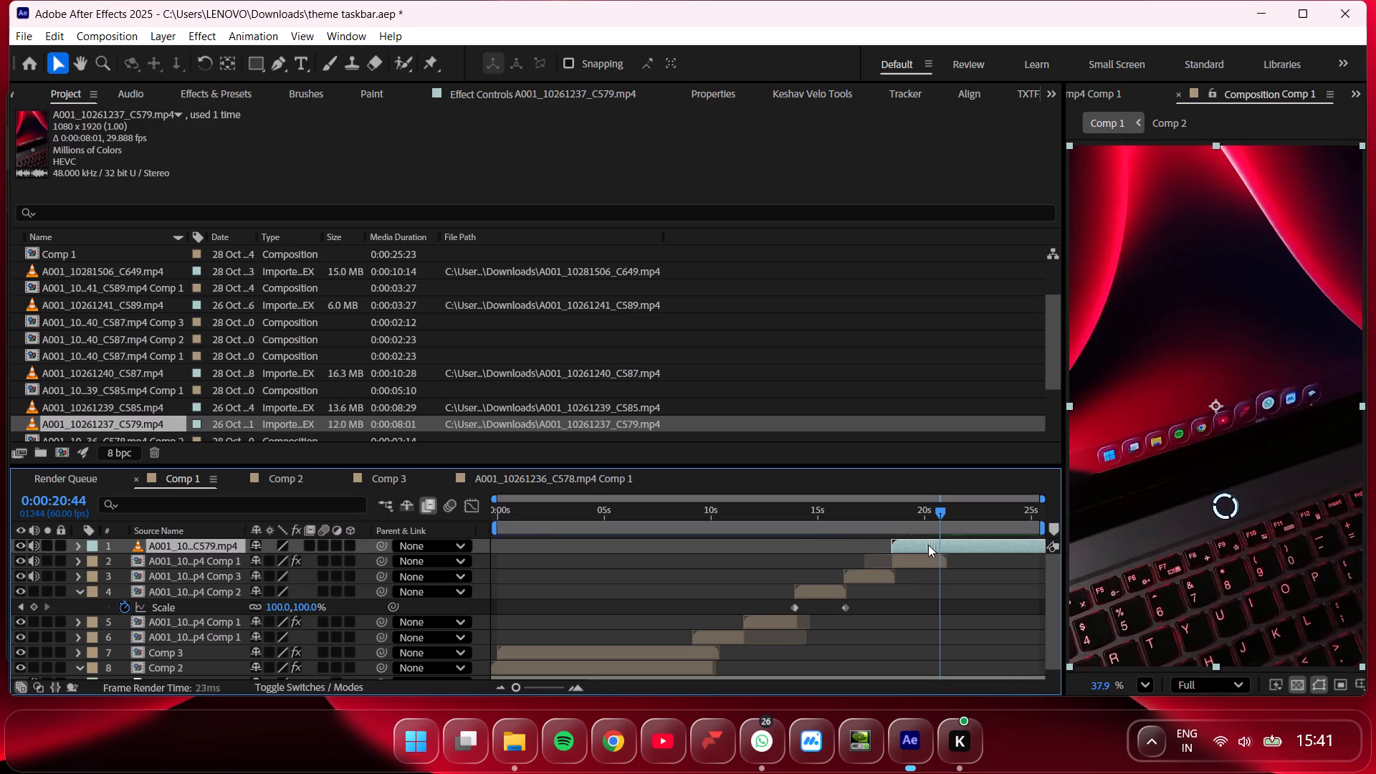
drag(928, 545, 938, 542)
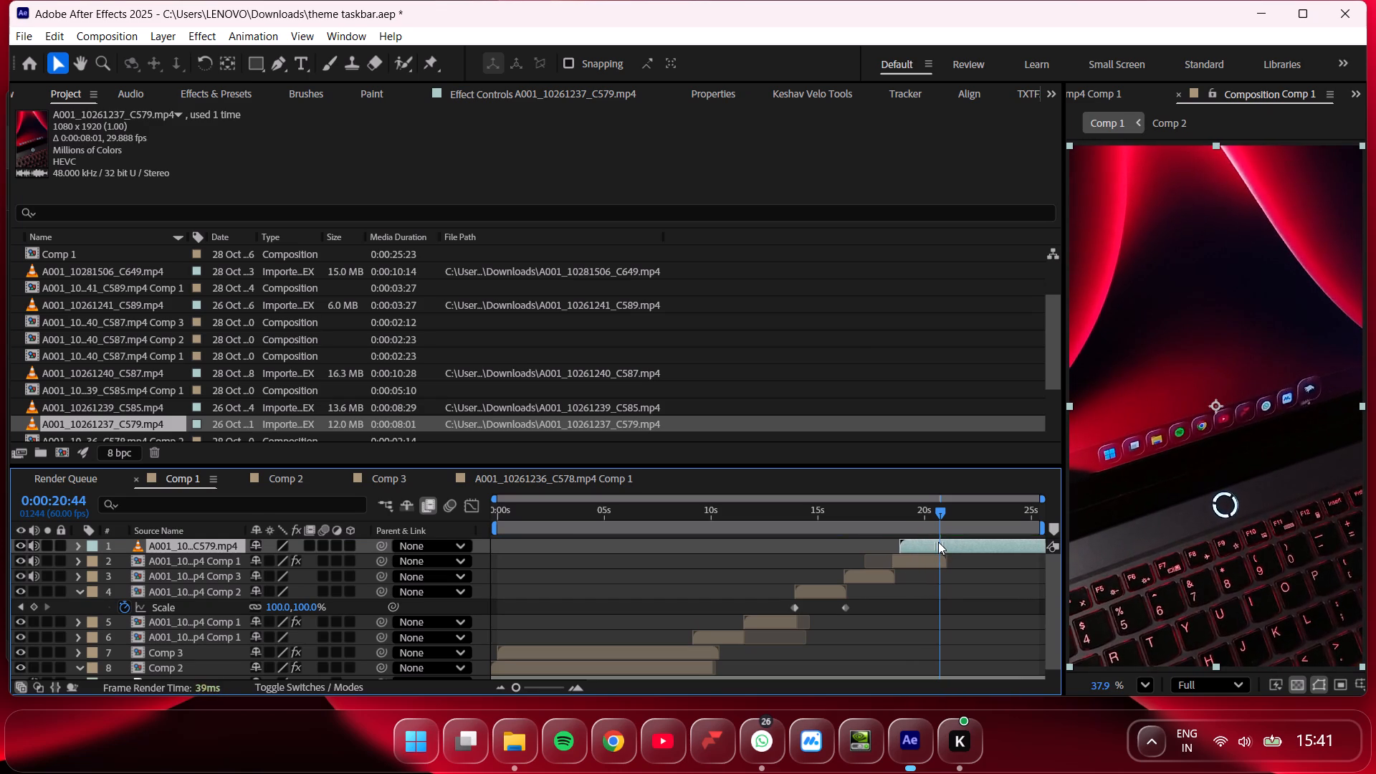
drag(938, 542, 936, 538)
drag(936, 538, 817, 541)
drag(811, 515, 804, 515)
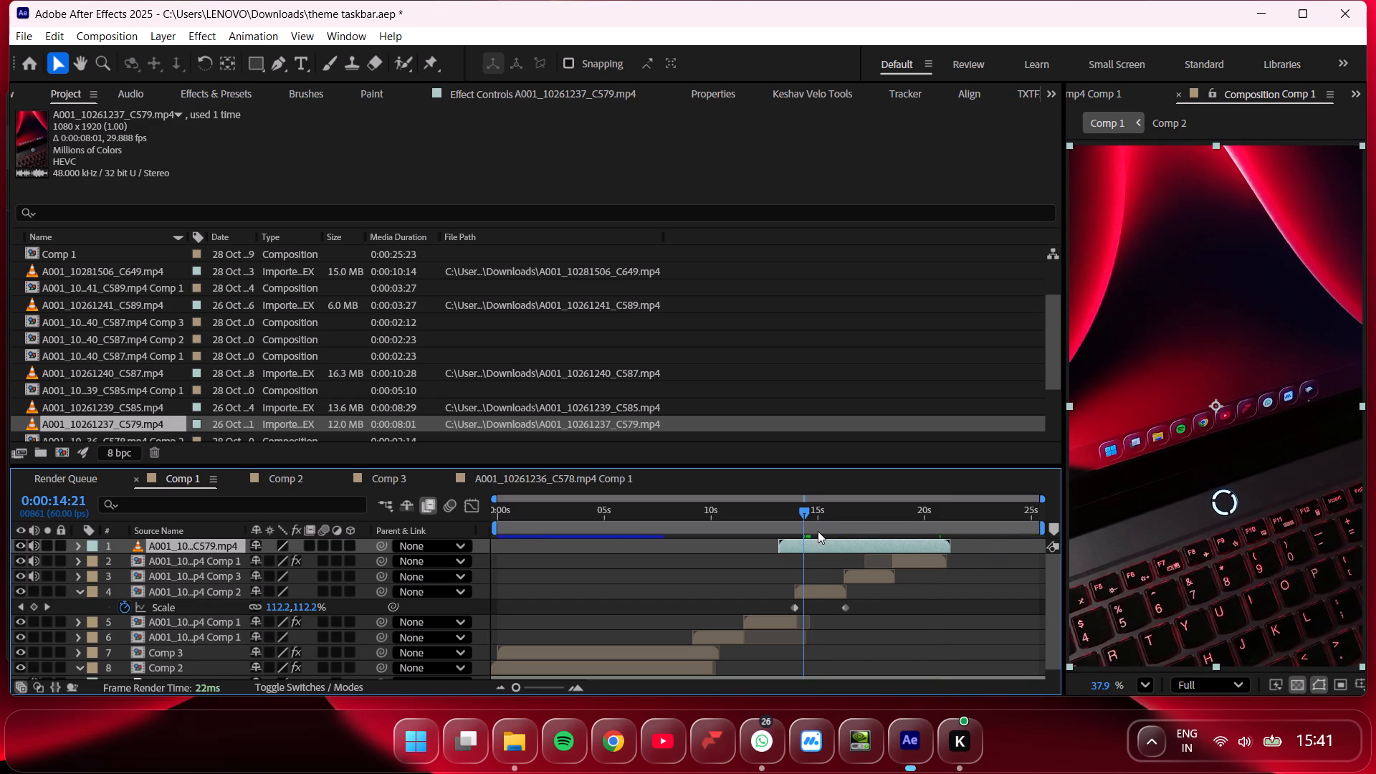
drag(839, 542, 974, 541)
Play back the cut from the C589 pre-comp into the C579 clip between about 0:00:18:43 and 0:00:19:36.
drag(907, 520, 911, 521)
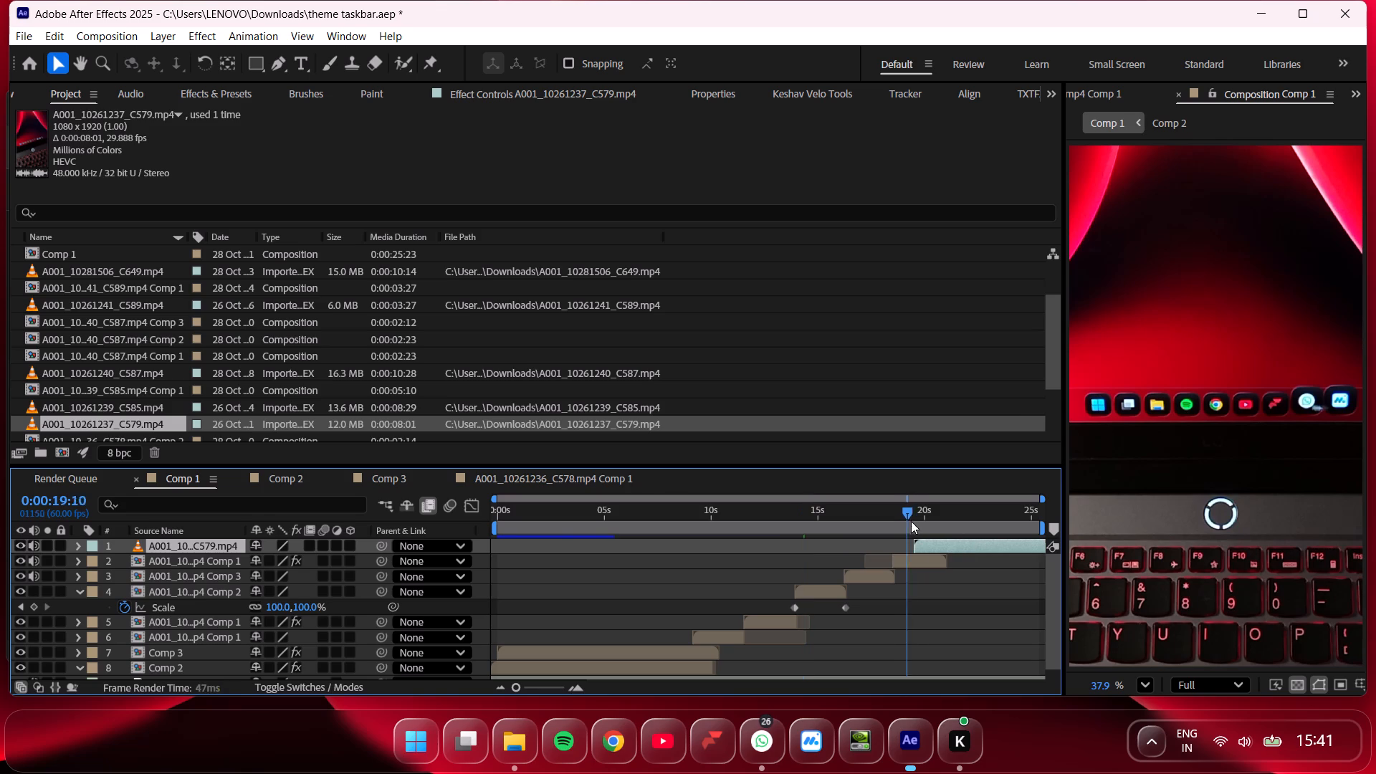
drag(911, 521, 915, 523)
key(space)
drag(917, 513, 899, 512)
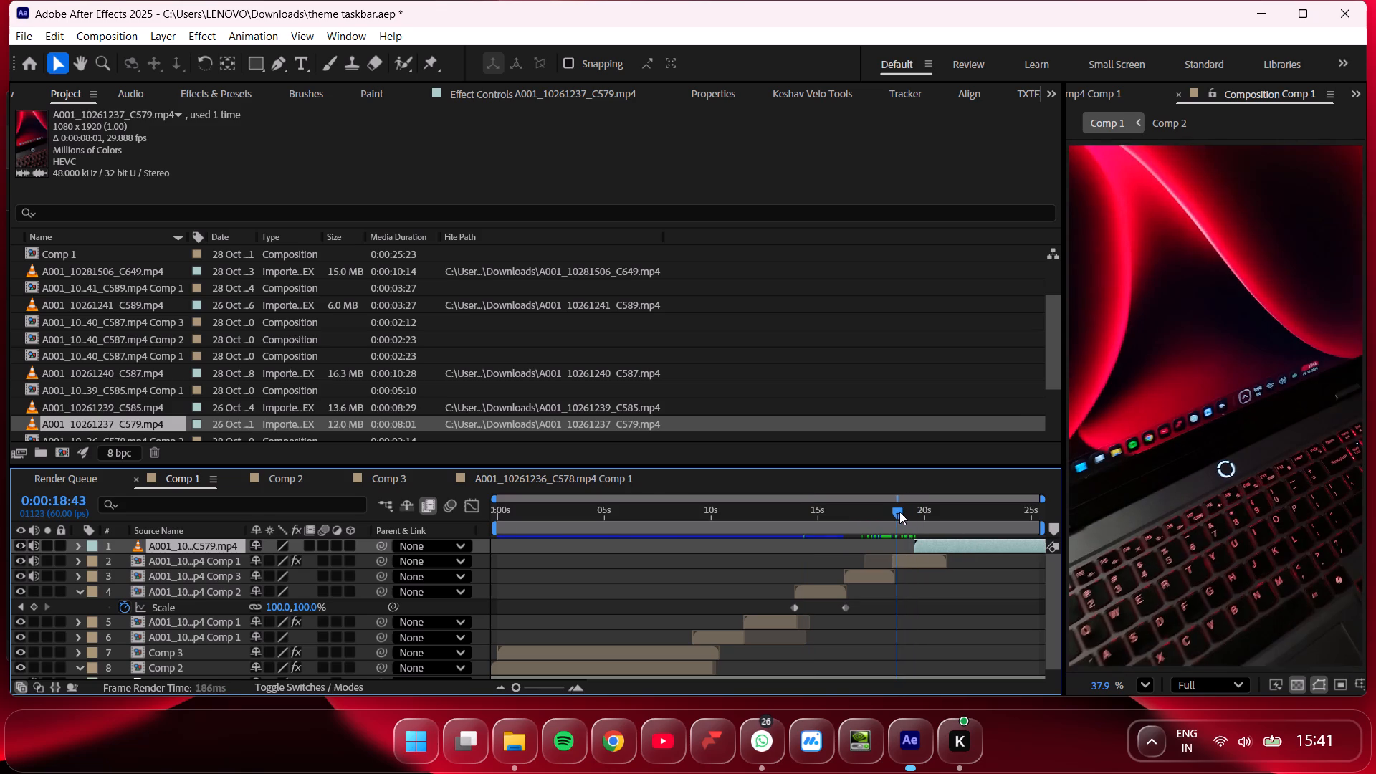
key(space)
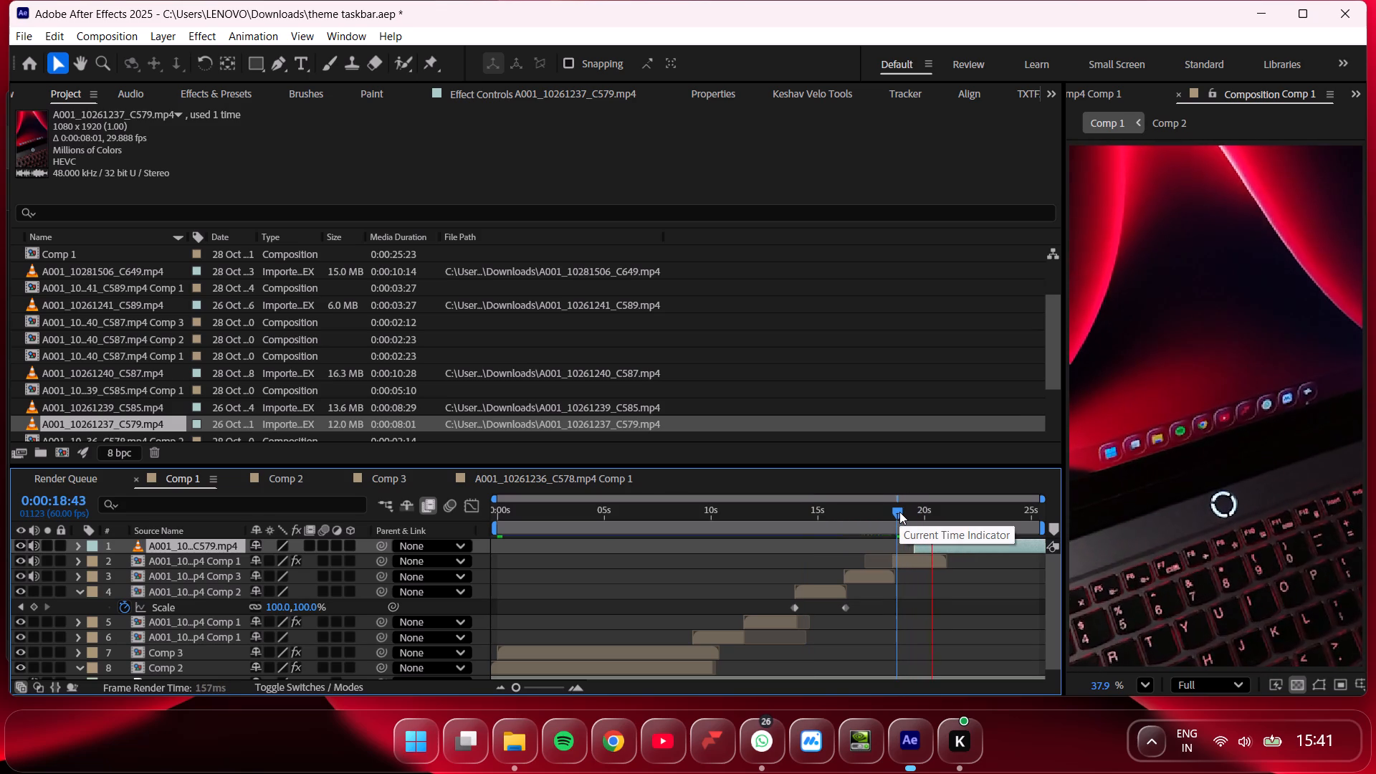
drag(899, 512, 919, 515)
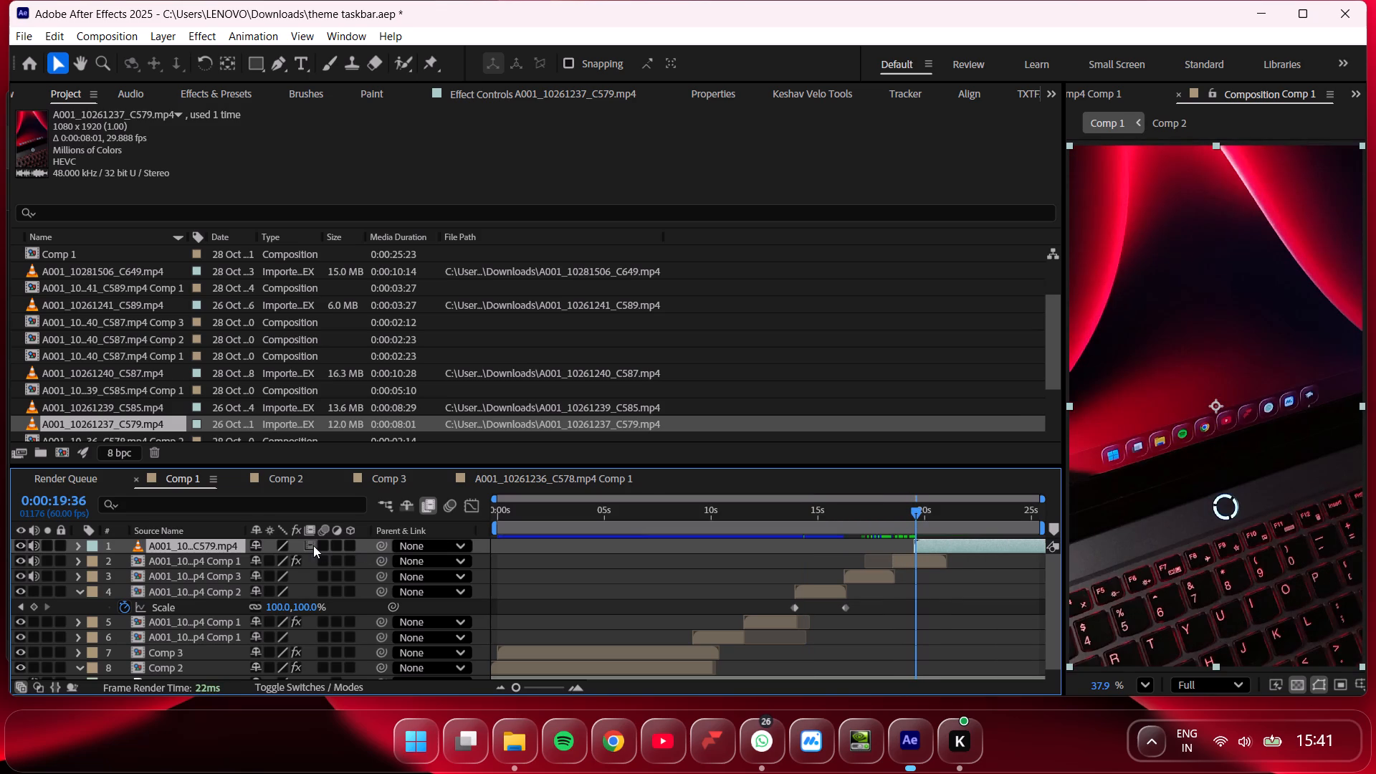
Turn on frame blending for the C579 layer and pre-compose it in Comp 1.
double_click(311, 545)
right_click(926, 543)
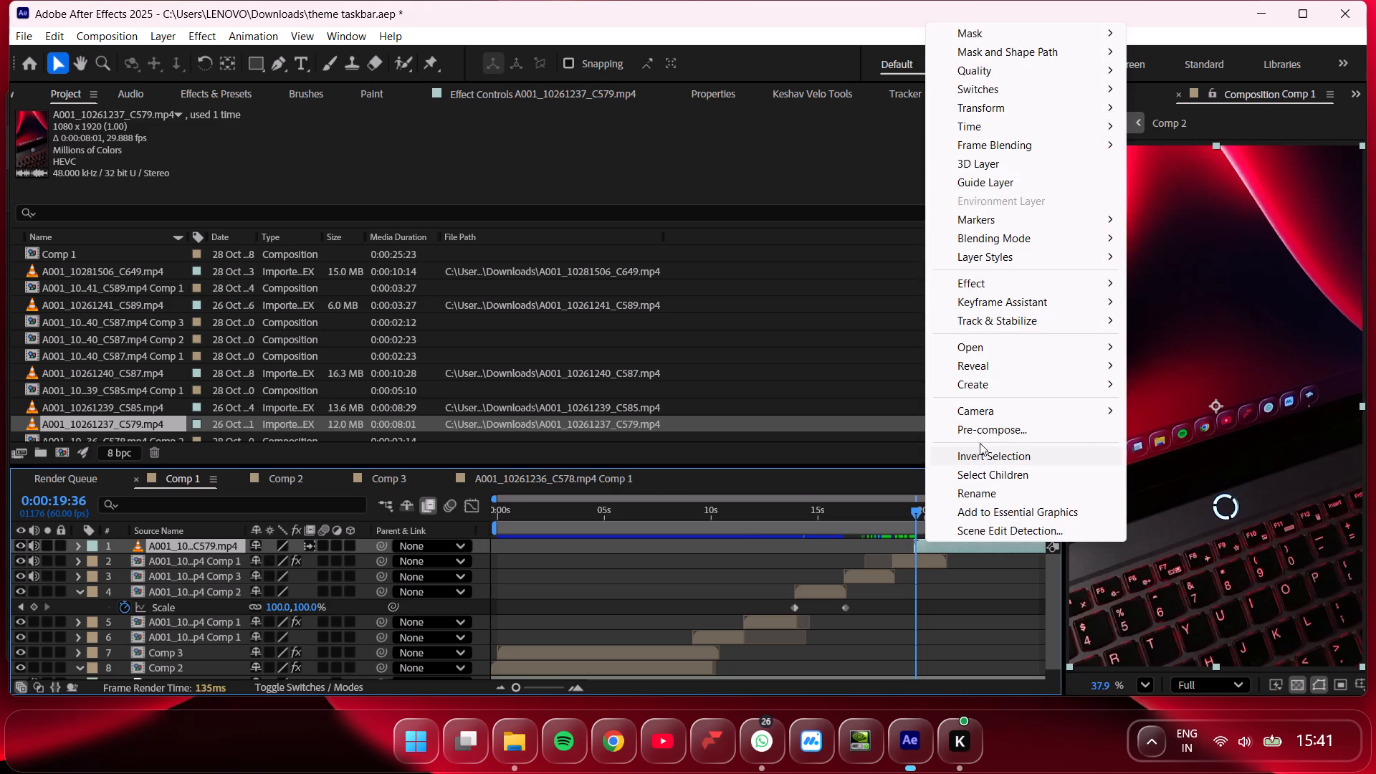
click(1008, 429)
click(778, 489)
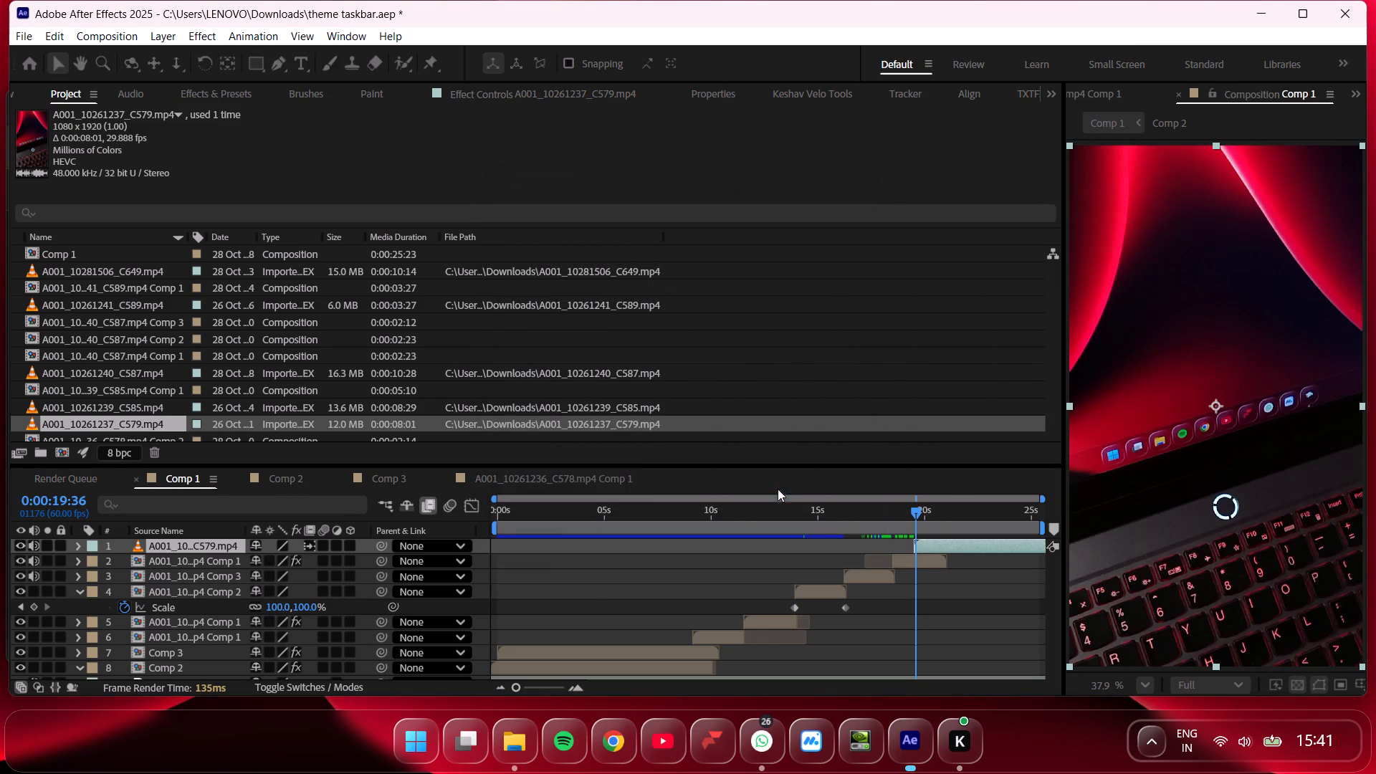
Split the C579 pre-comp at 0:00:21:14, delete the earlier part and slide the remainder to start at about 0:00:20:30.
click(917, 516)
key(space)
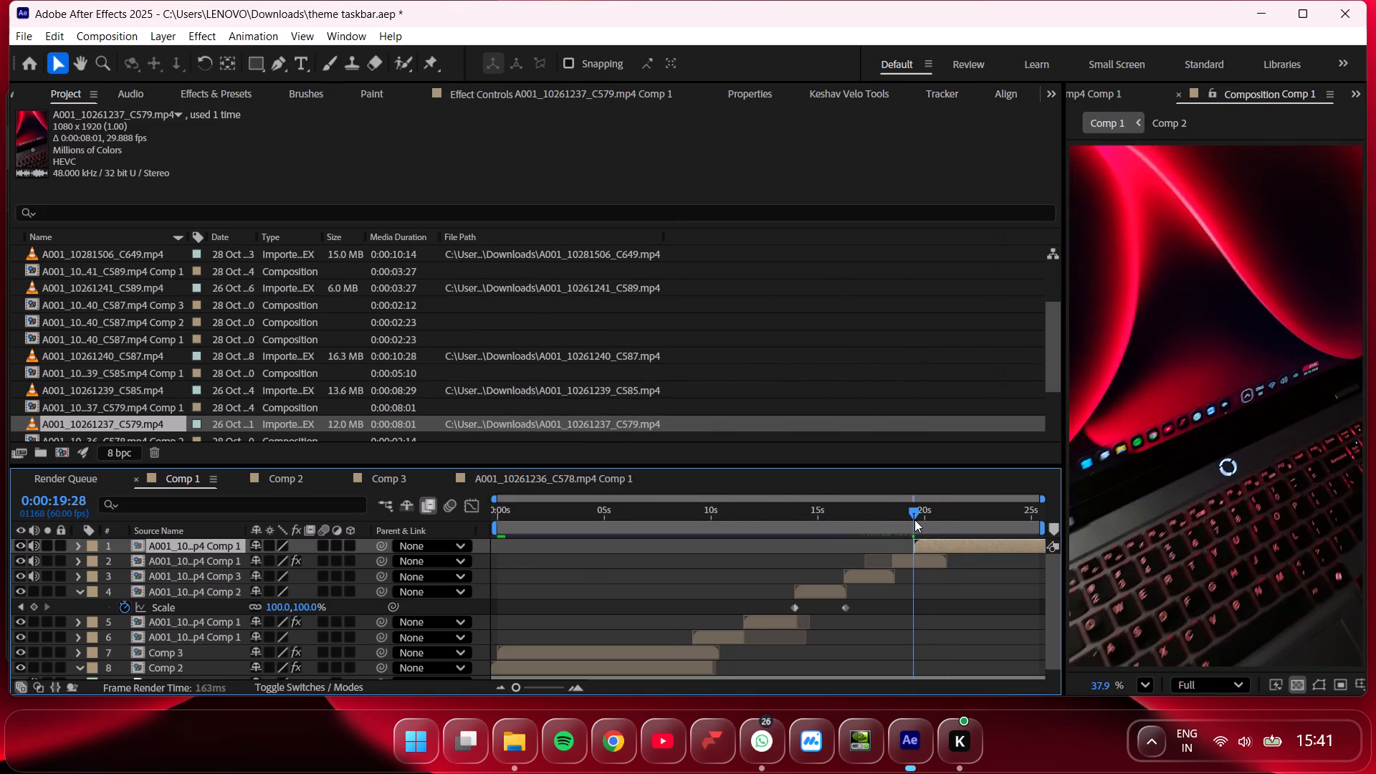
key(space)
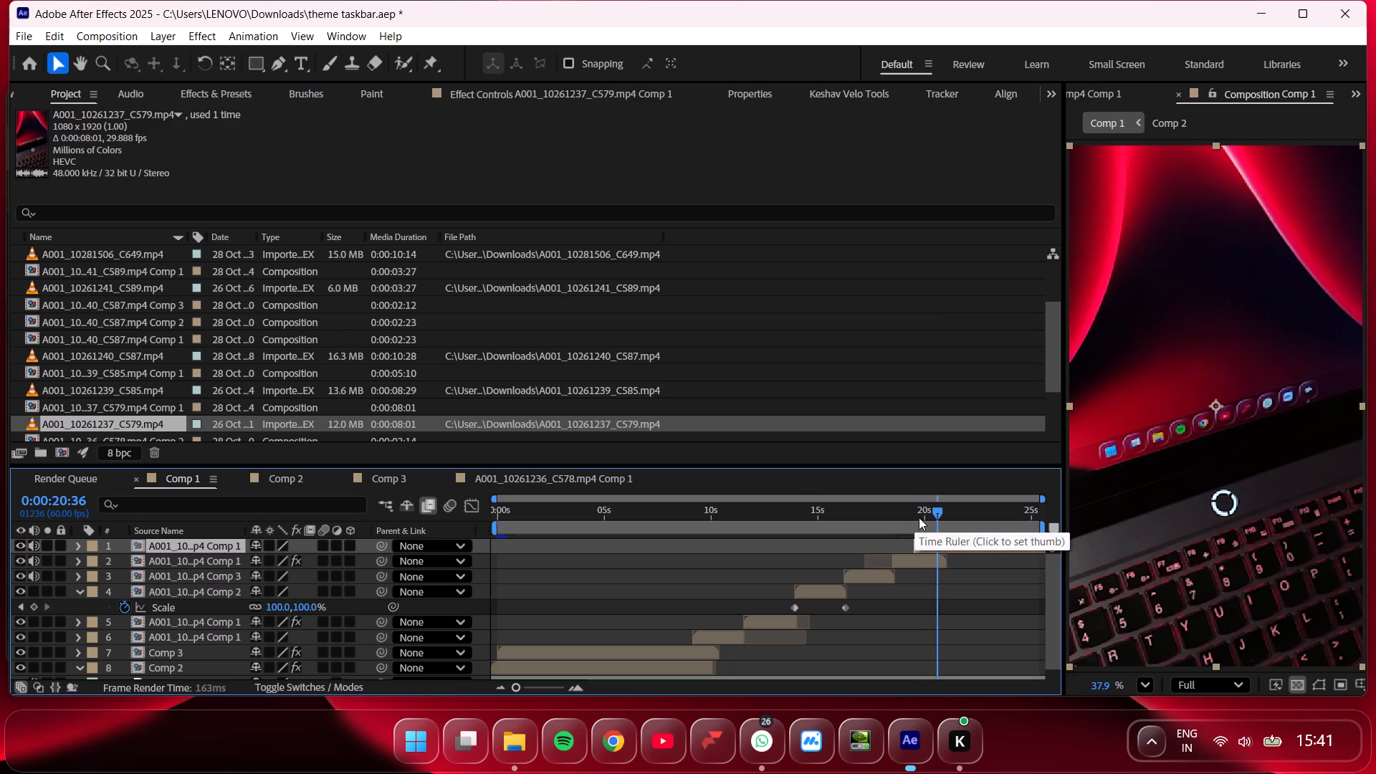
drag(922, 517, 956, 522)
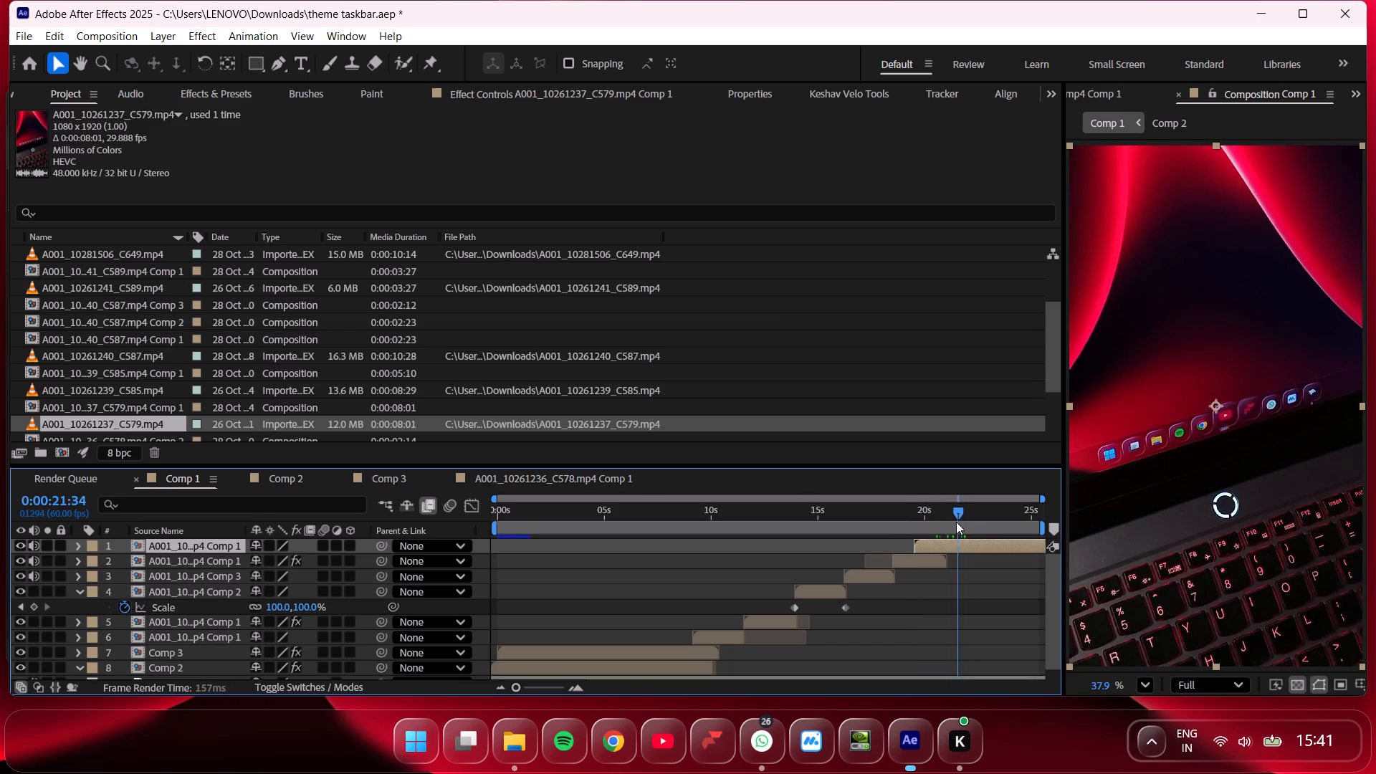
drag(956, 522, 953, 522)
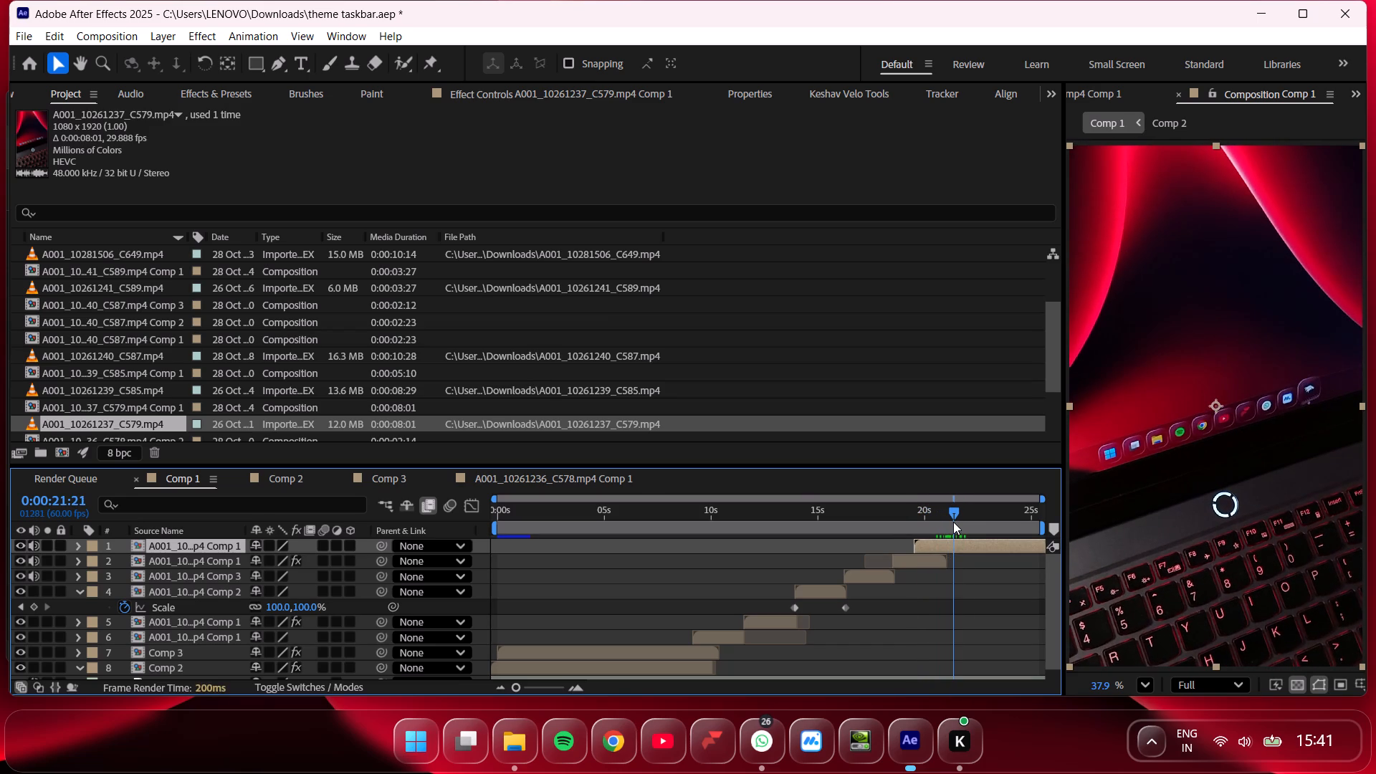
drag(953, 522, 951, 522)
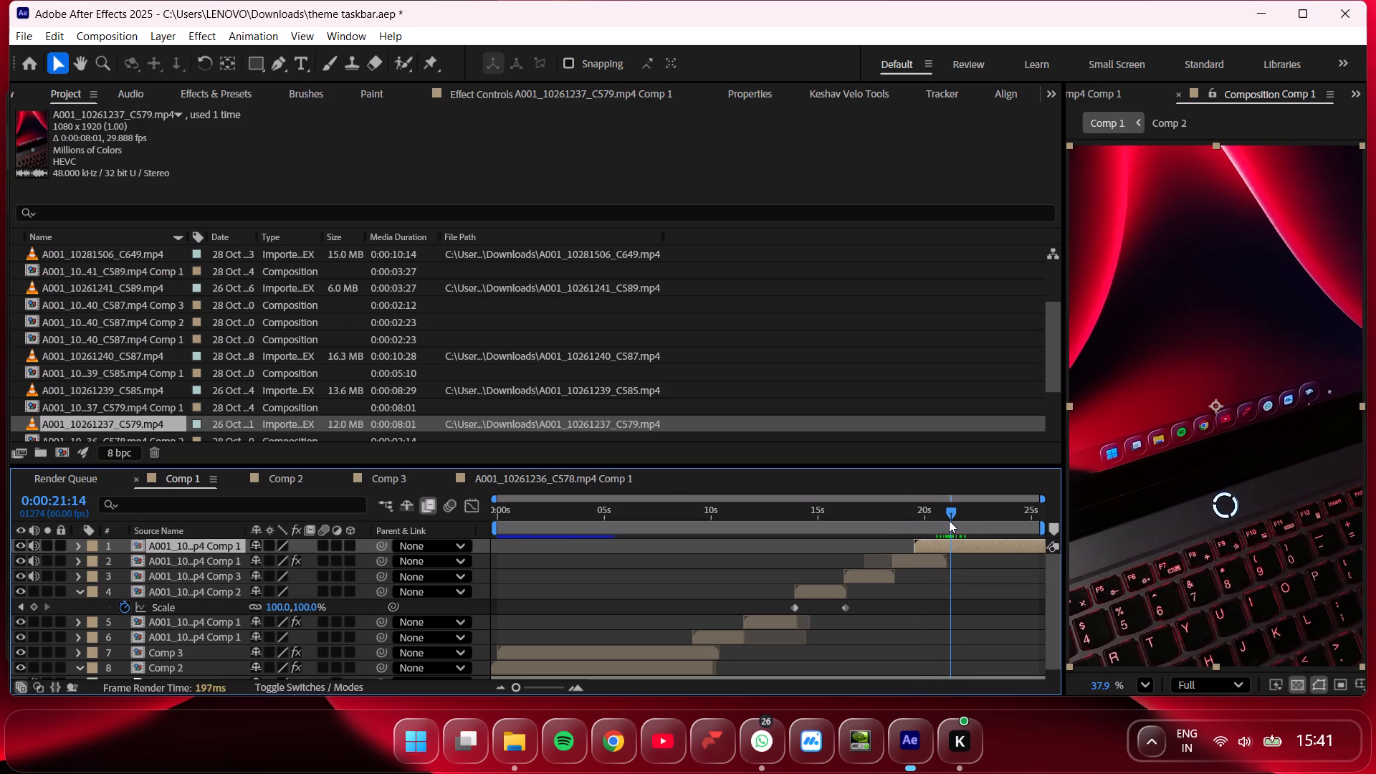
key(ctrl+shift+d)
click(949, 563)
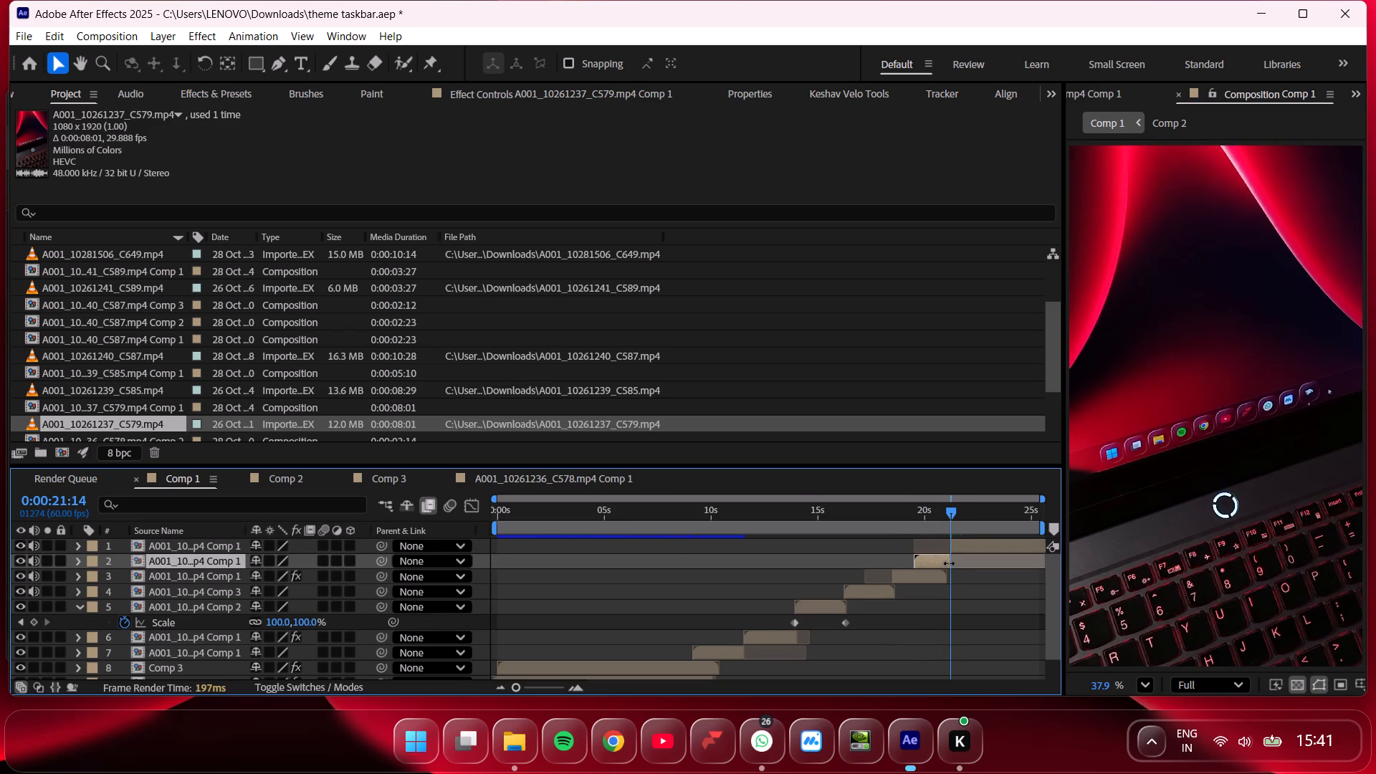
key(Delete)
drag(962, 547, 947, 547)
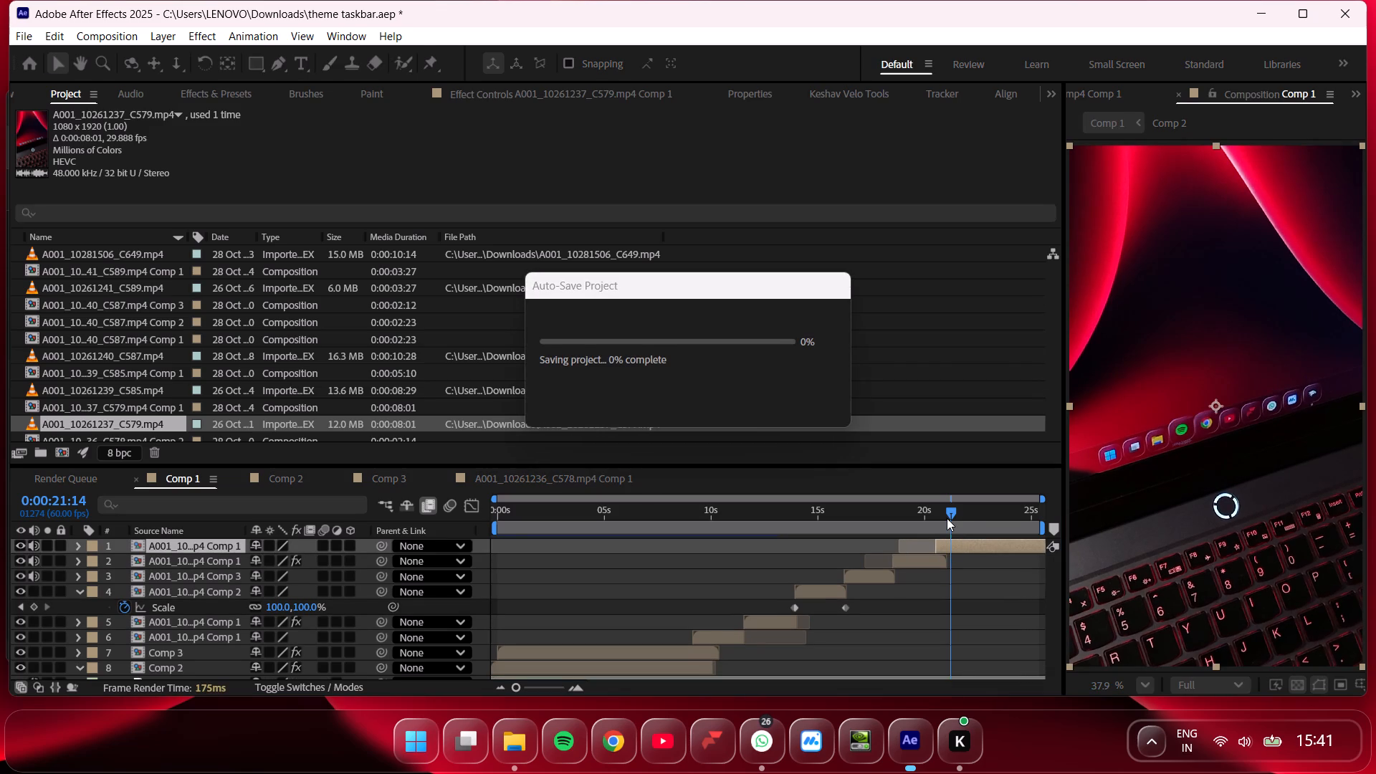
Split the C579 pre-comp at 0:00:23:20 and delete the part after it.
drag(948, 518, 966, 519)
drag(948, 514, 964, 517)
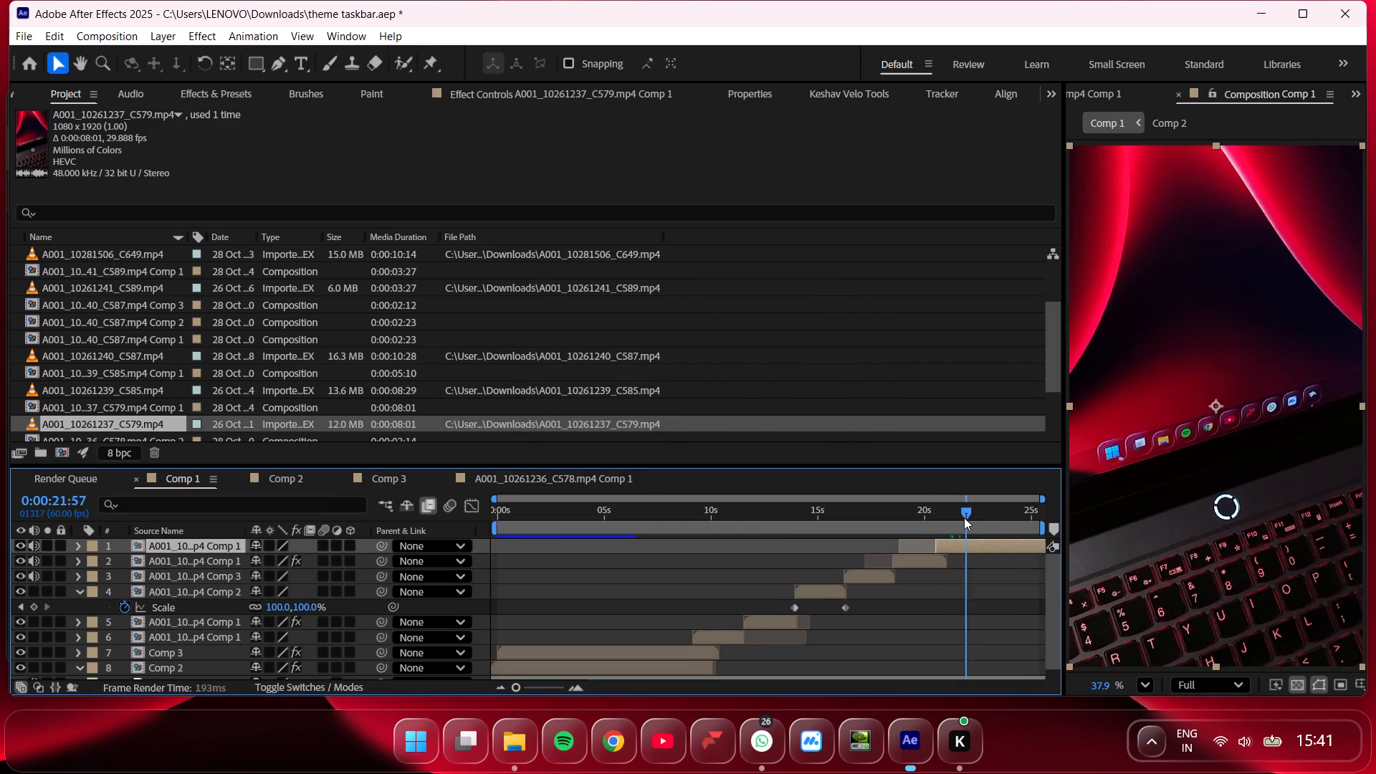
drag(964, 517, 990, 522)
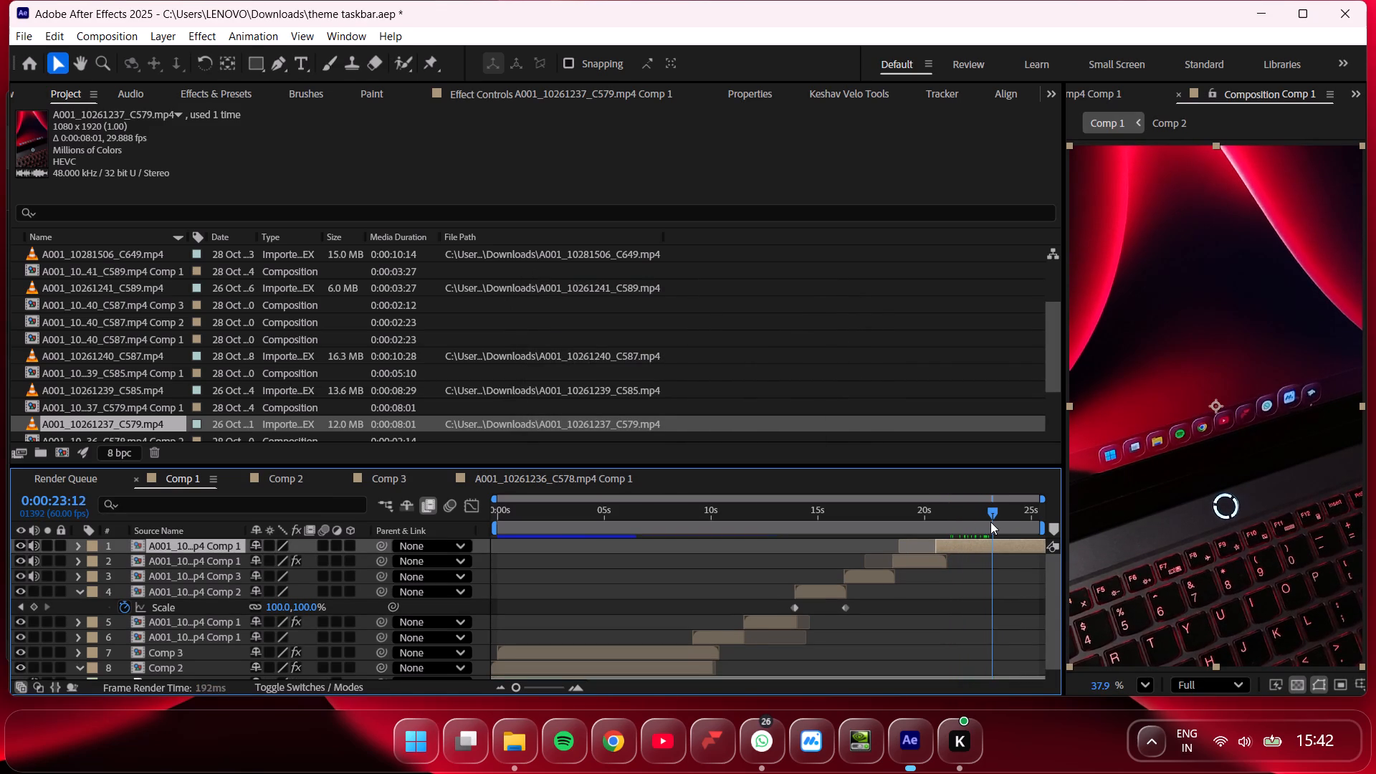
drag(990, 522, 993, 522)
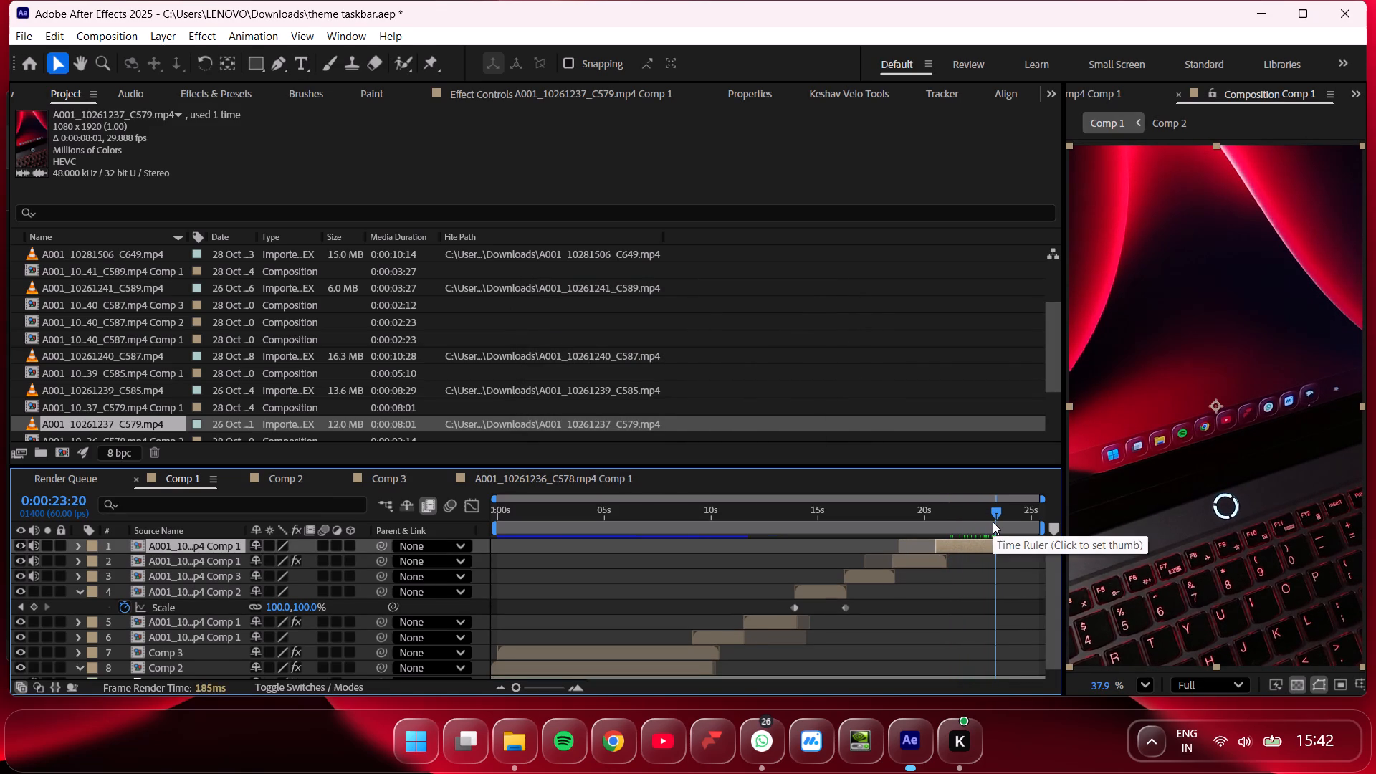
key(ctrl+shift+d)
key(Delete)
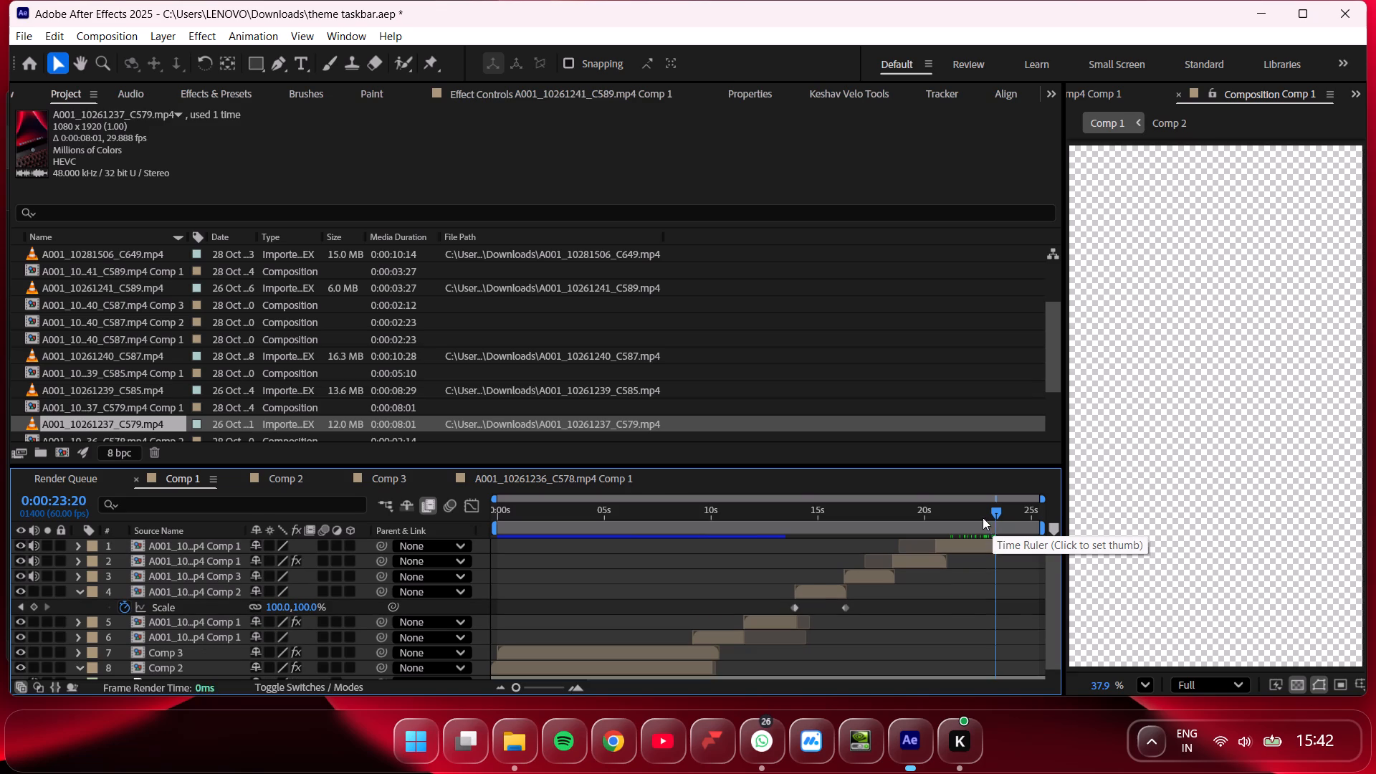
Apply Warp Stabilizer to the trimmed C579 pre-comp.
drag(982, 517, 963, 517)
click(967, 543)
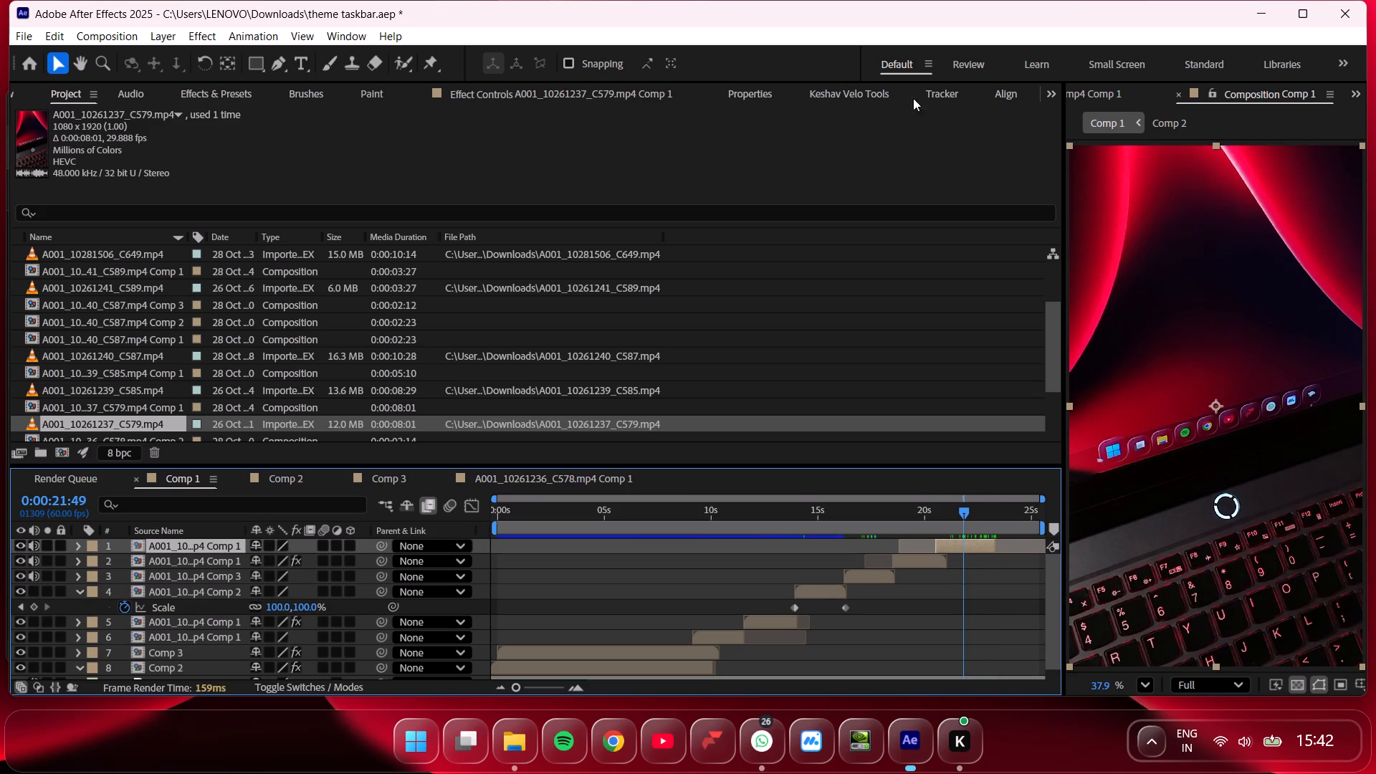
click(949, 93)
click(164, 114)
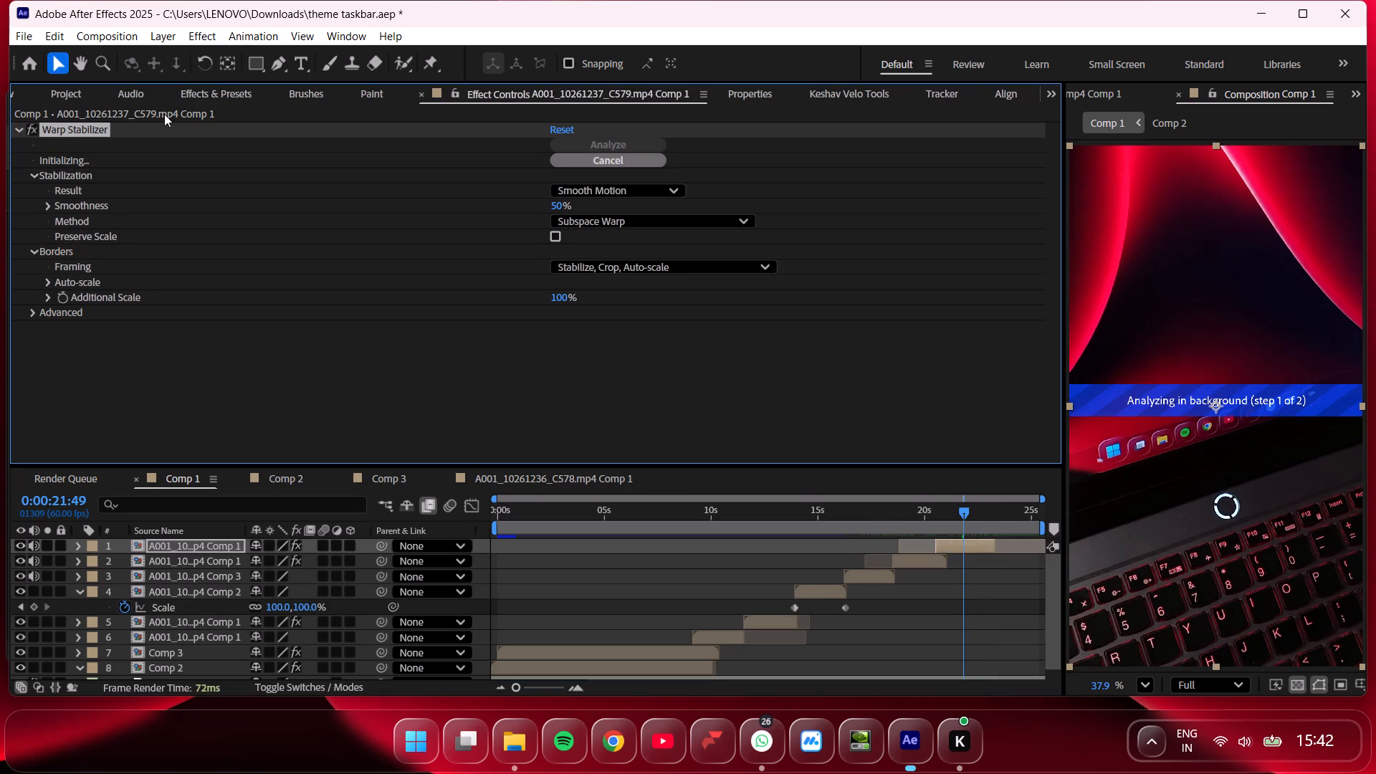
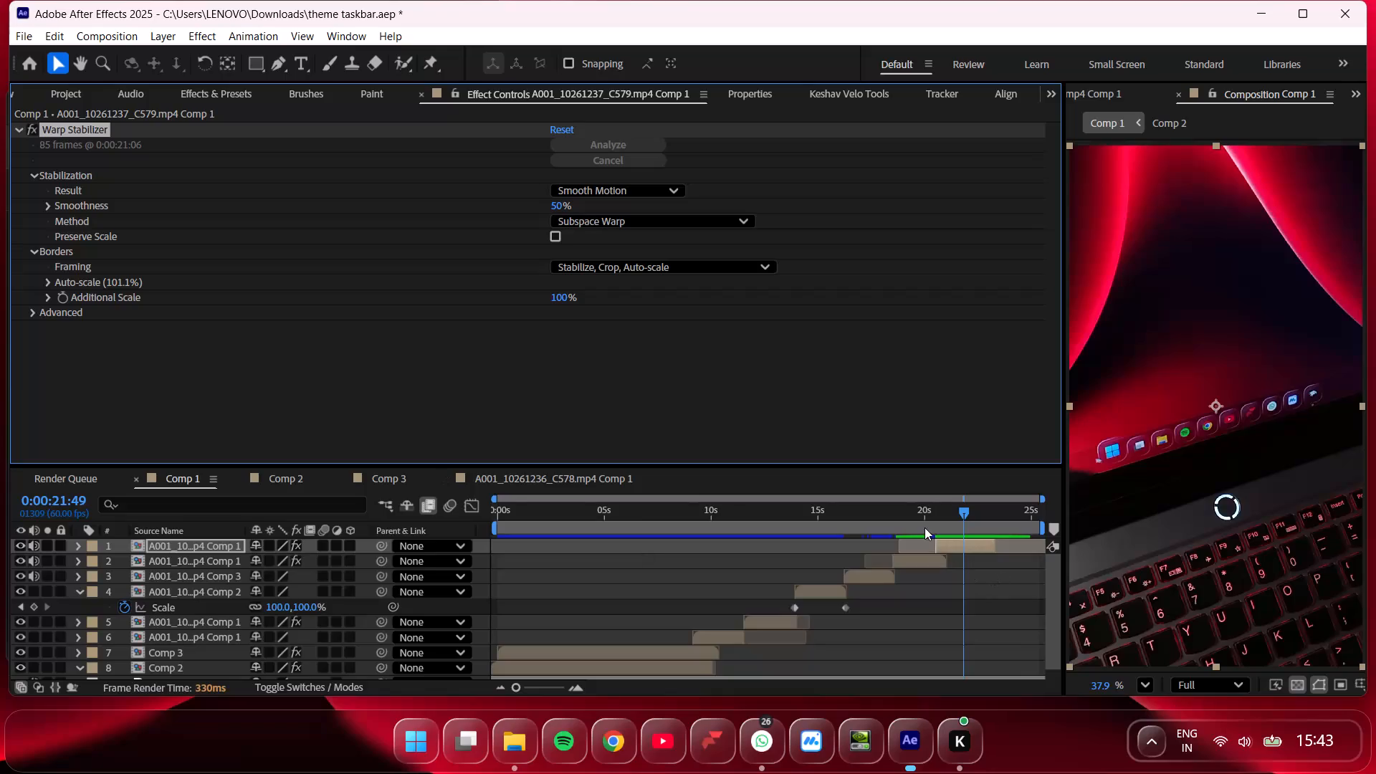
Move the stabilized C579 pre-comp earlier in Comp 1 so its trimmed part starts at 0:00:13:55.
click(911, 515)
key(space)
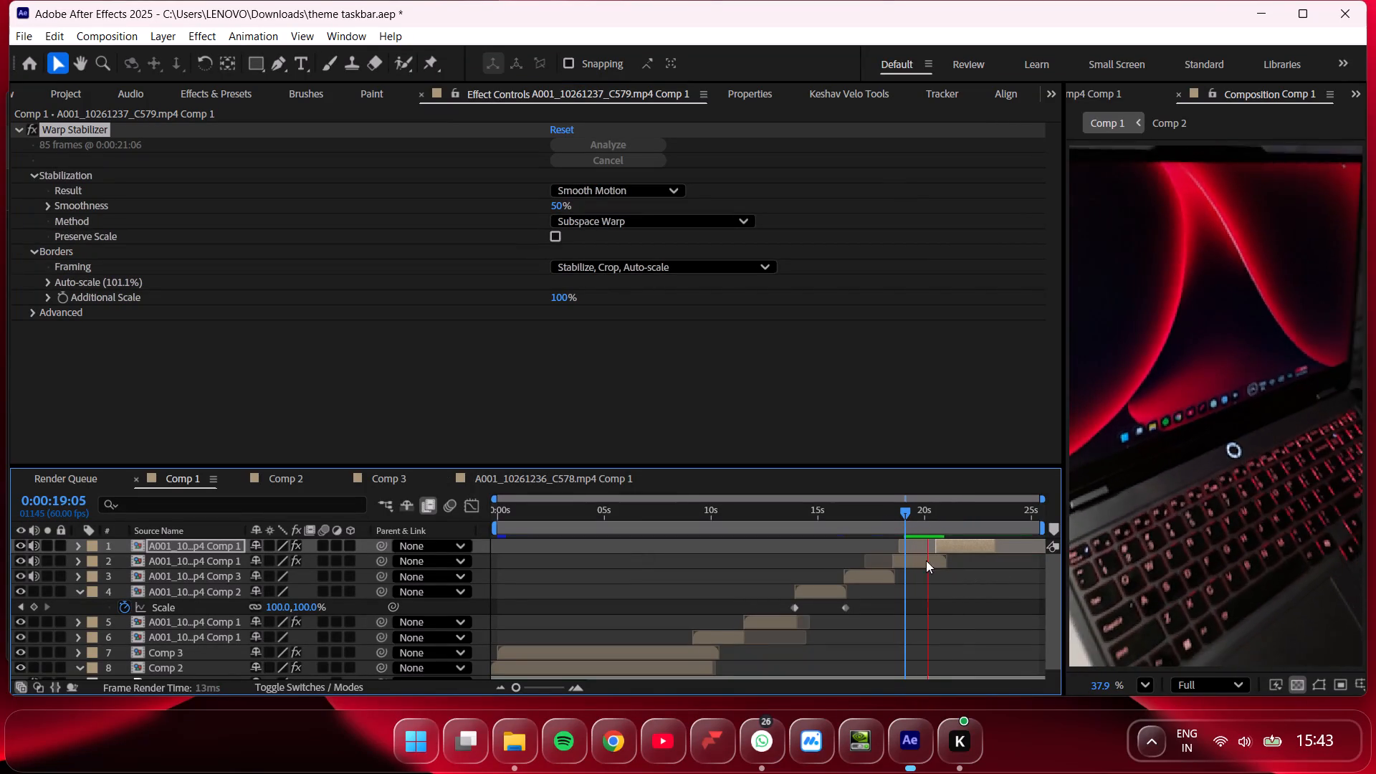
click(942, 514)
drag(951, 542, 809, 564)
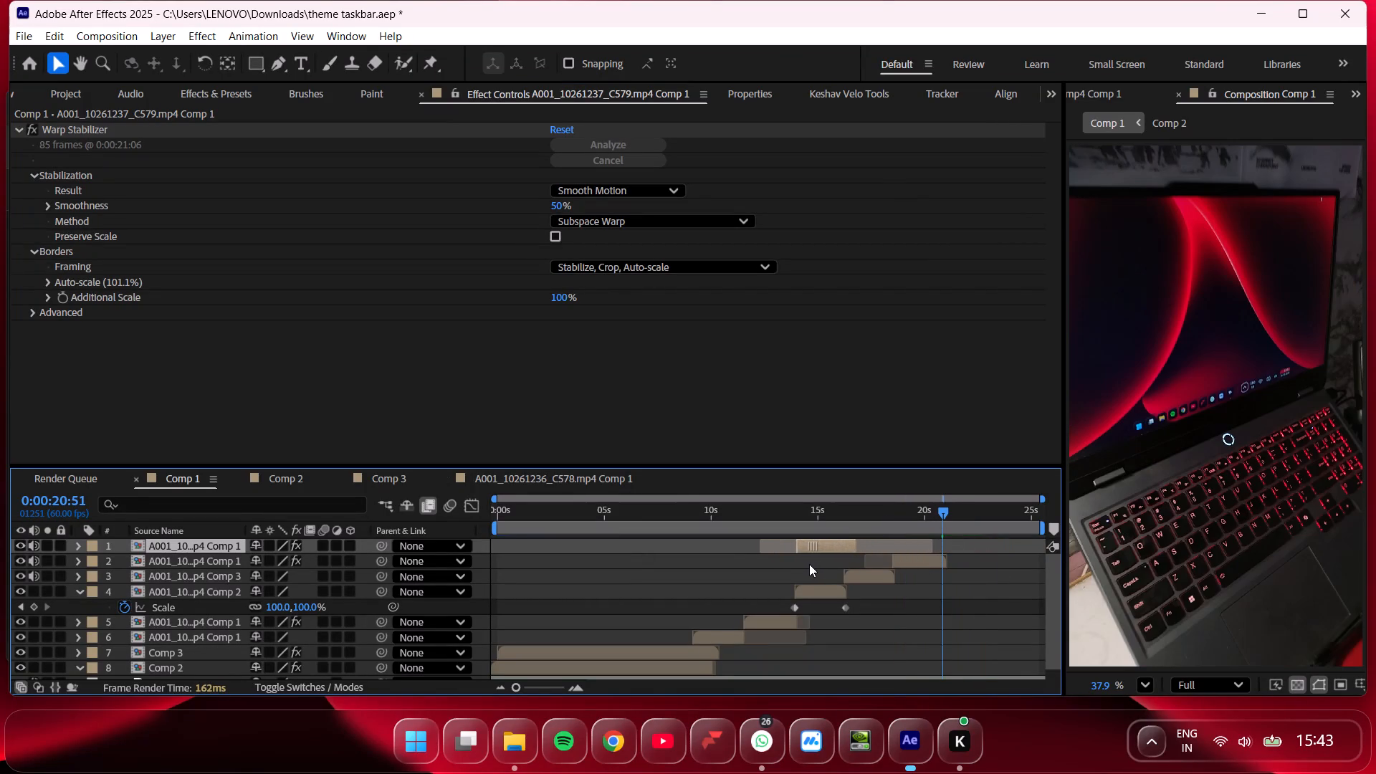
drag(809, 564, 795, 564)
click(799, 510)
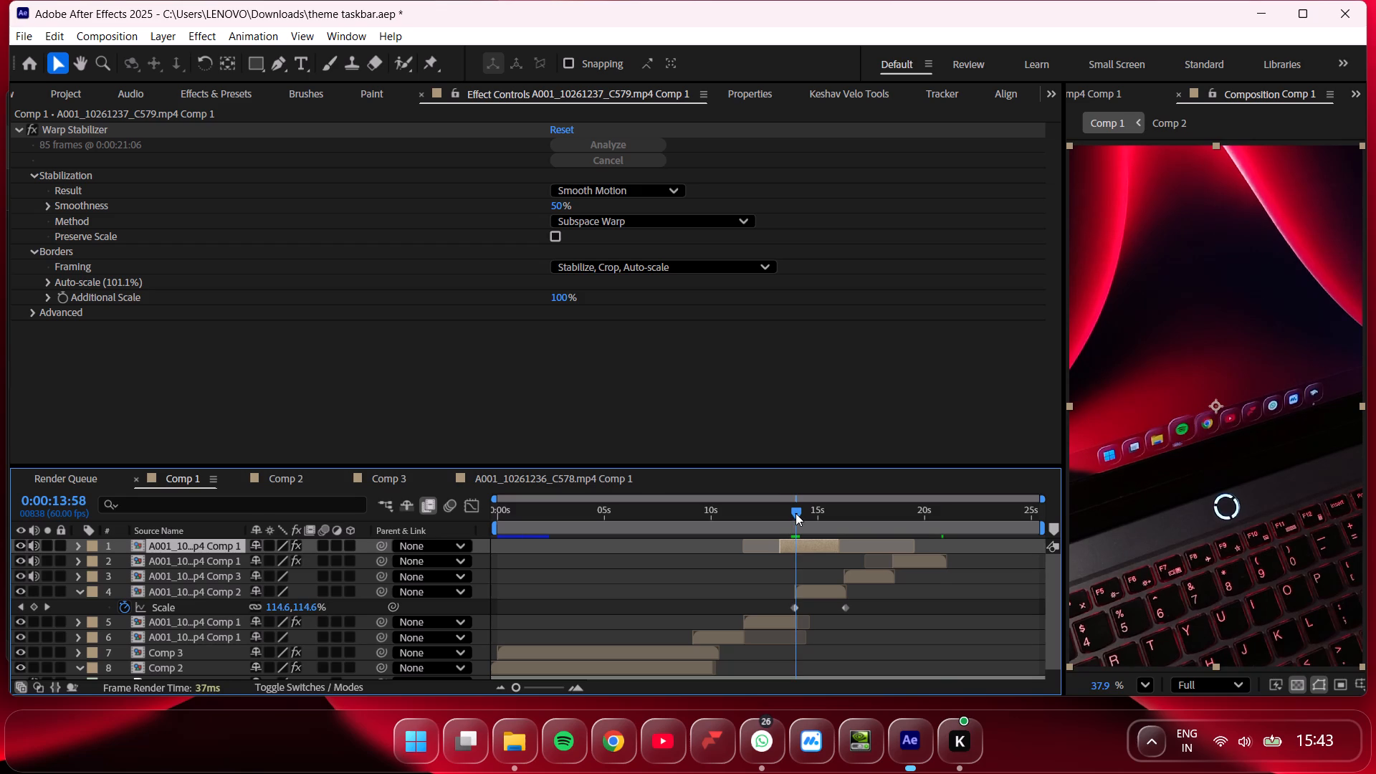
drag(523, 687, 553, 689)
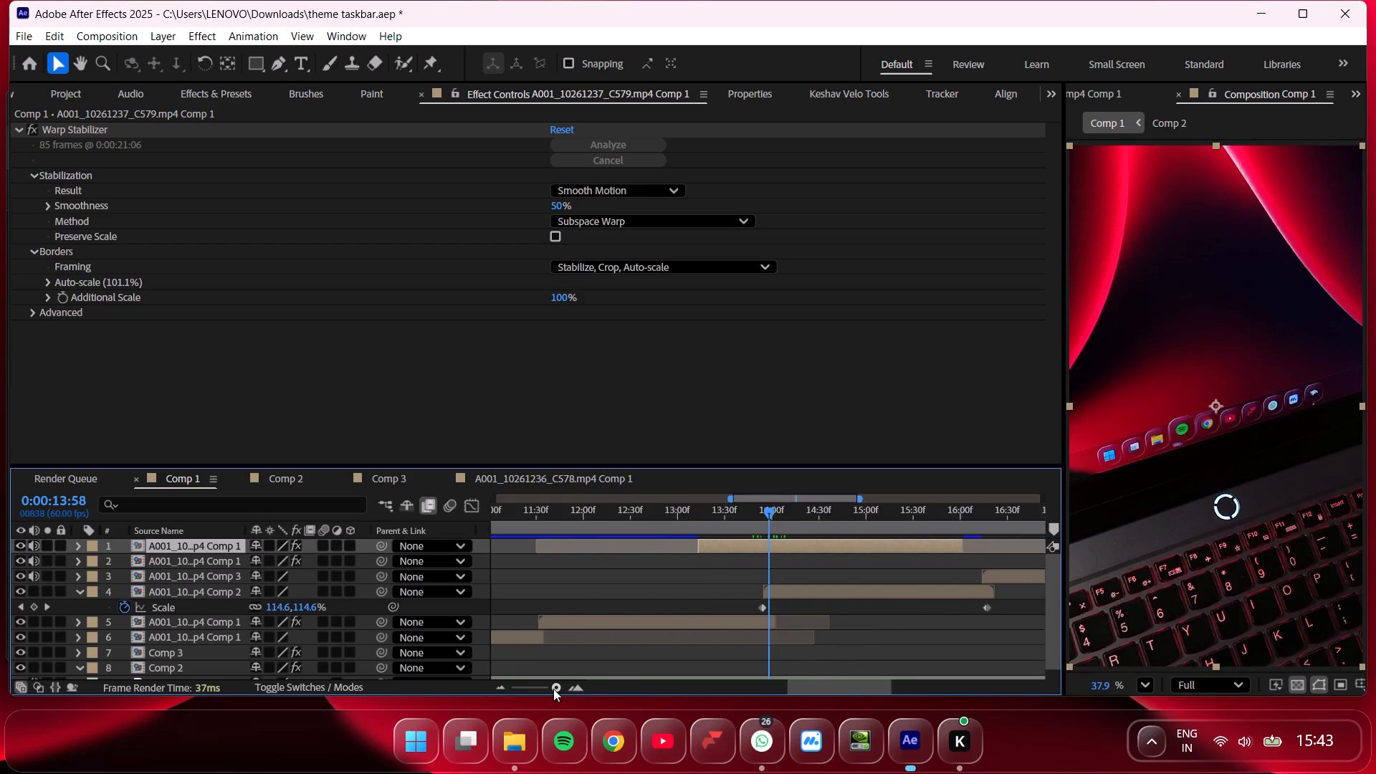
drag(553, 689, 553, 689)
drag(740, 547, 801, 549)
click(768, 520)
drag(560, 685, 565, 685)
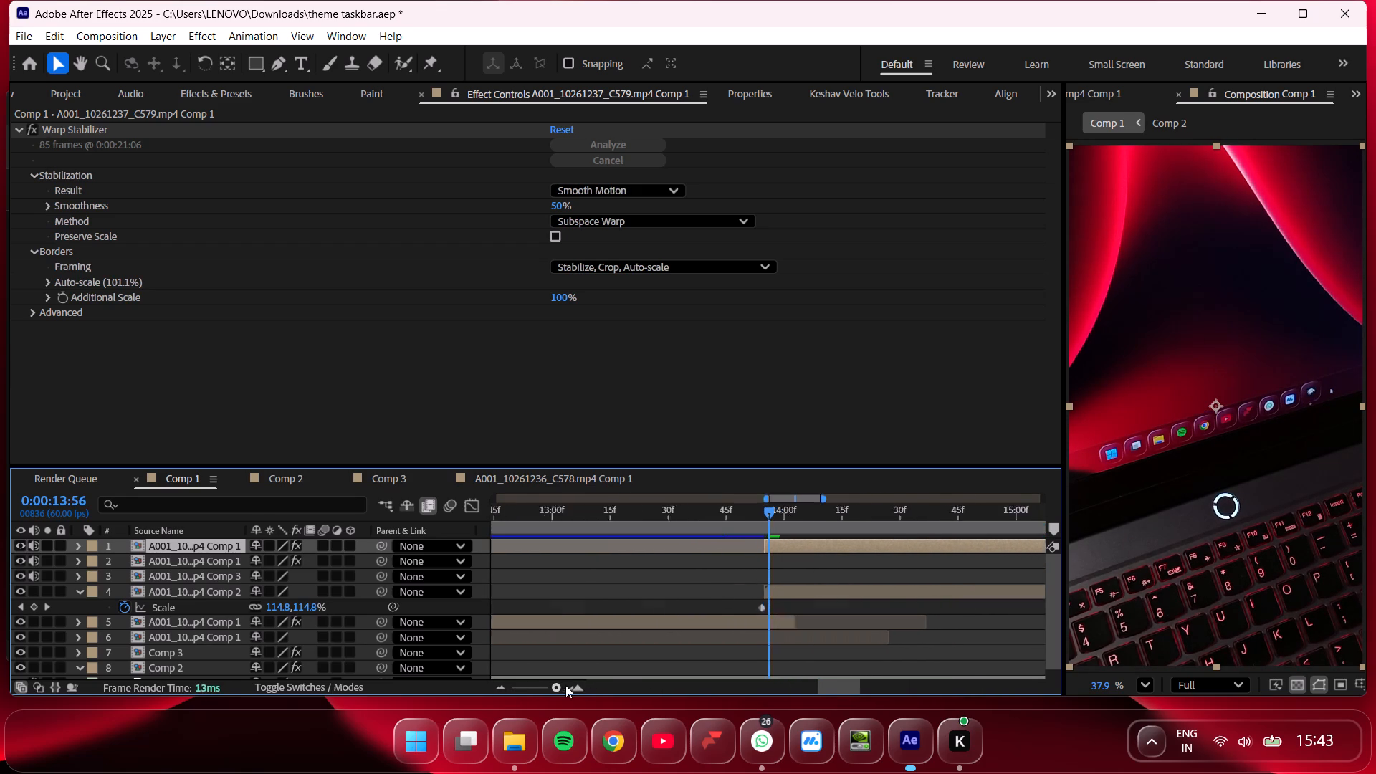
drag(565, 685, 584, 680)
drag(749, 523, 730, 526)
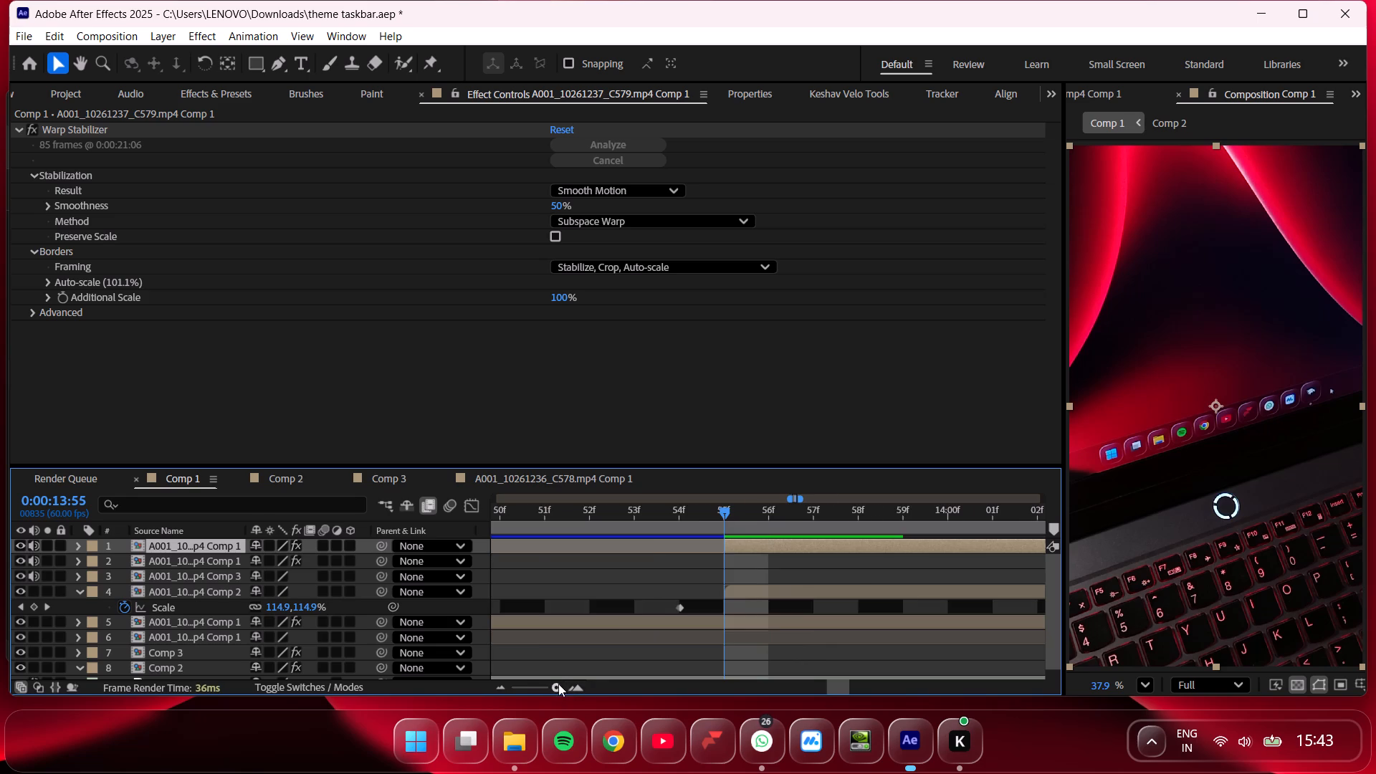
Pre-compose the stabilized C579 layer, moving all its attributes into the new composition.
drag(558, 684, 551, 678)
right_click(795, 540)
click(908, 435)
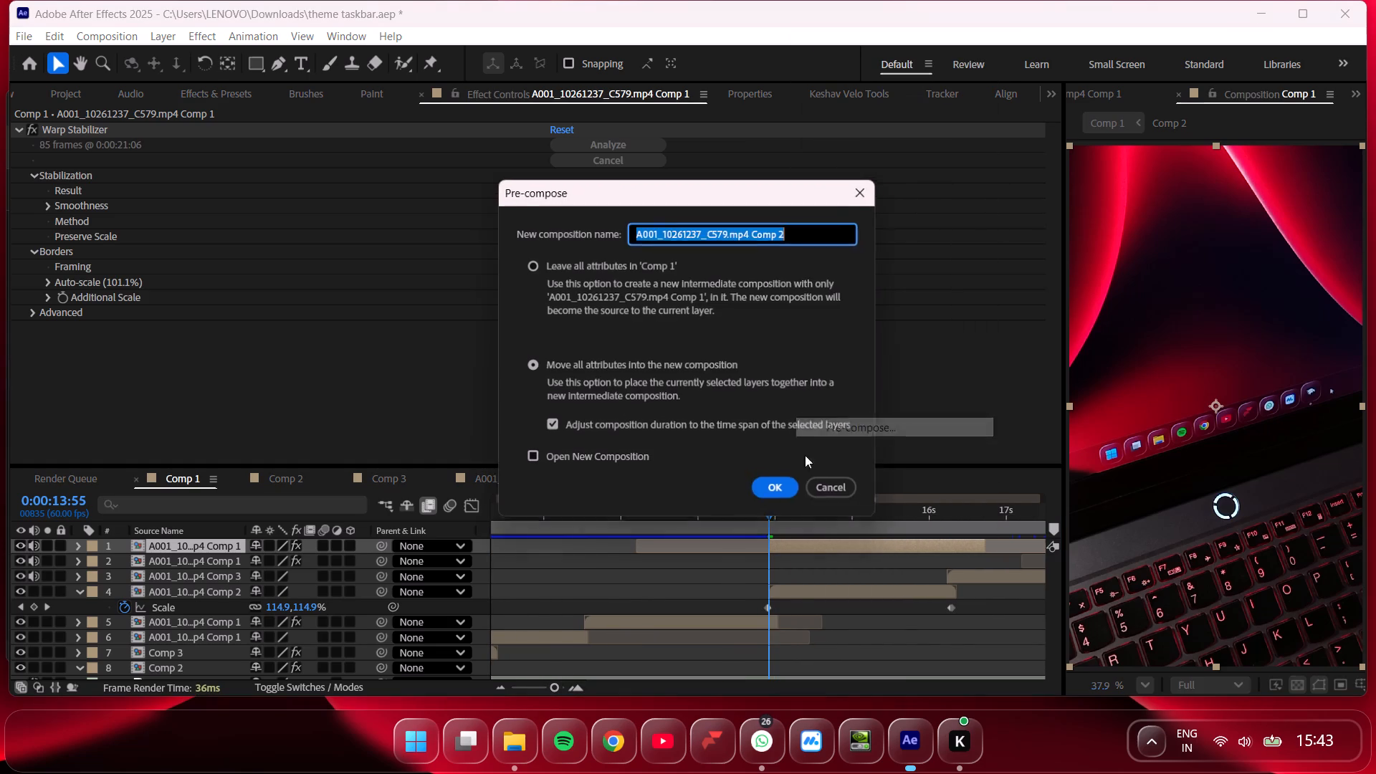
click(787, 508)
click(783, 489)
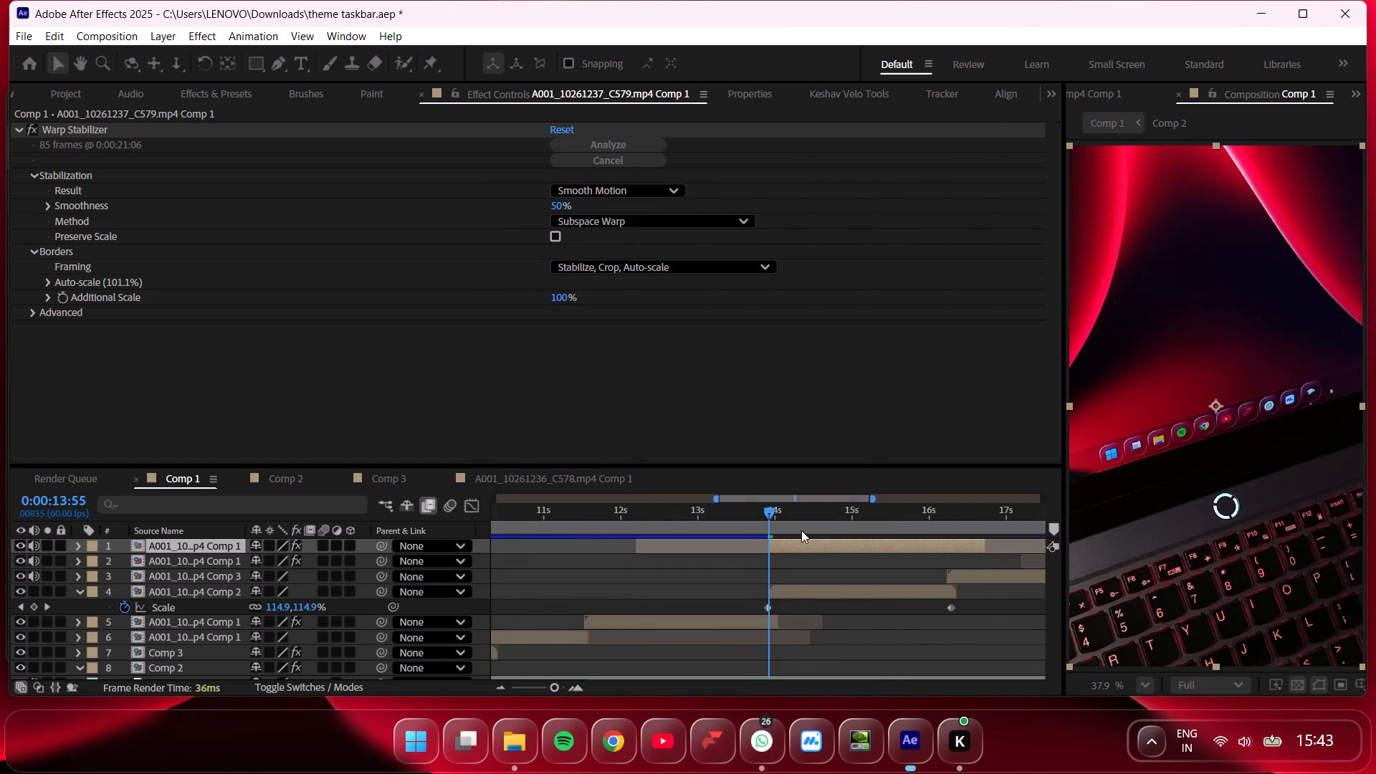
Copy both Scale keyframes from the layer 4 pre-comp onto the new C579 pre-comp at 0:00:13:55 and preview the motion.
drag(960, 606, 753, 612)
key(ctrl+c)
click(787, 545)
key(ctrl+v)
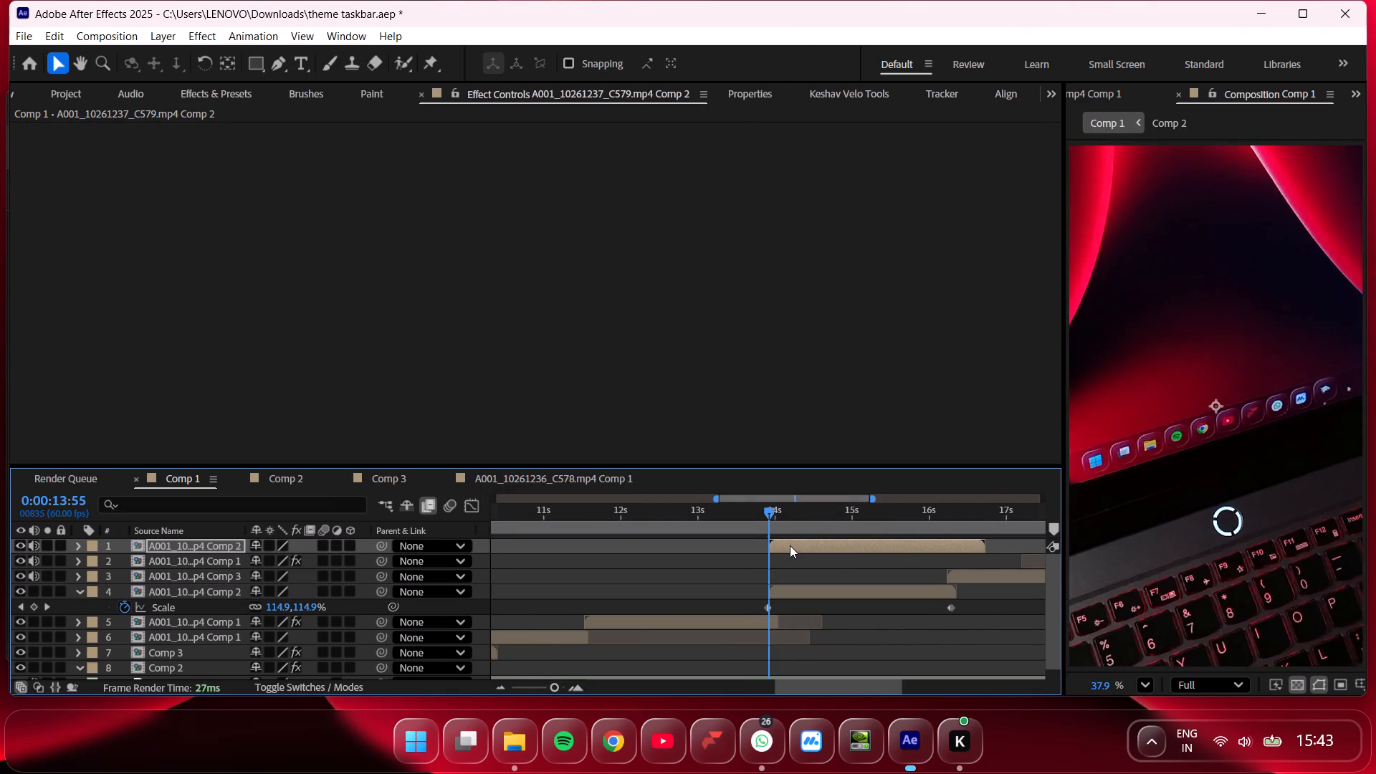
key(space)
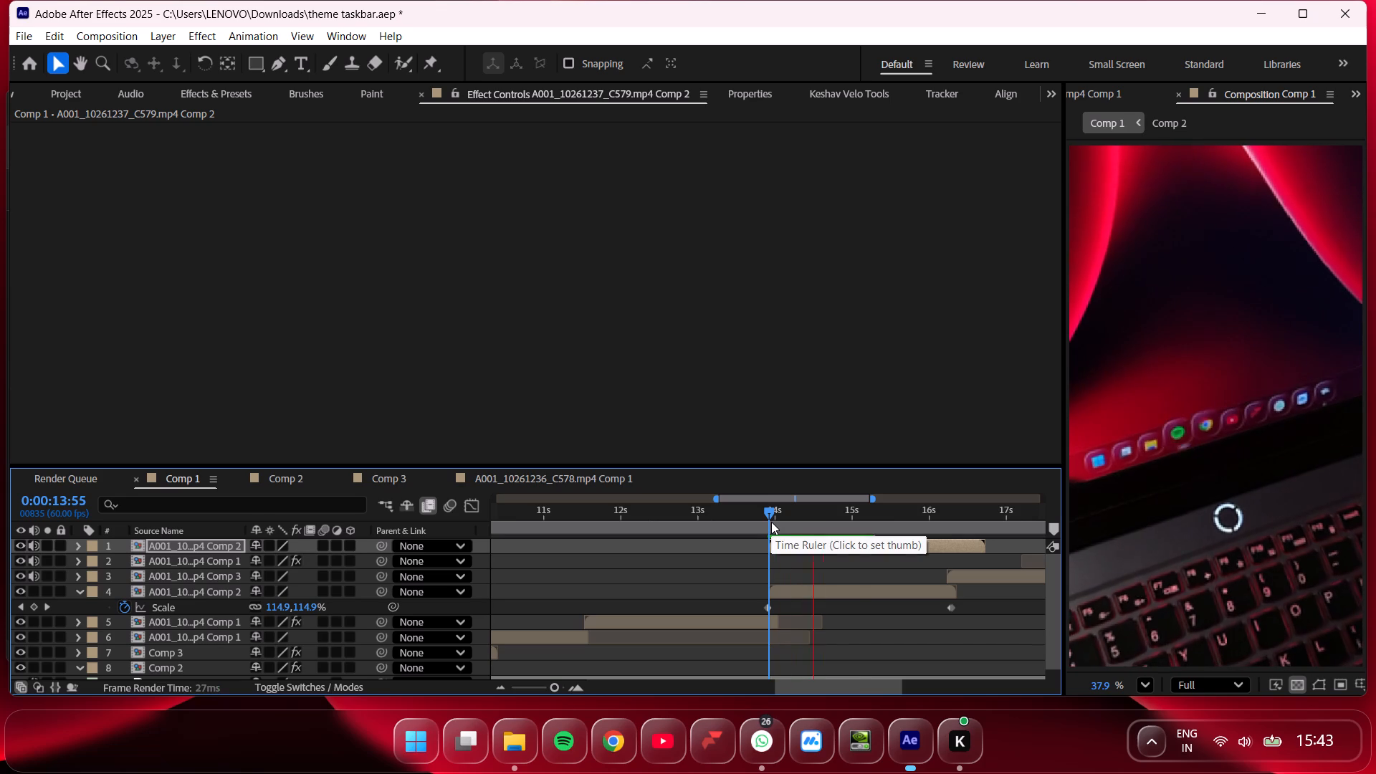
key(space)
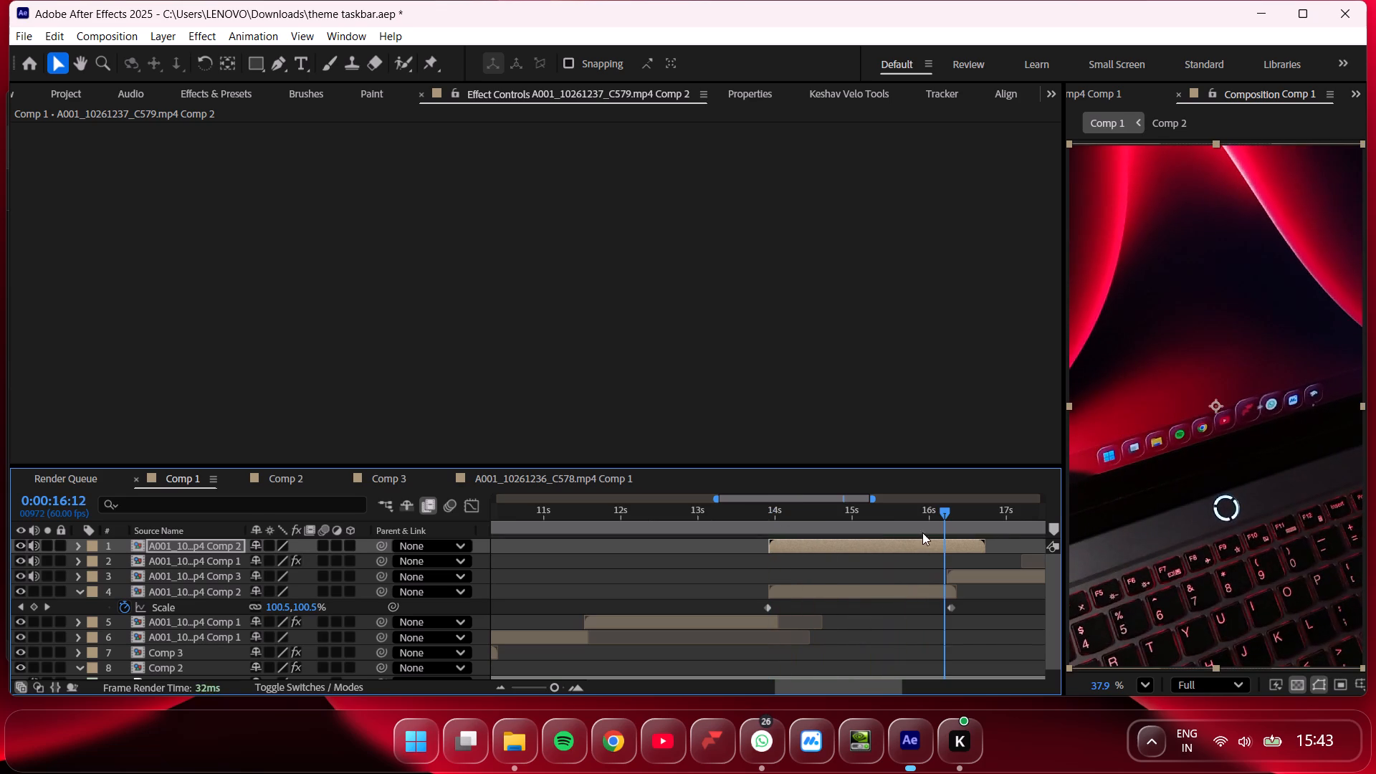
key(space)
key(space)
Move the C579 pre-comp down to layer 3 and delete the old scale-animated pre-comp directly beneath it.
drag(940, 522, 949, 526)
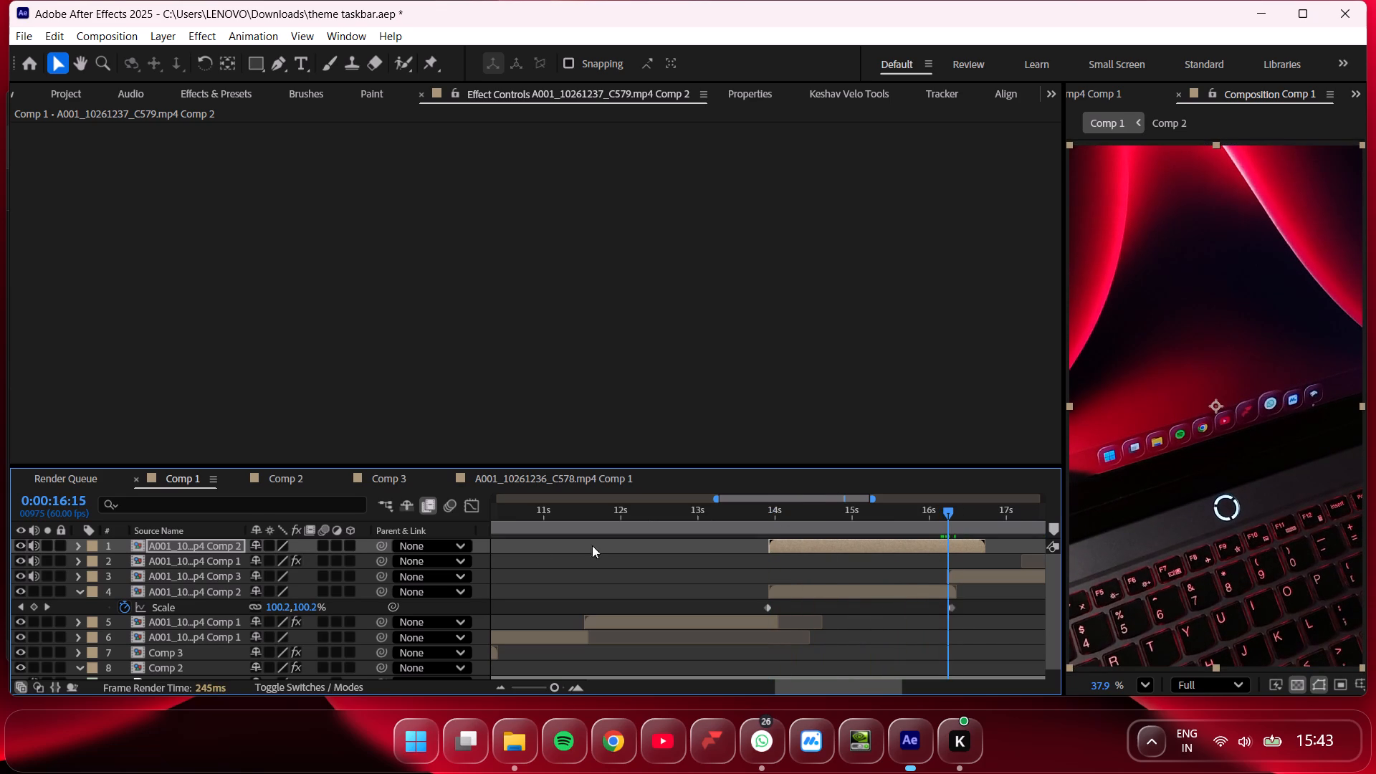
drag(228, 545, 233, 587)
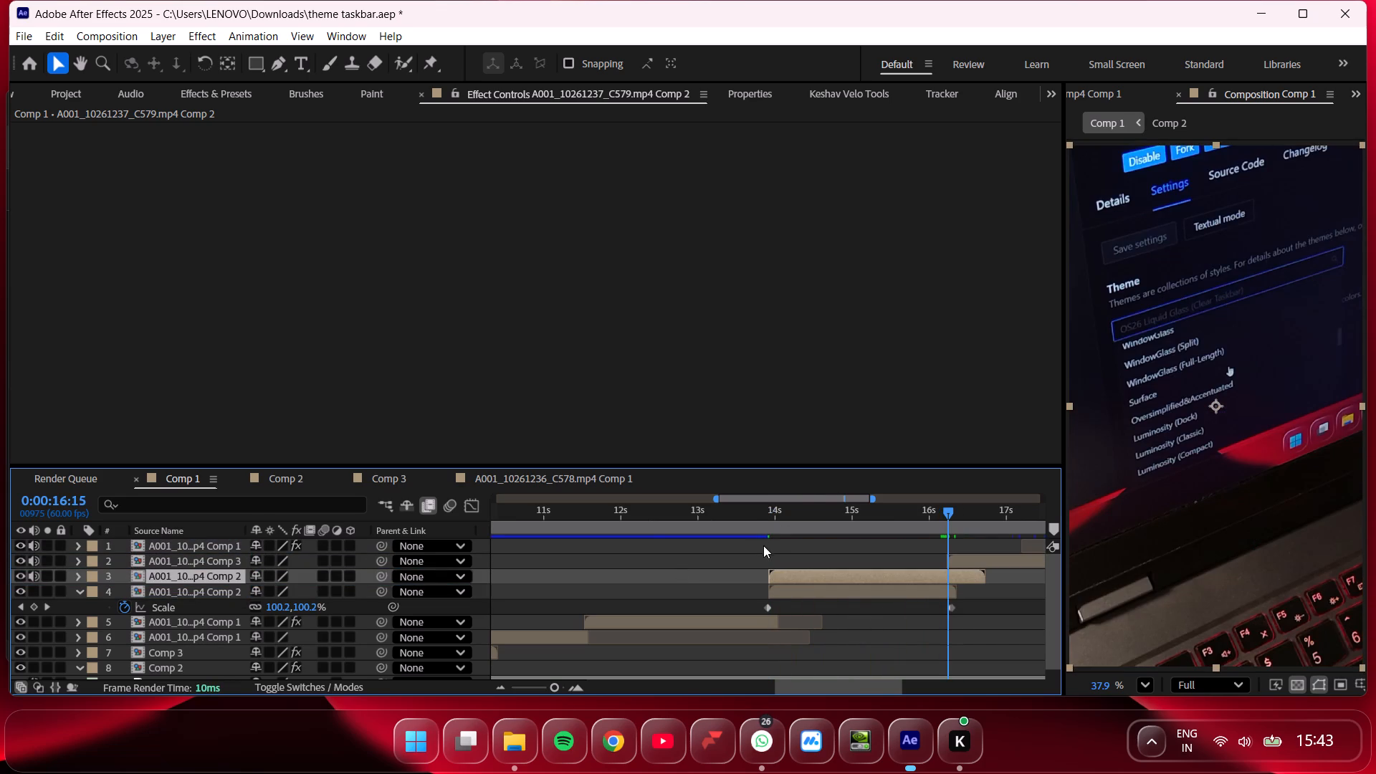
click(755, 525)
click(790, 590)
key(Delete)
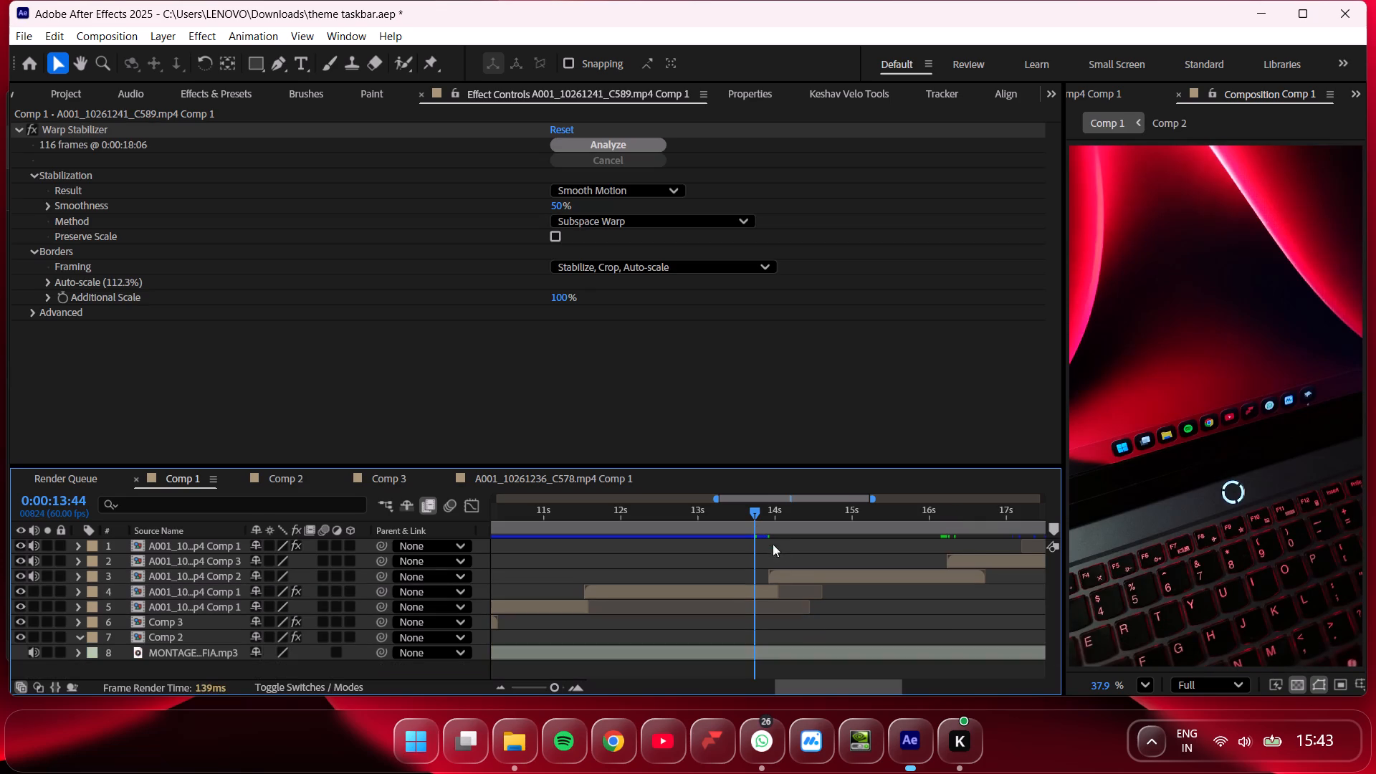
Play back the montage from about 0:00:13:43 to the end of the last clip, examining the cuts against the music.
drag(766, 529, 752, 529)
key(space)
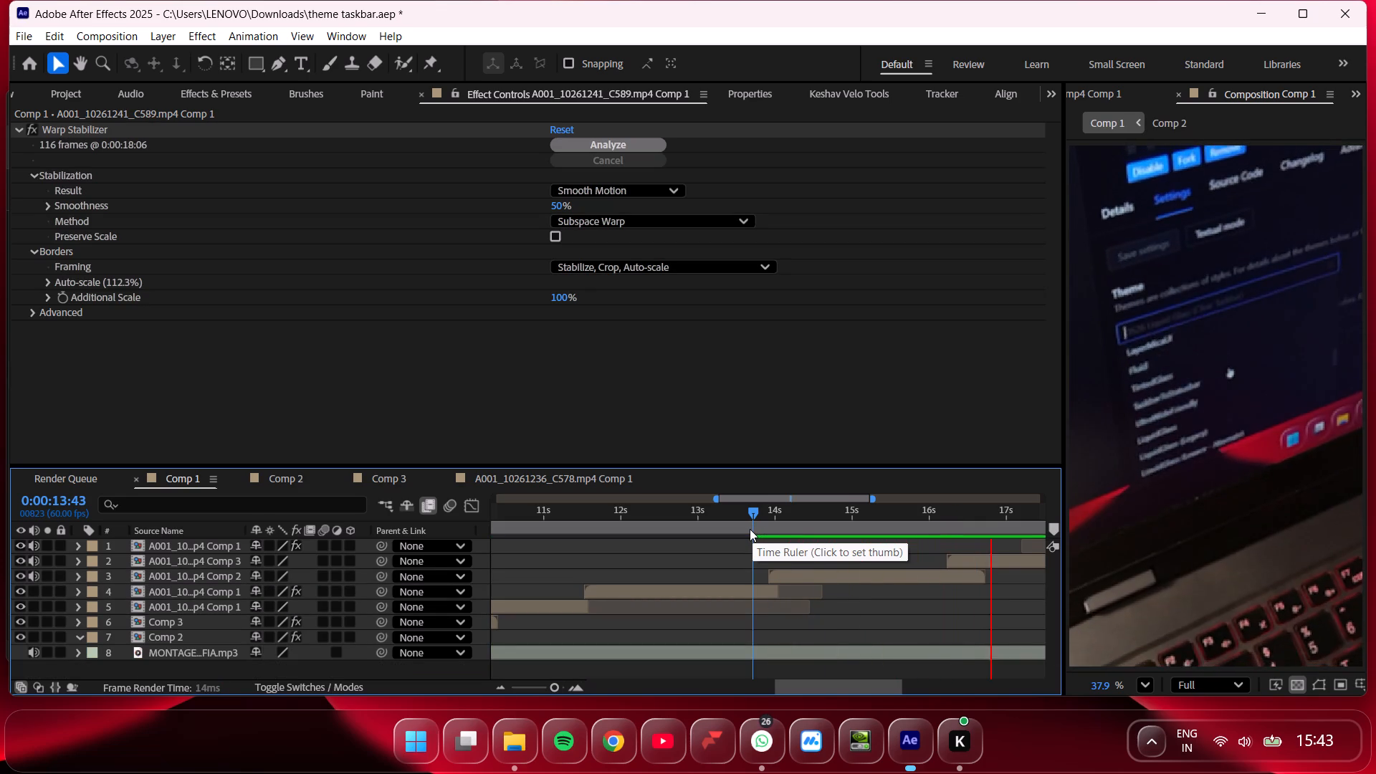
drag(548, 692, 479, 697)
drag(878, 523, 856, 526)
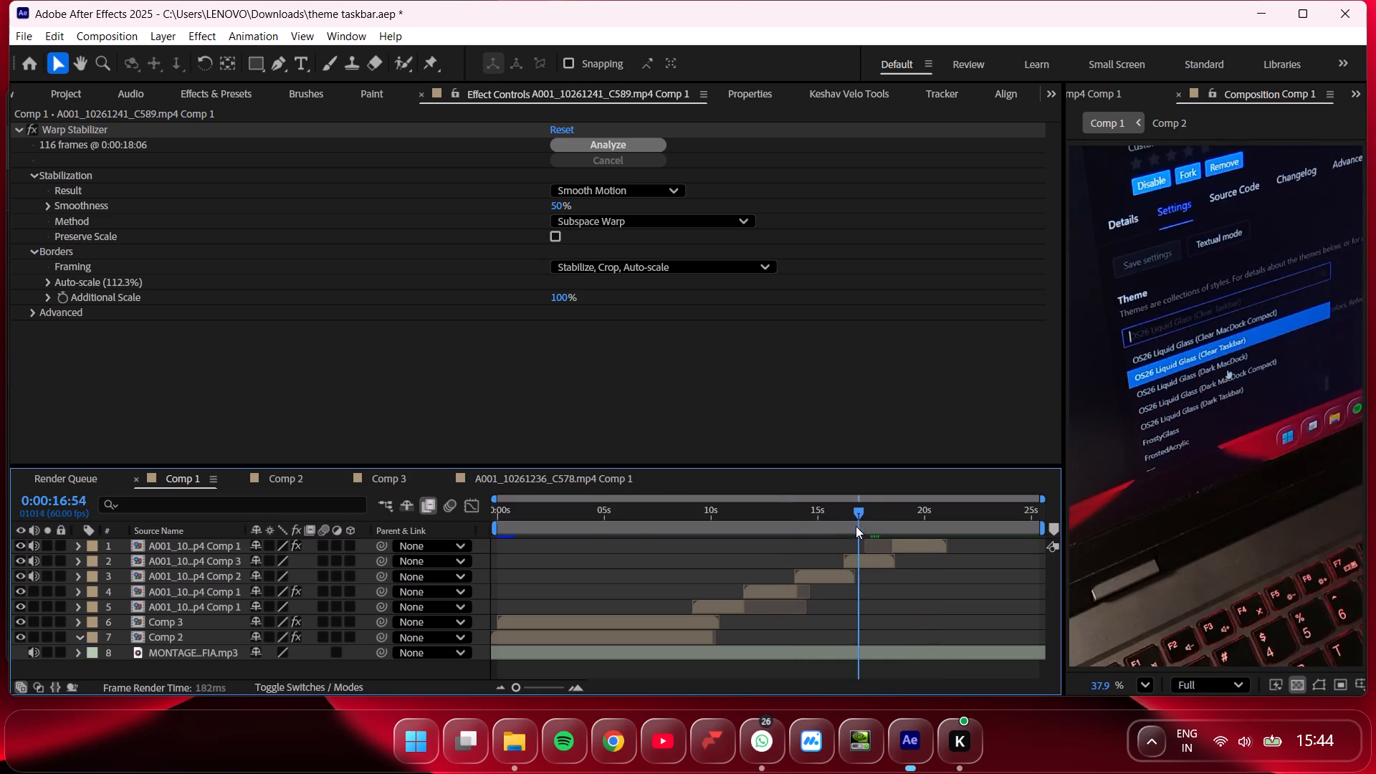
drag(856, 526, 838, 528)
key(space)
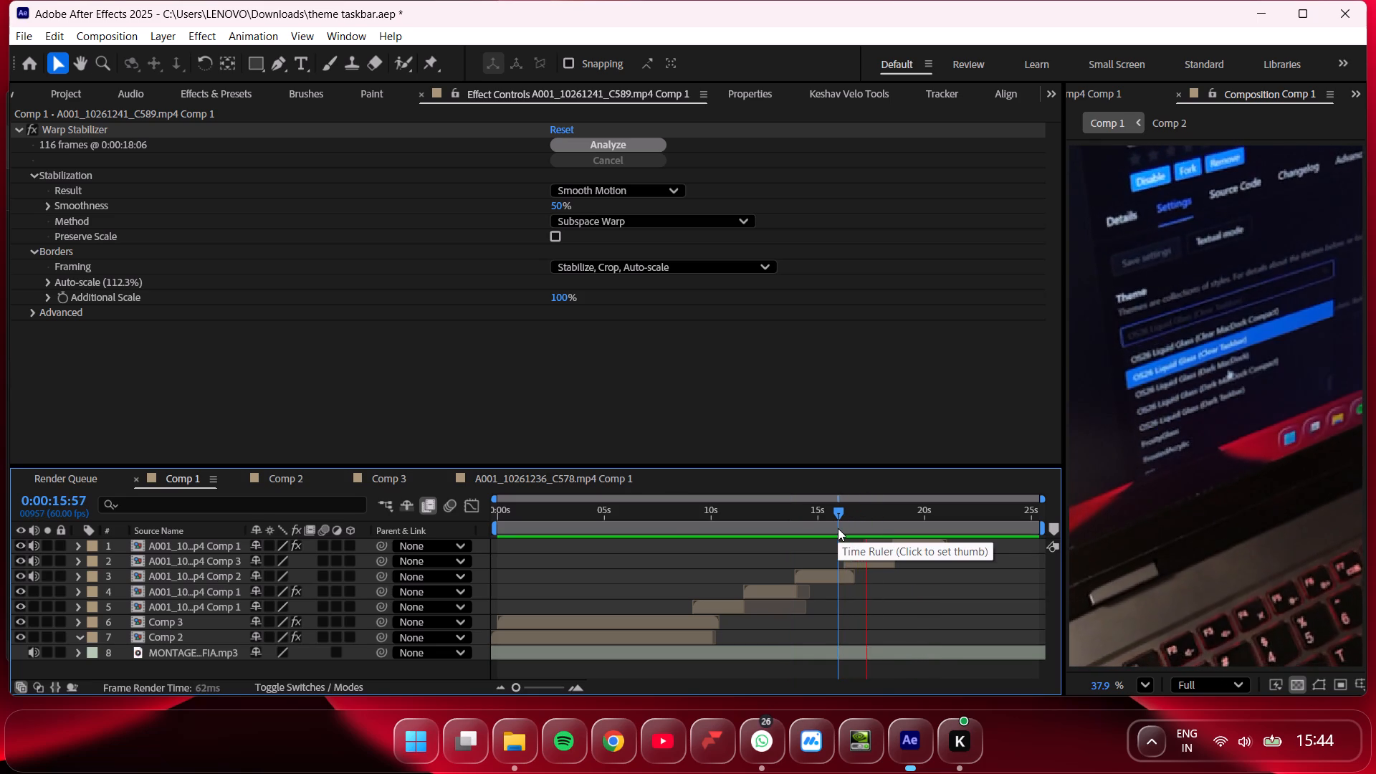
key(space)
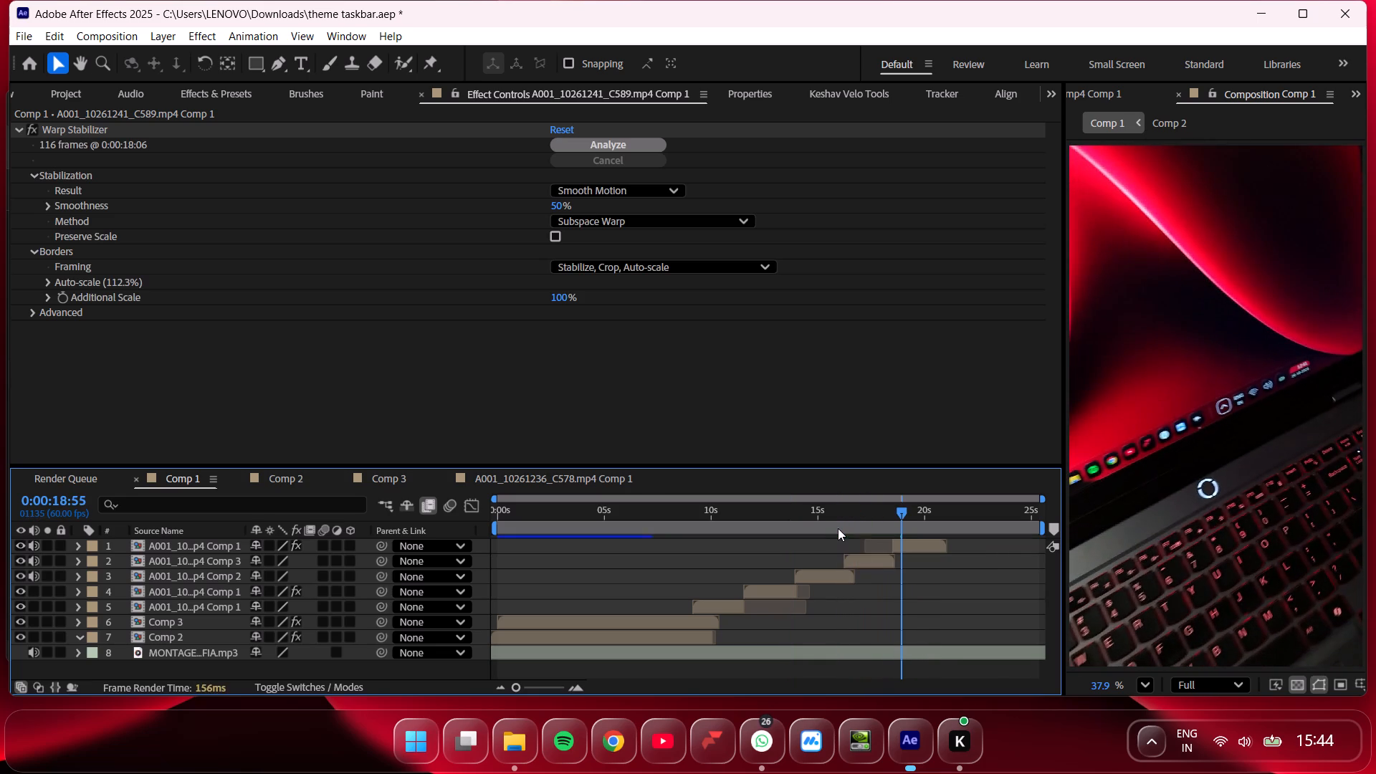
key(space)
key(space)
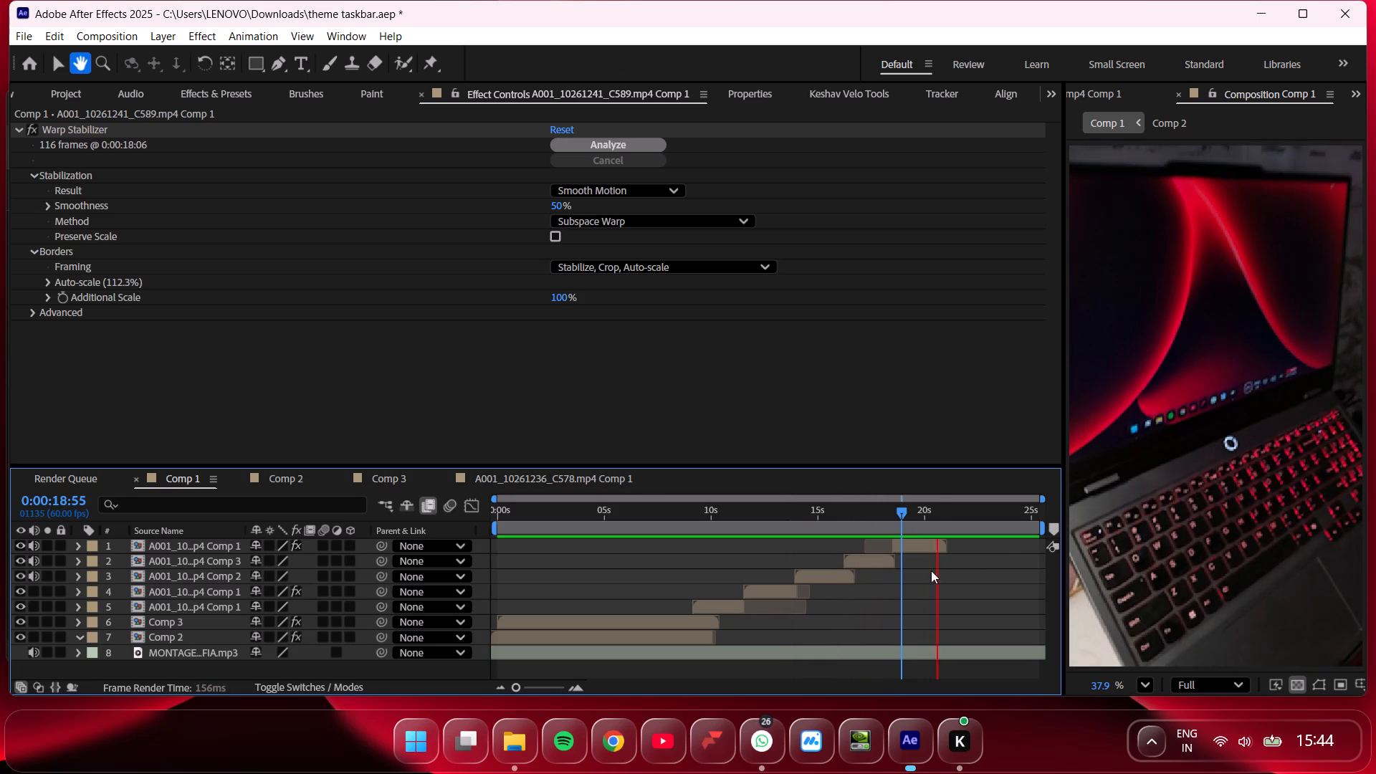
key(space)
key(space)
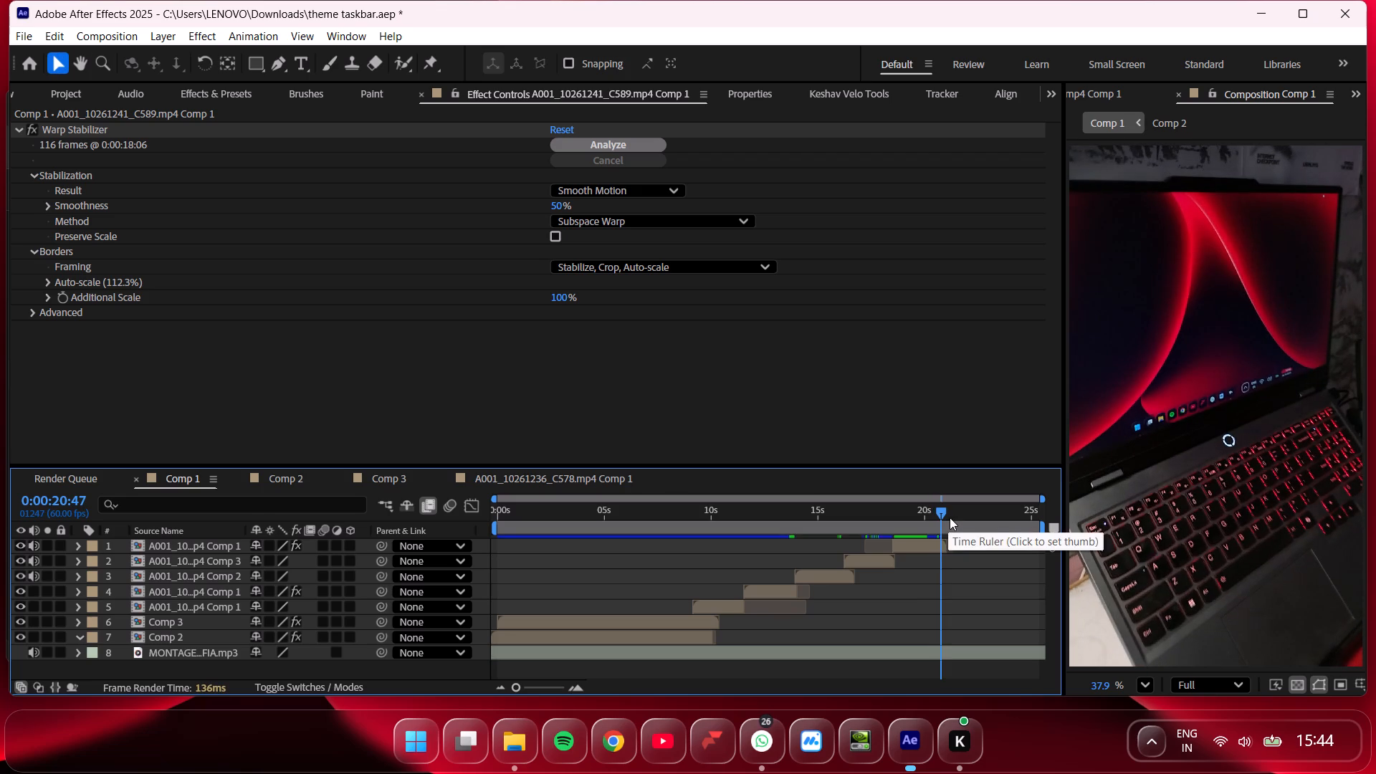
key(space)
key(space)
Import the clip A001_10261241_C591 from the Downloads folder as footage.
click(24, 36)
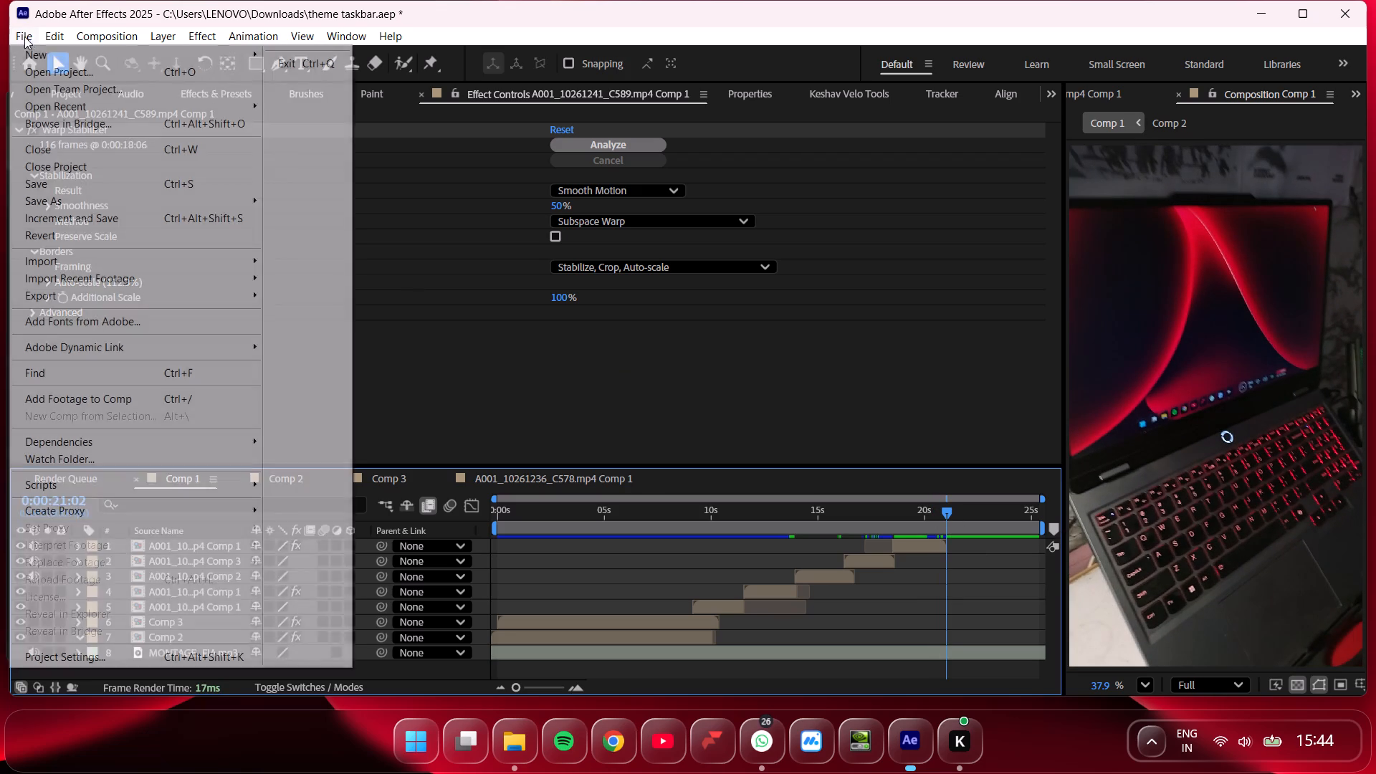
click(68, 259)
click(301, 265)
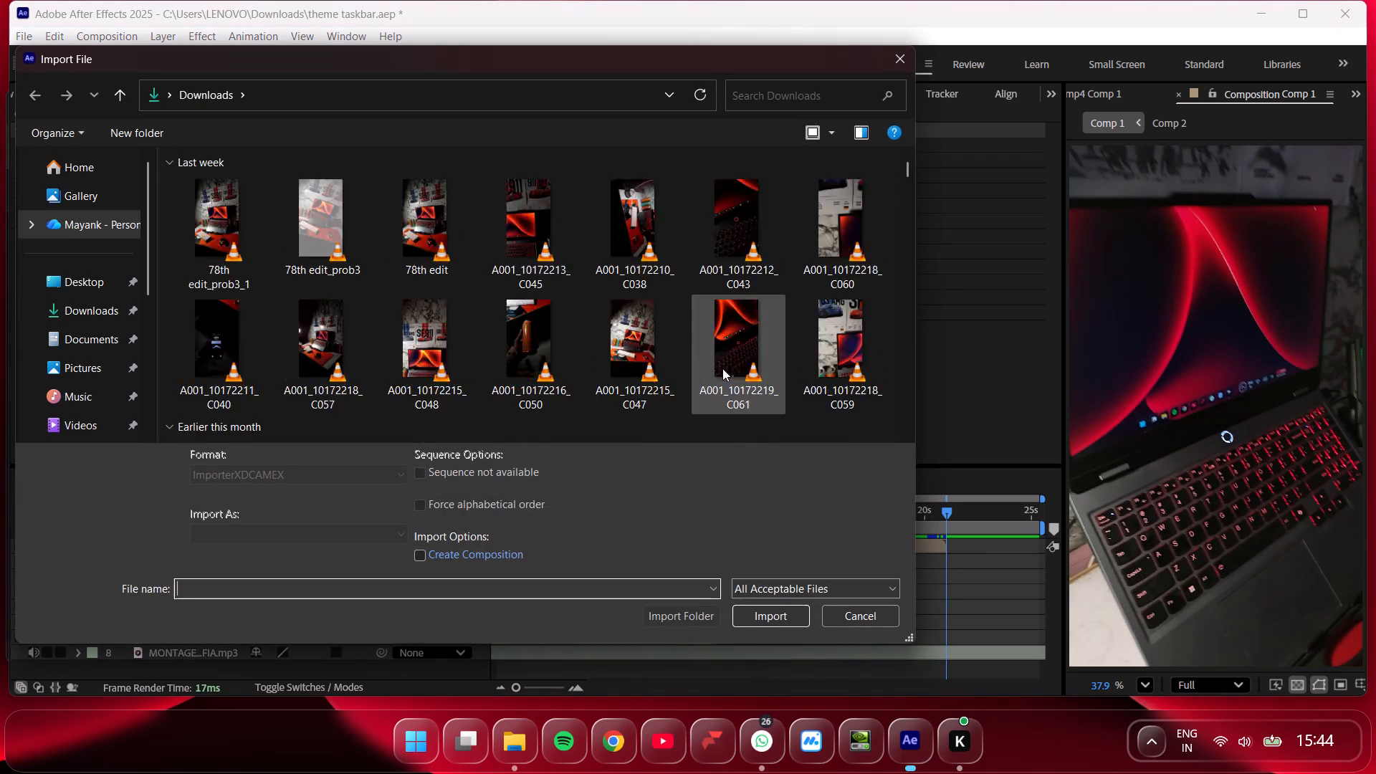
scroll(665, 335, down, 2)
scroll(465, 293, down, 1)
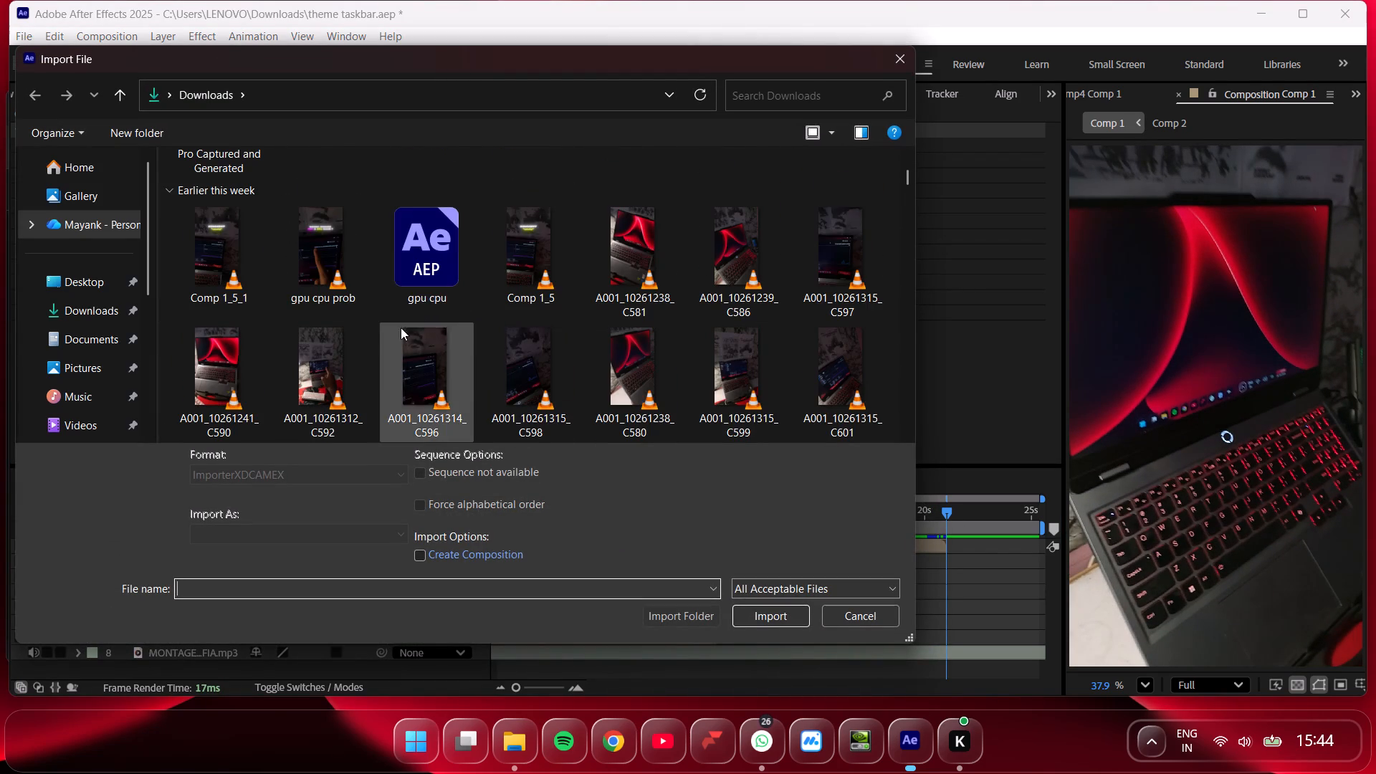
scroll(397, 331, down, 1)
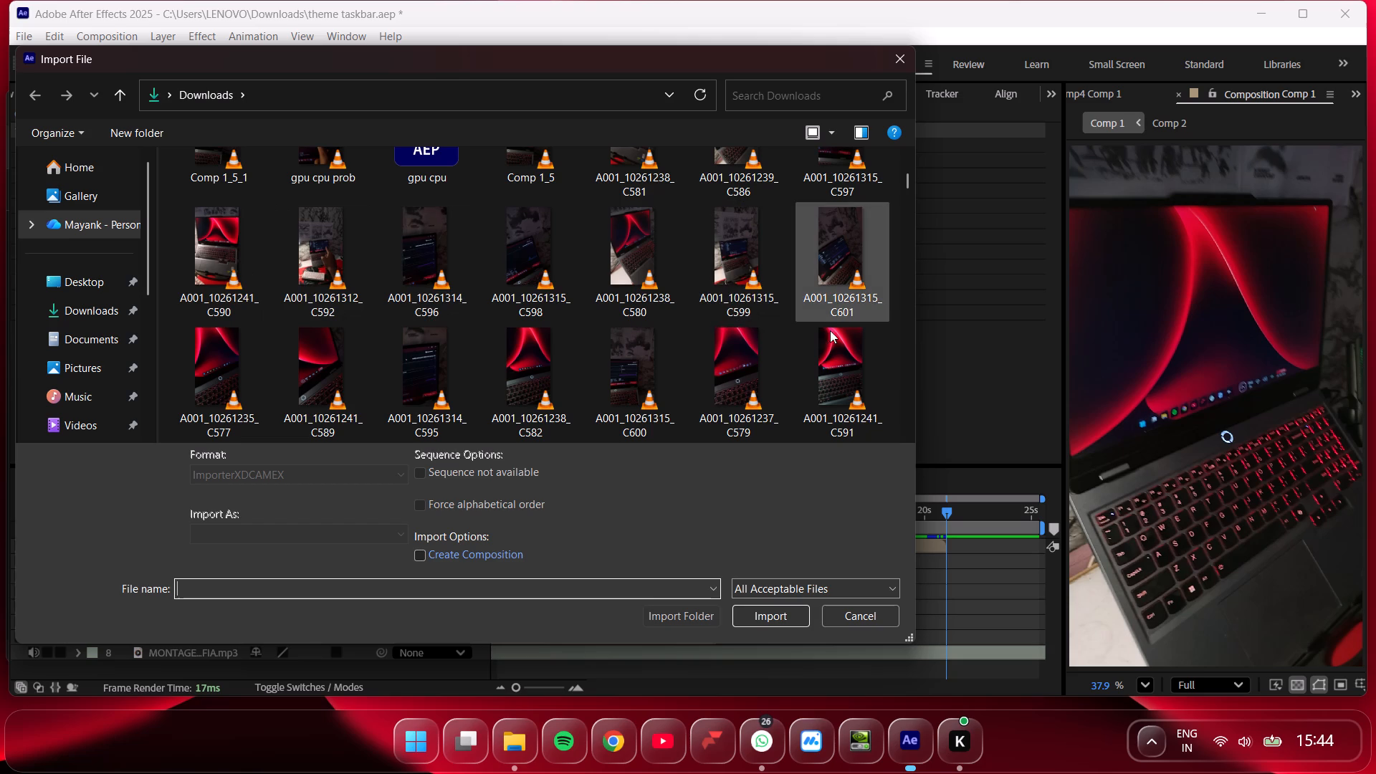
scroll(851, 347, down, 1)
click(838, 277)
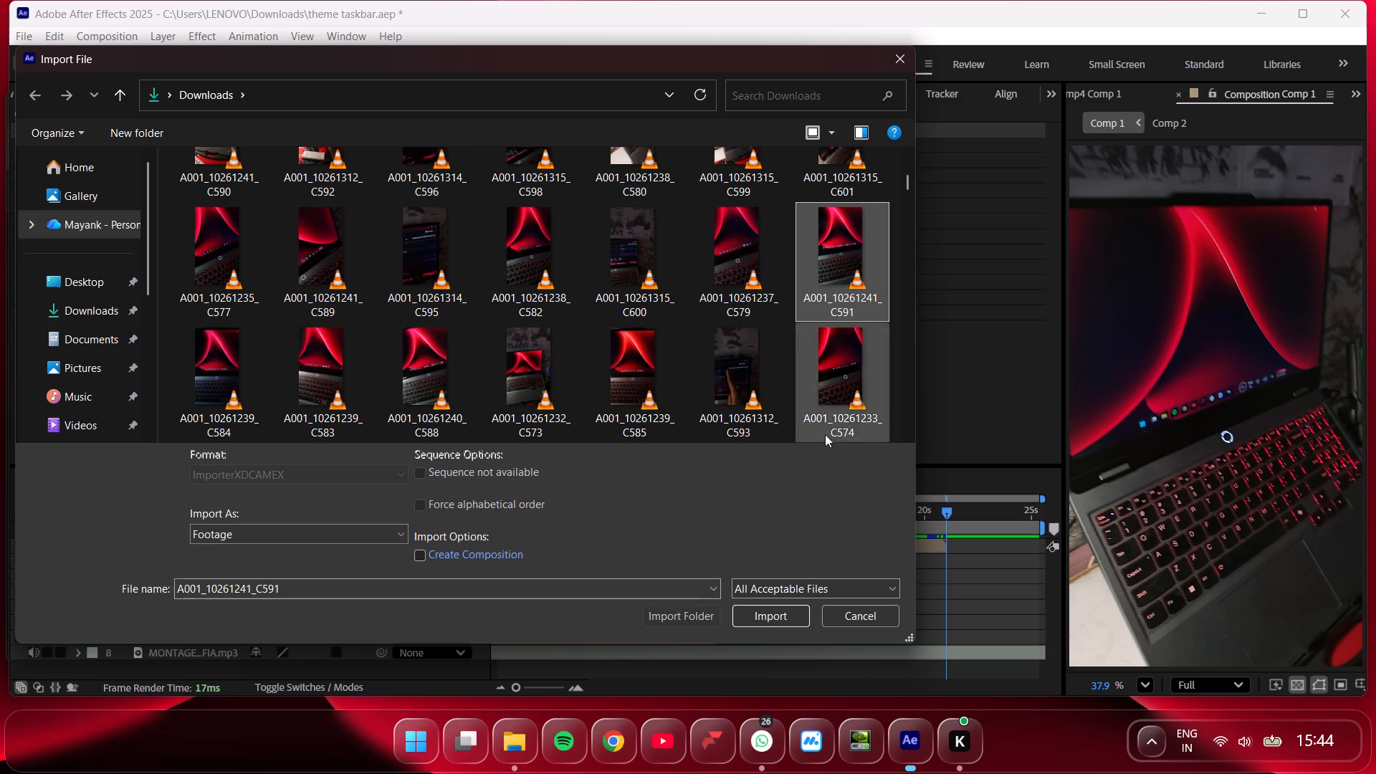
click(788, 620)
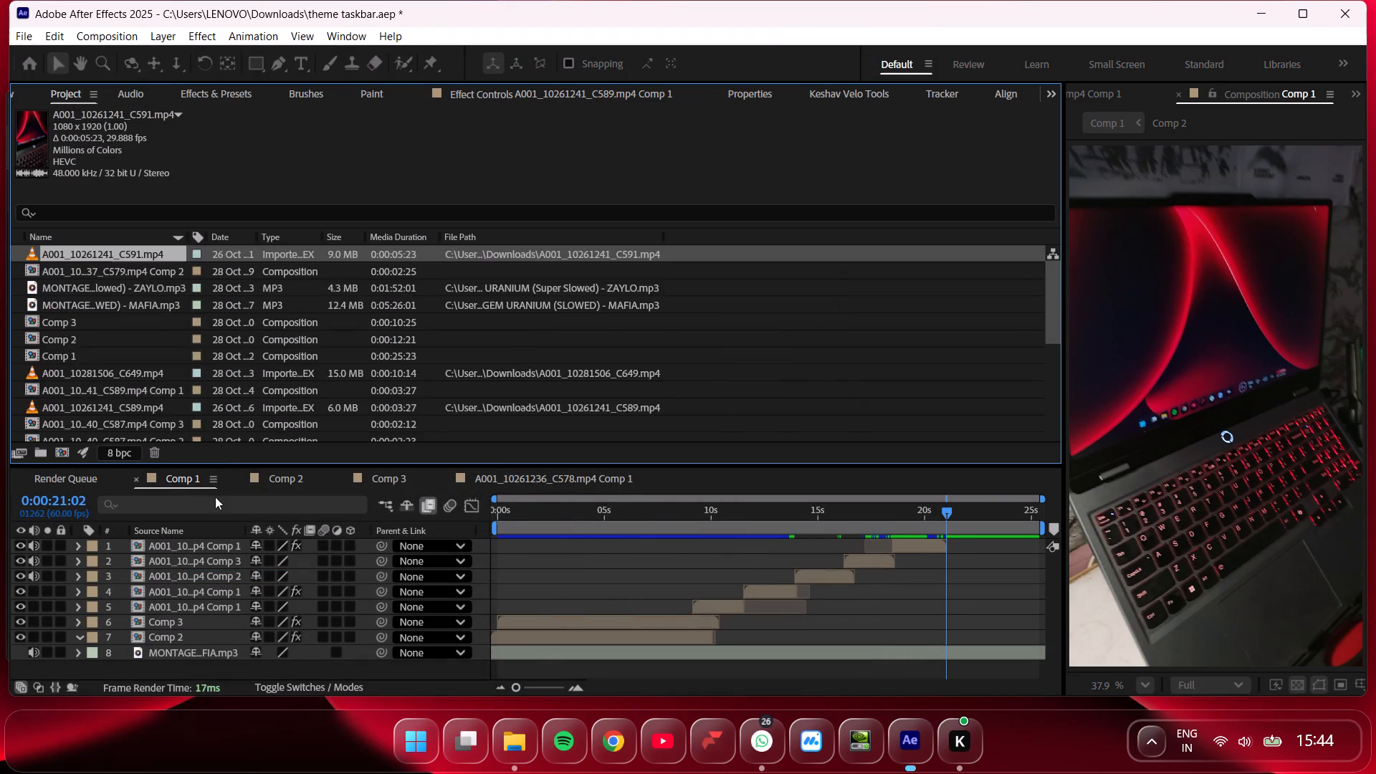
Add the C591 clip to Comp 1, delete the C589 pre-comp, and start C591 at about 0:00:18:40, where the preceding clip ends.
drag(136, 354, 914, 543)
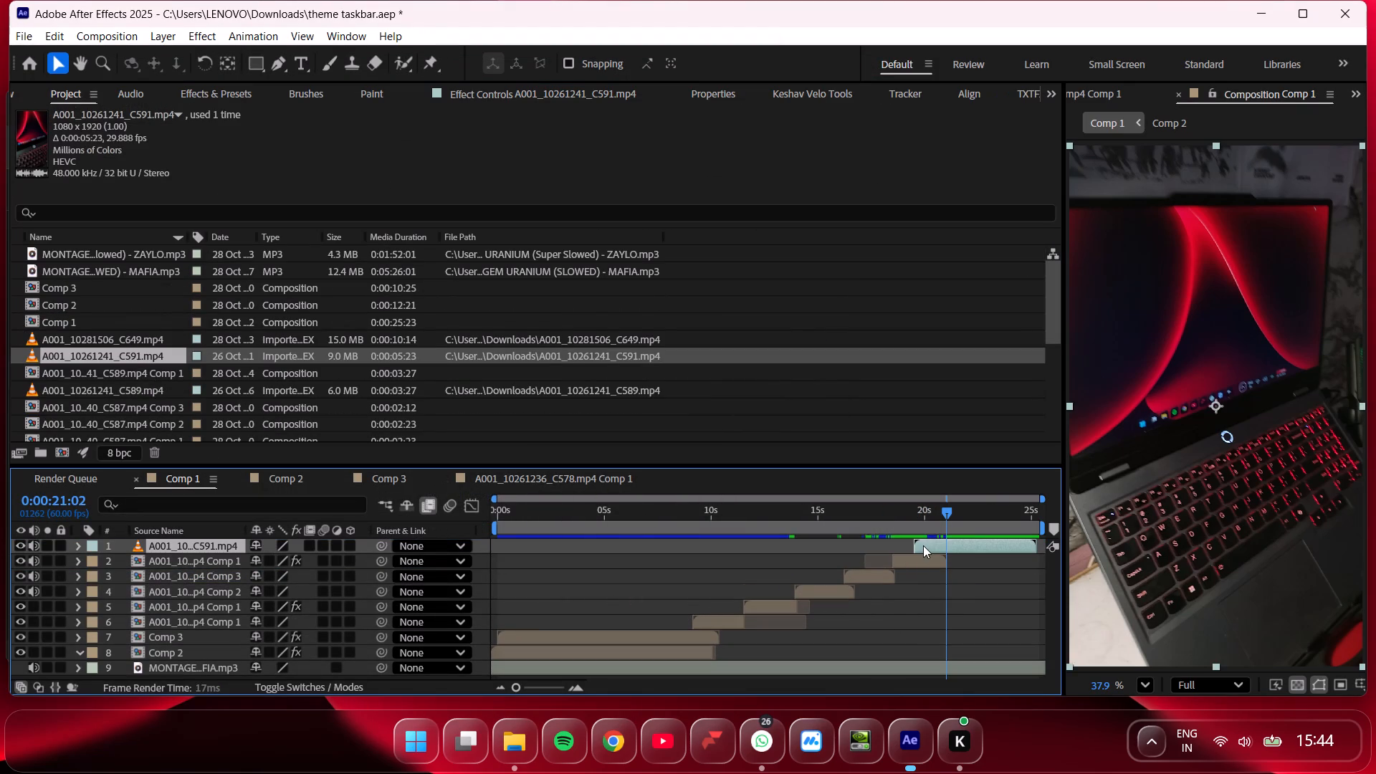
drag(944, 539, 931, 540)
click(225, 562)
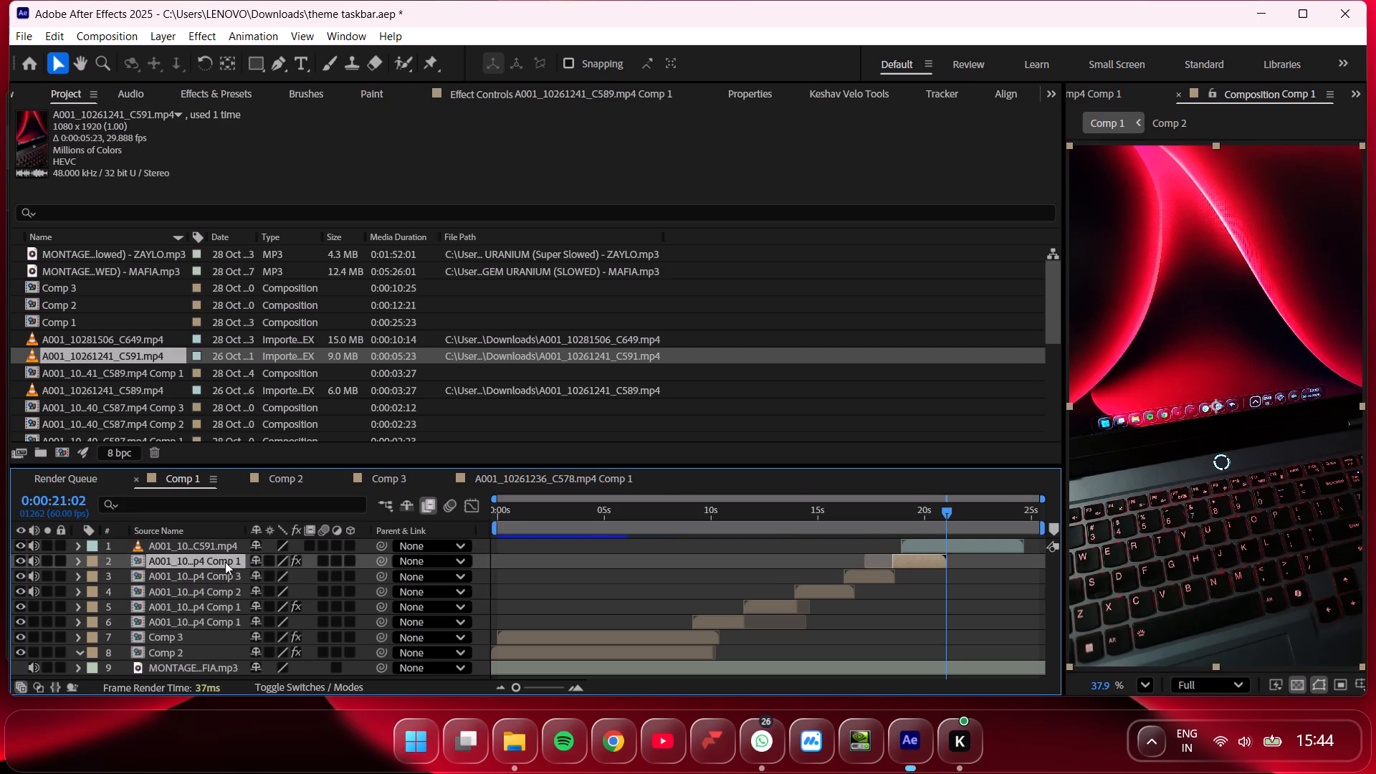
key(Delete)
drag(919, 547, 912, 545)
Review the C591 footage, turn on frame blending for its layer and pre-compose it with all attributes moved.
drag(902, 520, 899, 520)
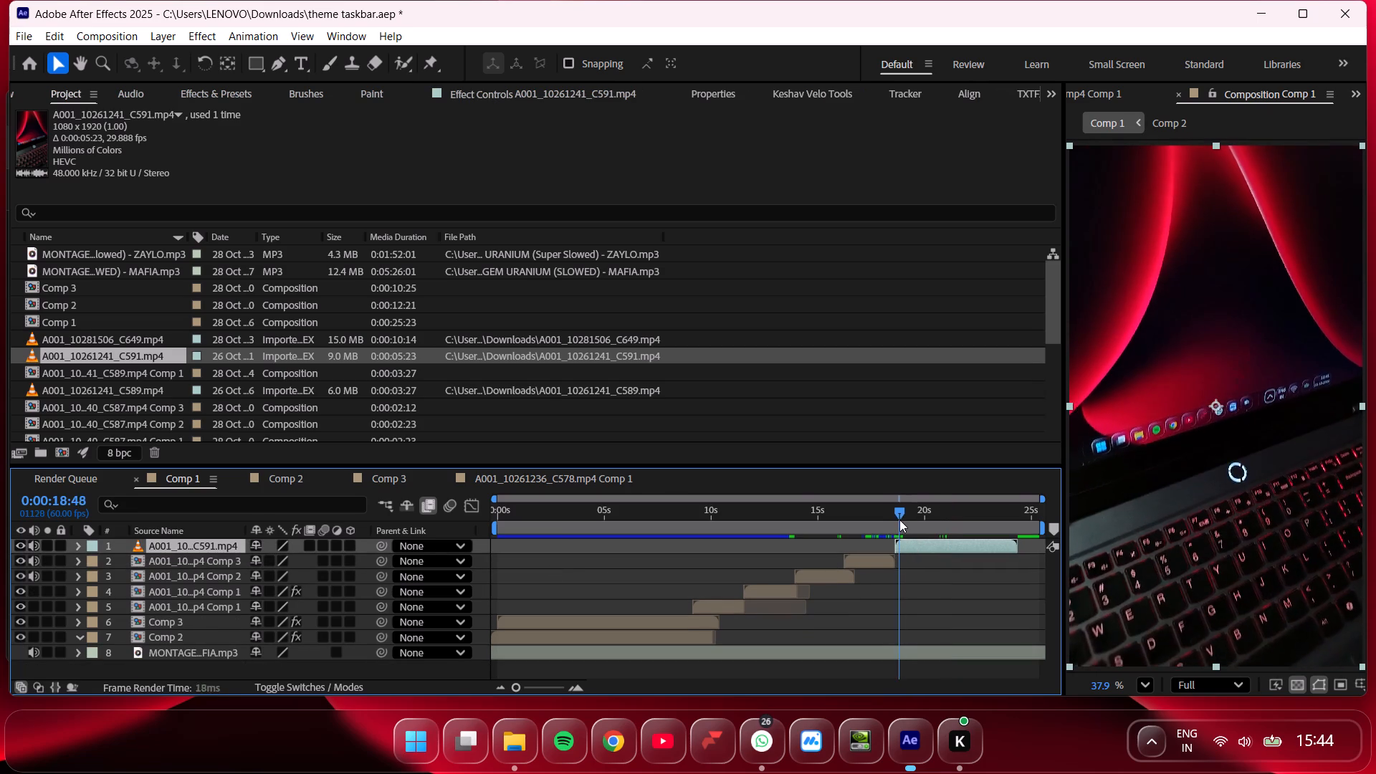
drag(899, 520, 997, 520)
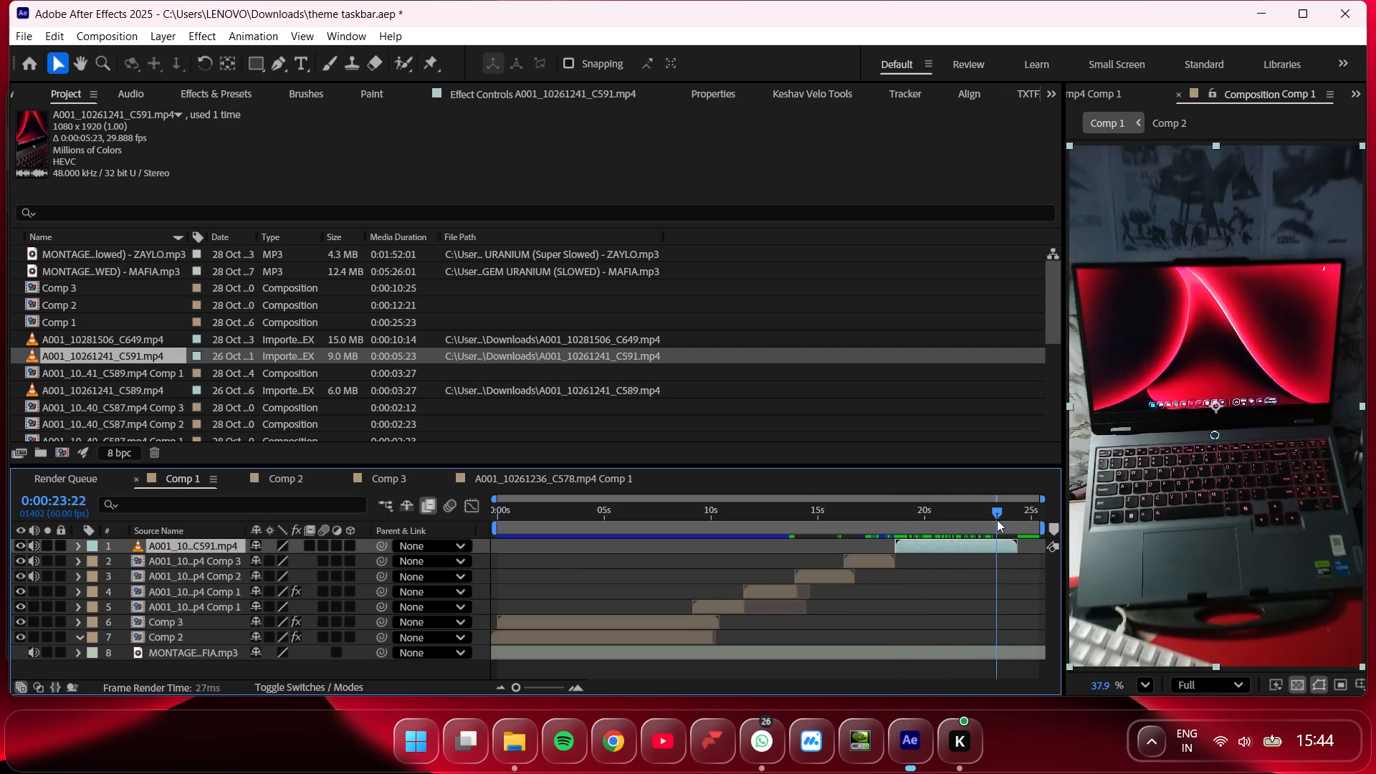
drag(997, 520, 911, 515)
right_click(940, 547)
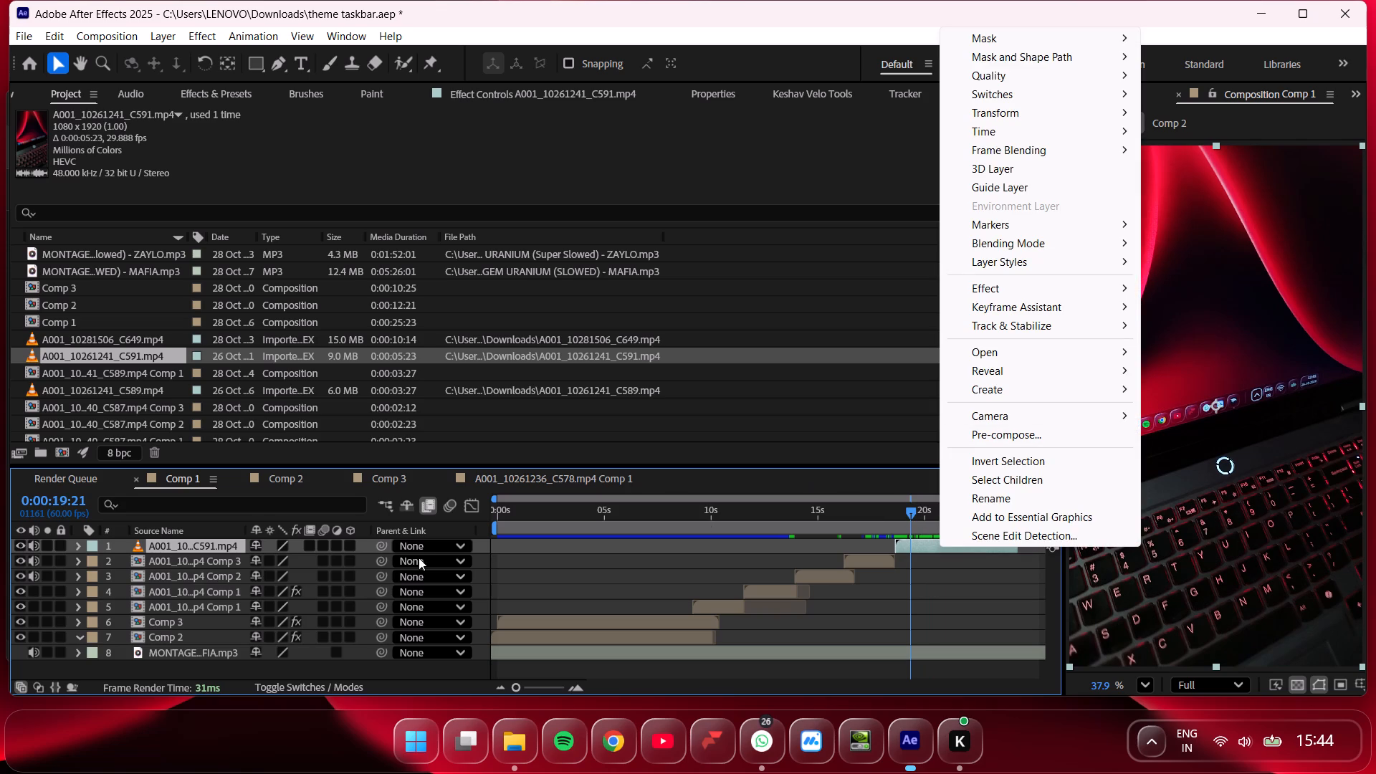
double_click(310, 540)
right_click(947, 550)
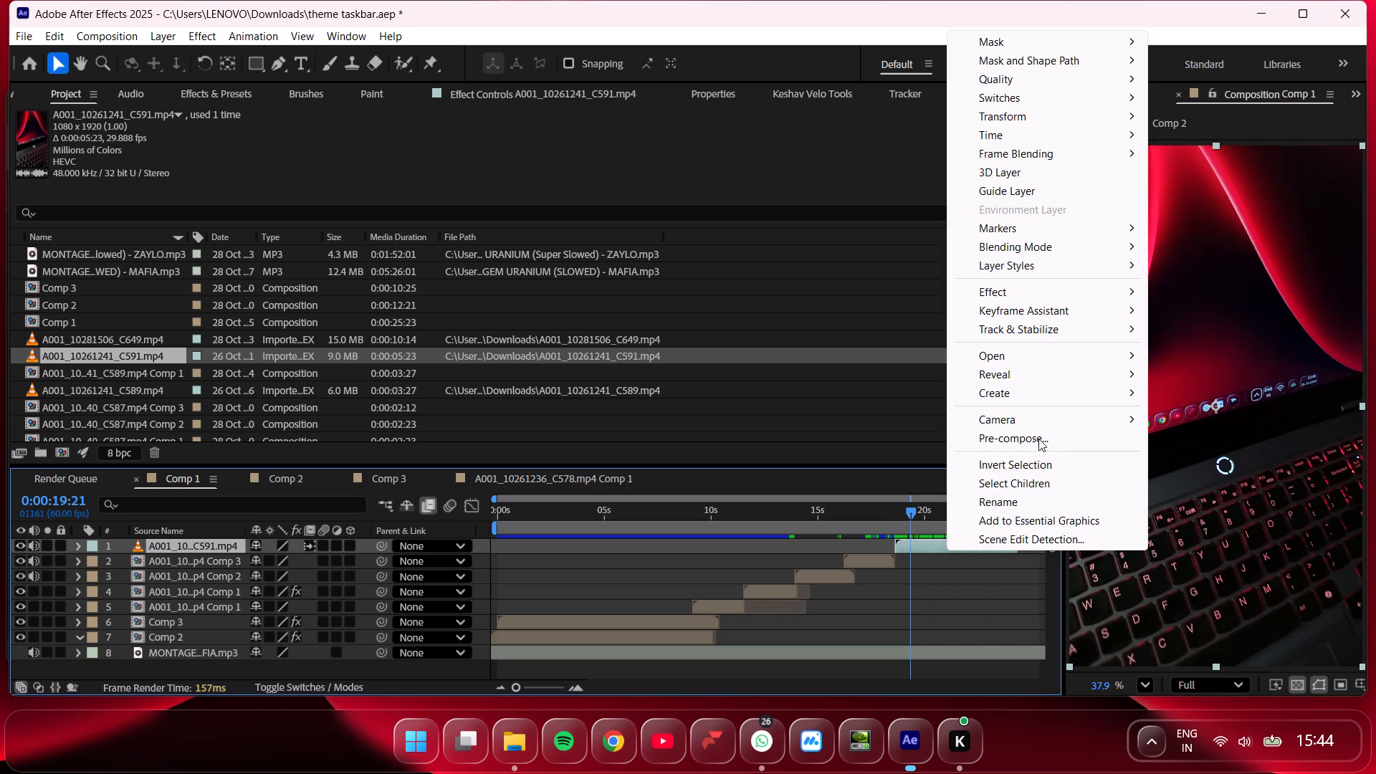
click(1046, 445)
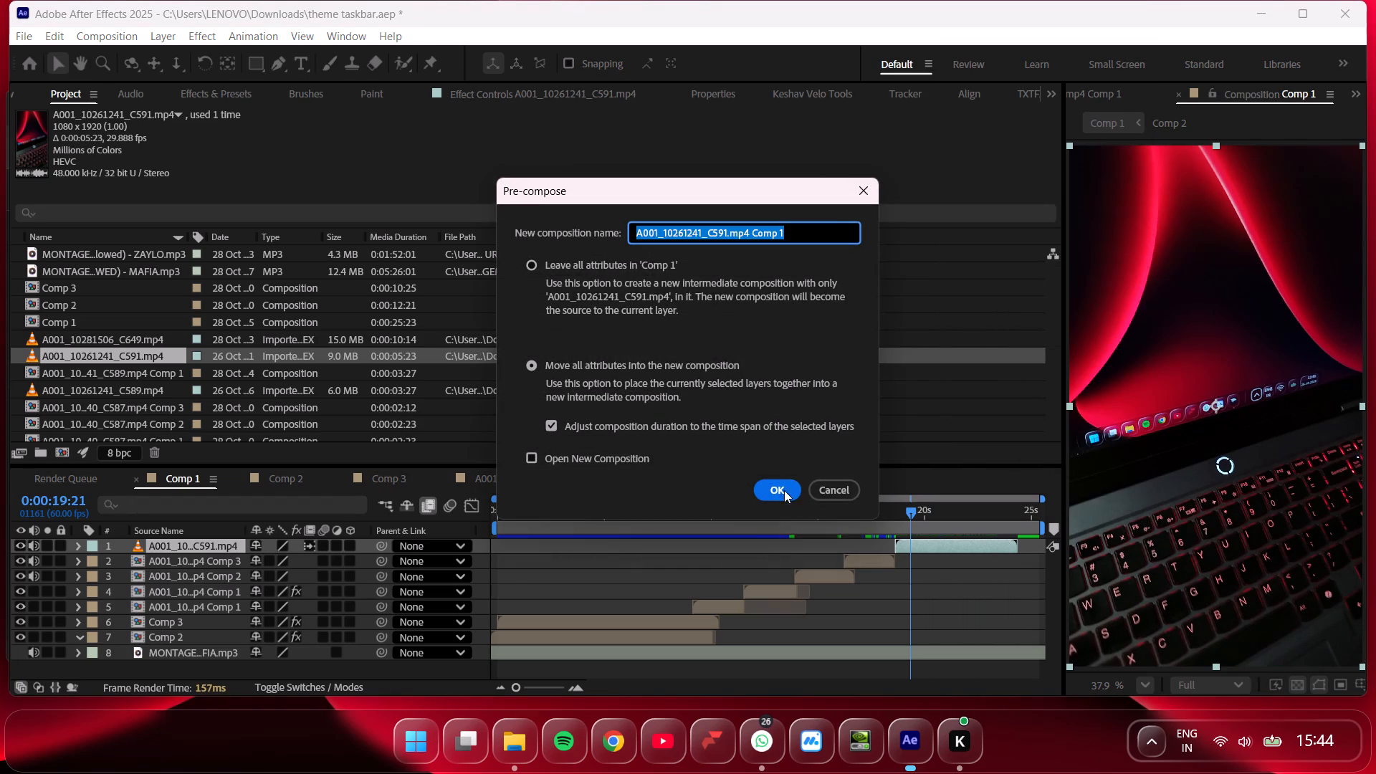
click(784, 490)
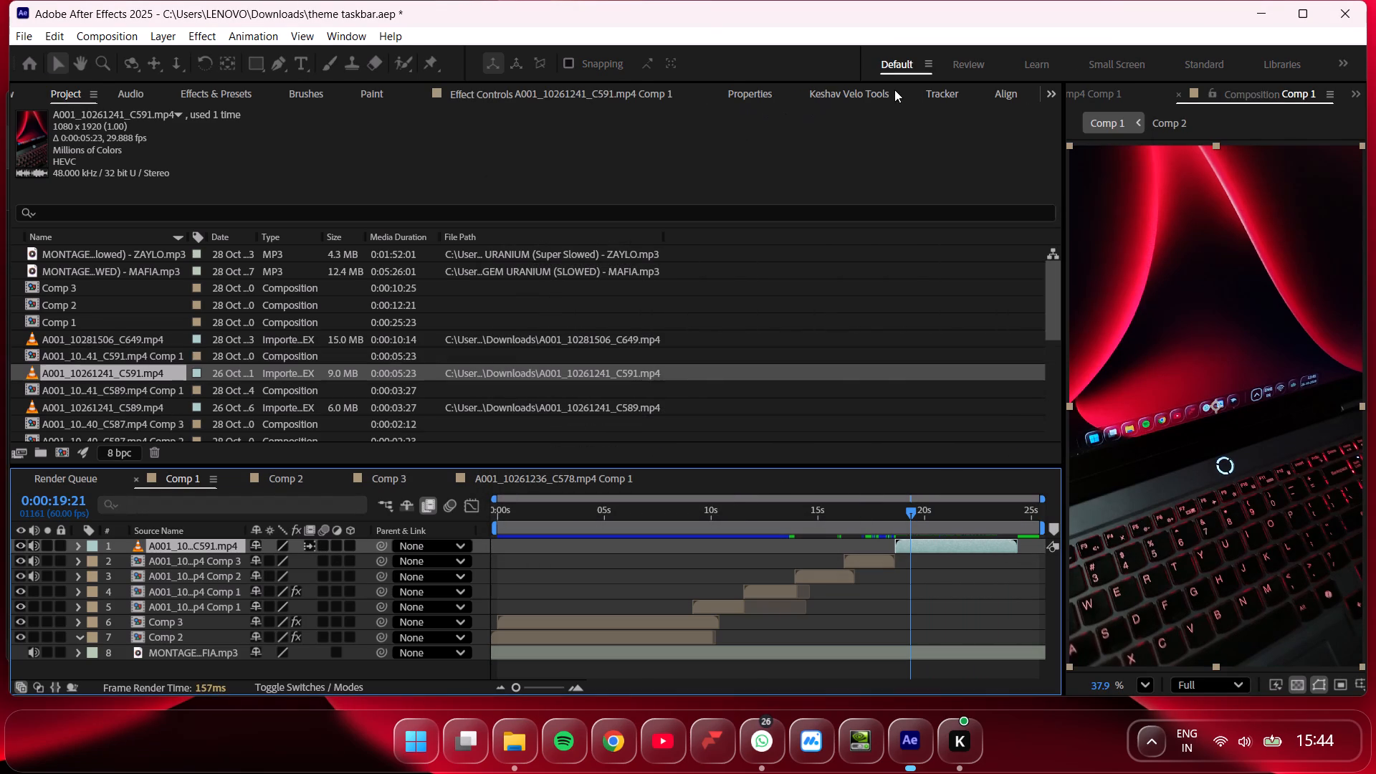
Apply Warp Stabilizer to the C591 pre-comp.
click(929, 100)
click(158, 128)
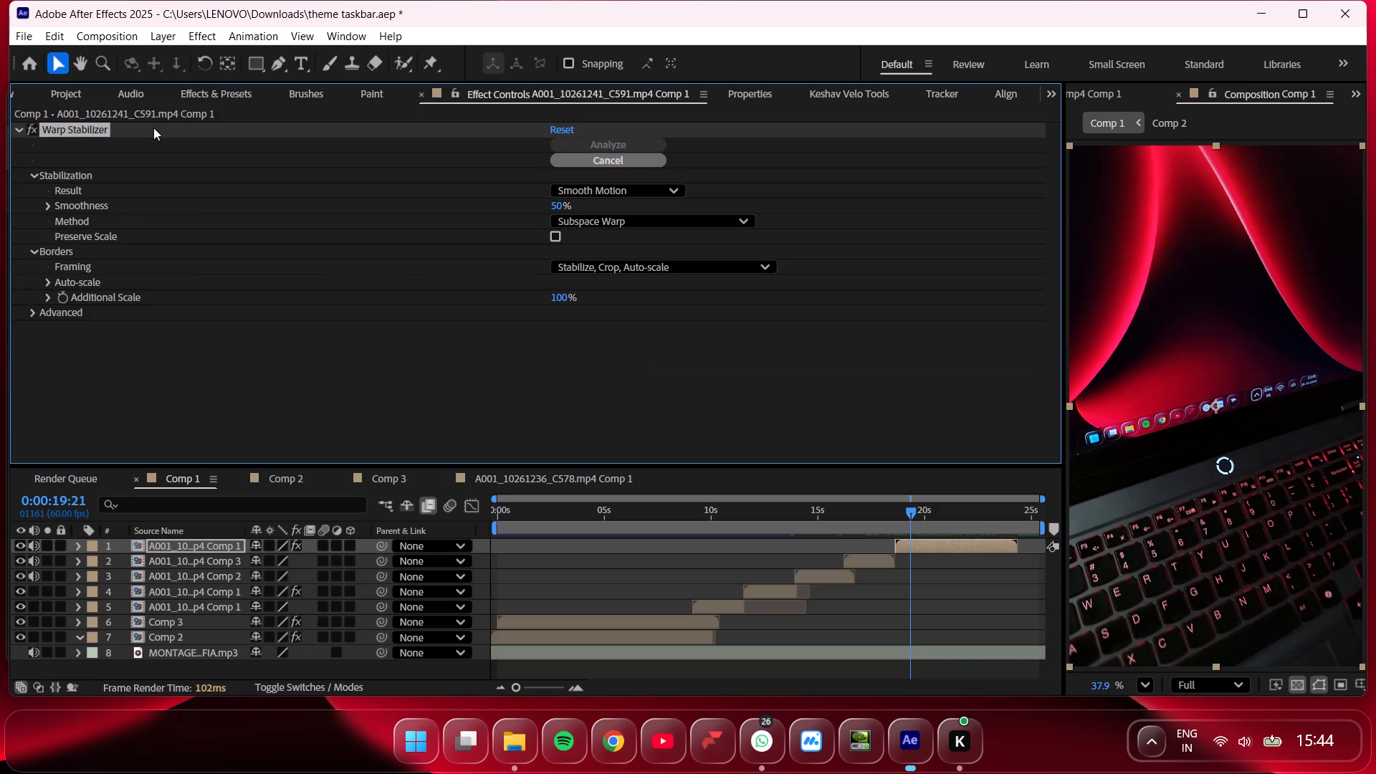
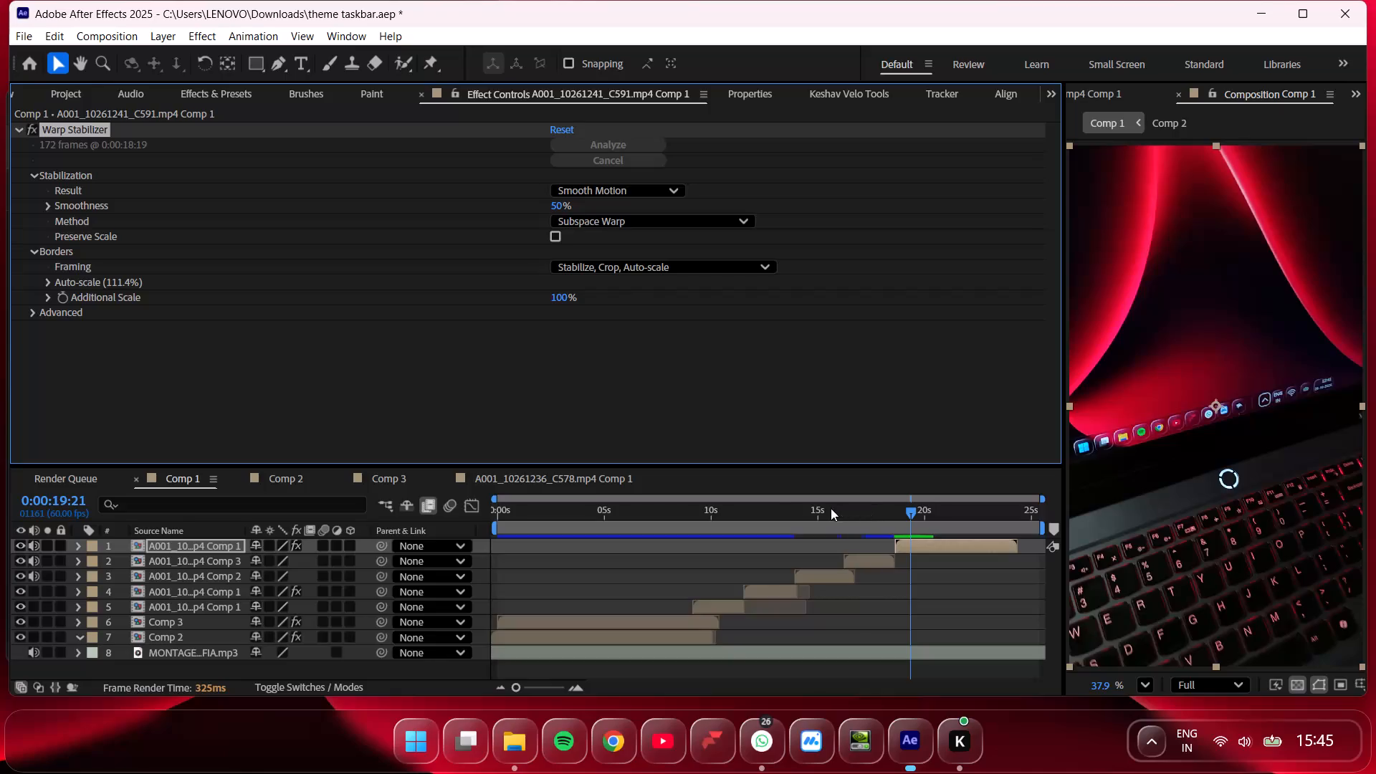
Play back Comp 1 around the transition into the stabilized C591 clip to review its motion and timing.
key(space)
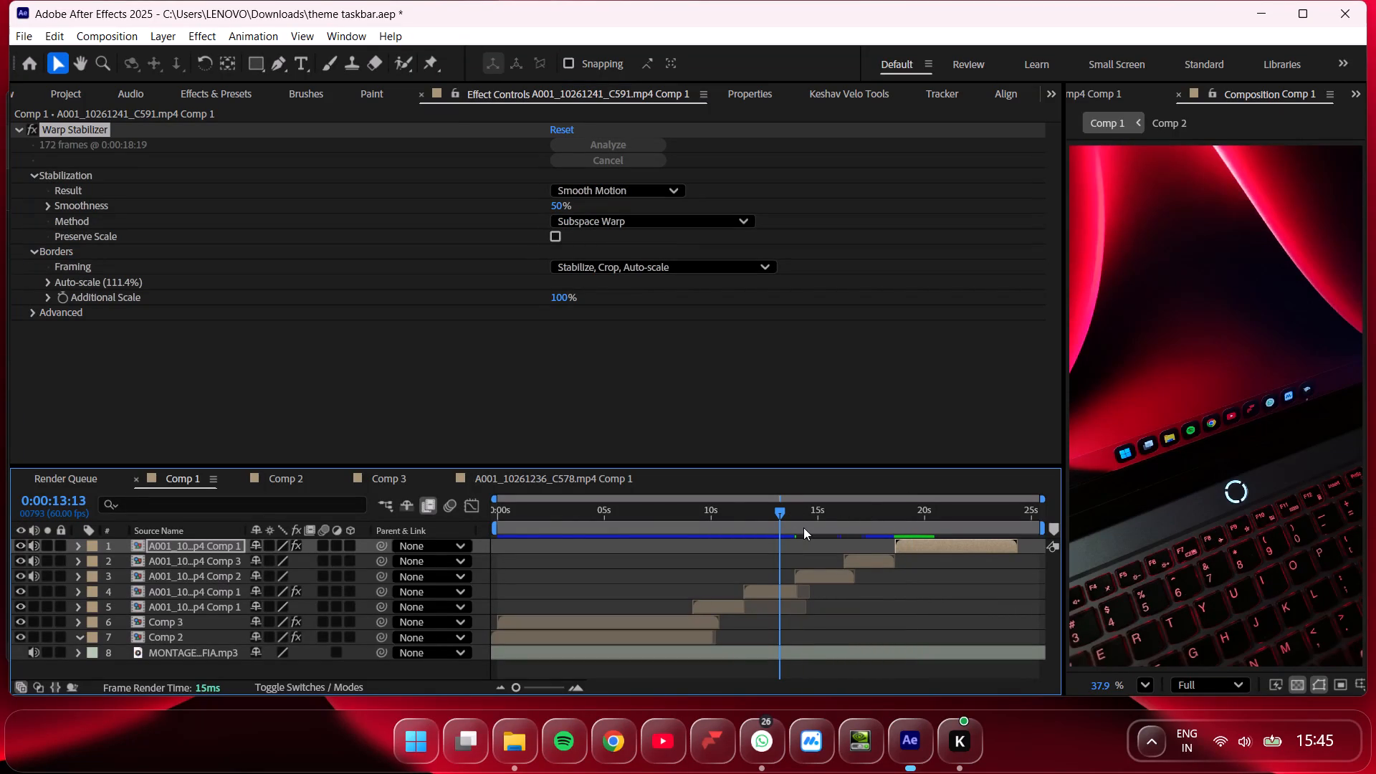
key(space)
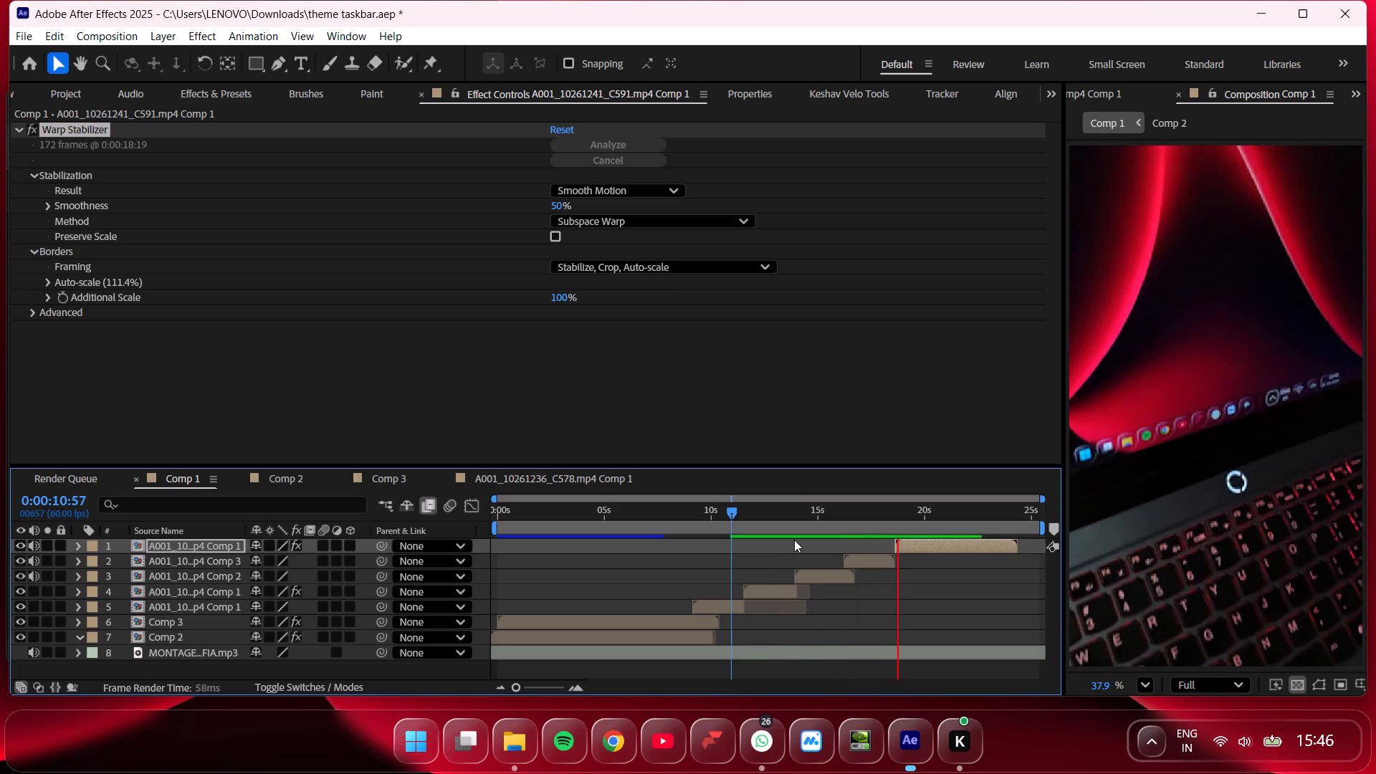
drag(863, 525, 866, 527)
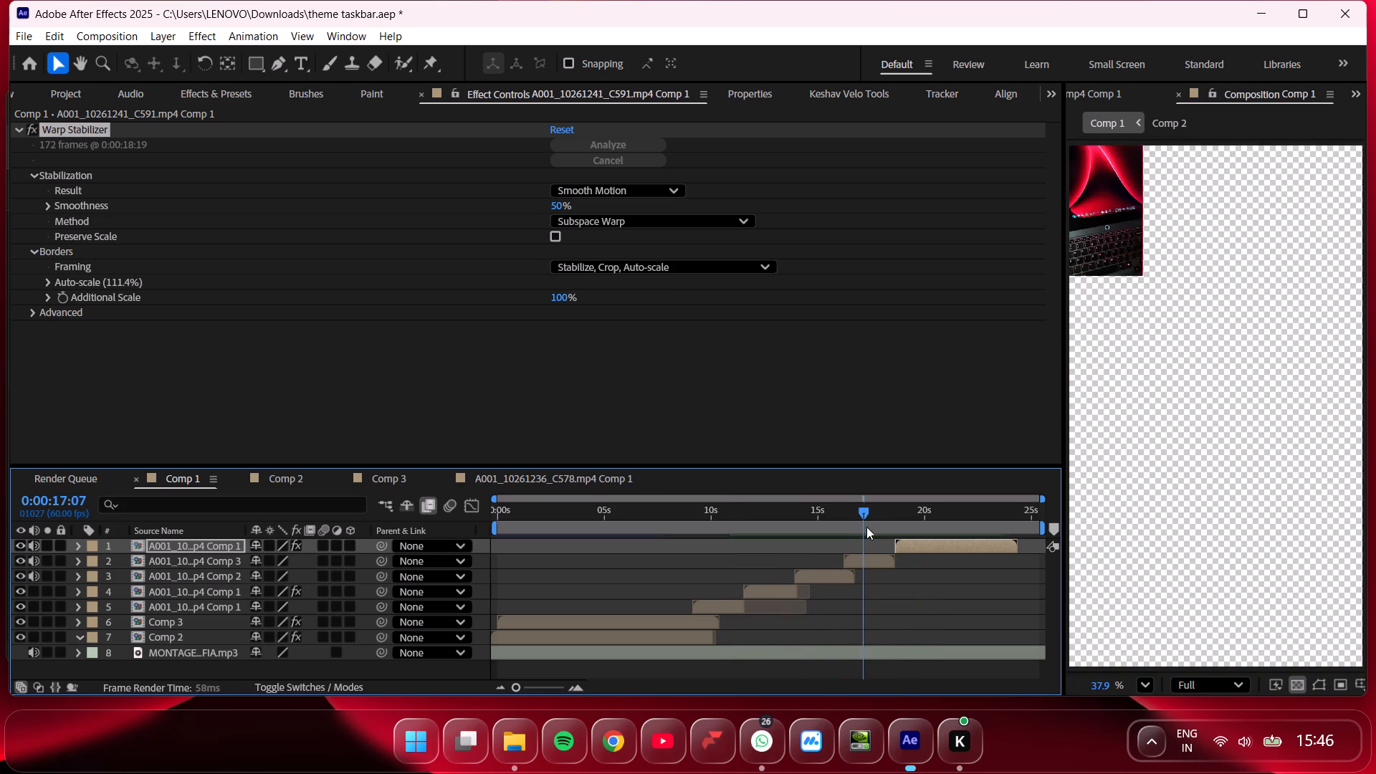
drag(866, 527, 884, 531)
key(space)
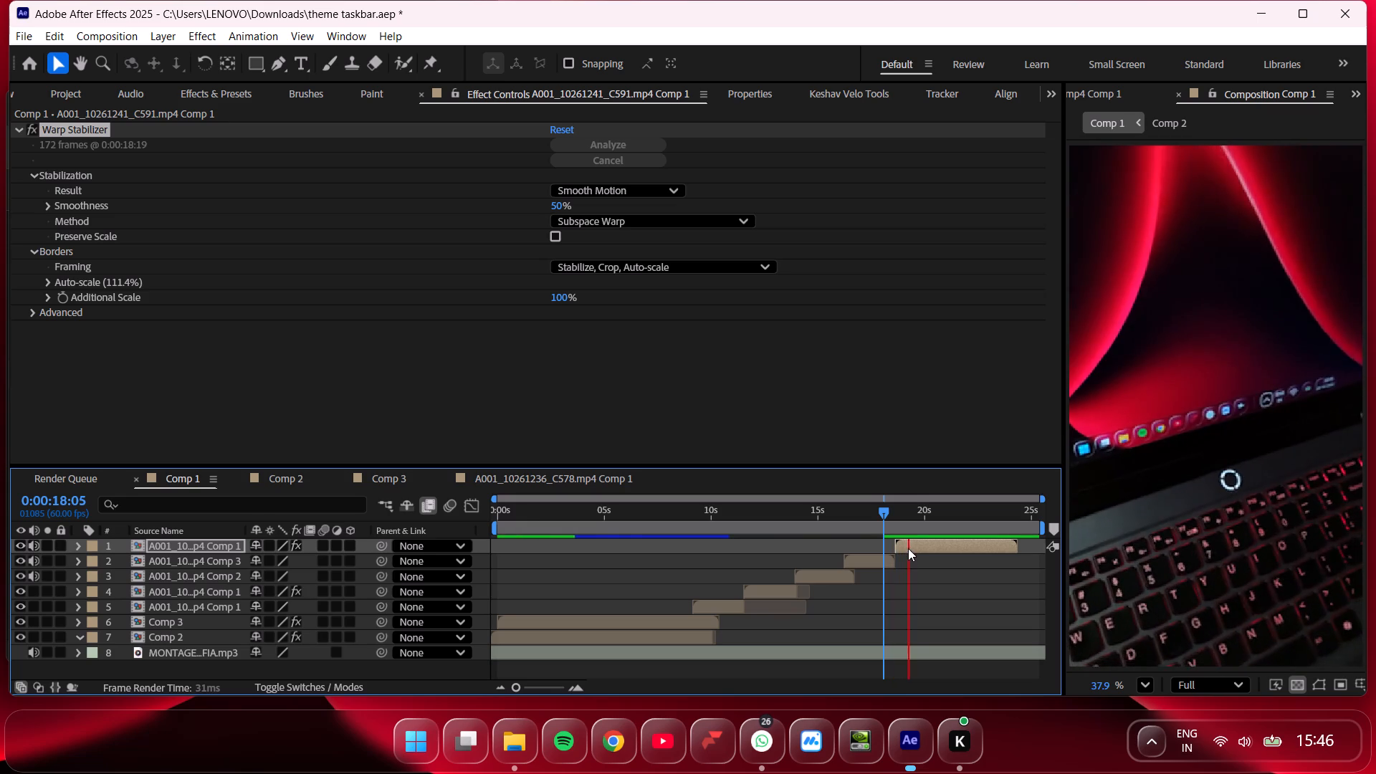
click(887, 520)
drag(515, 684, 532, 689)
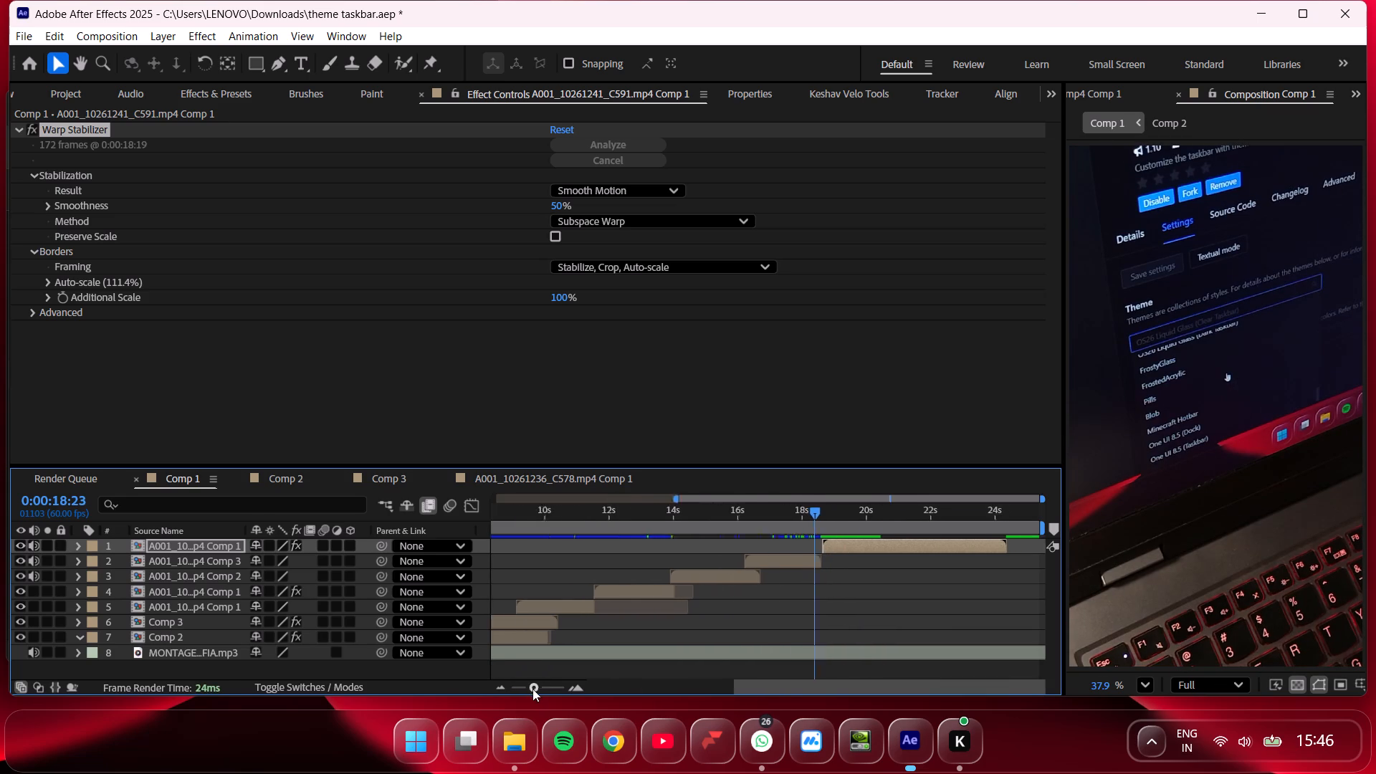
drag(532, 689, 556, 689)
click(810, 543)
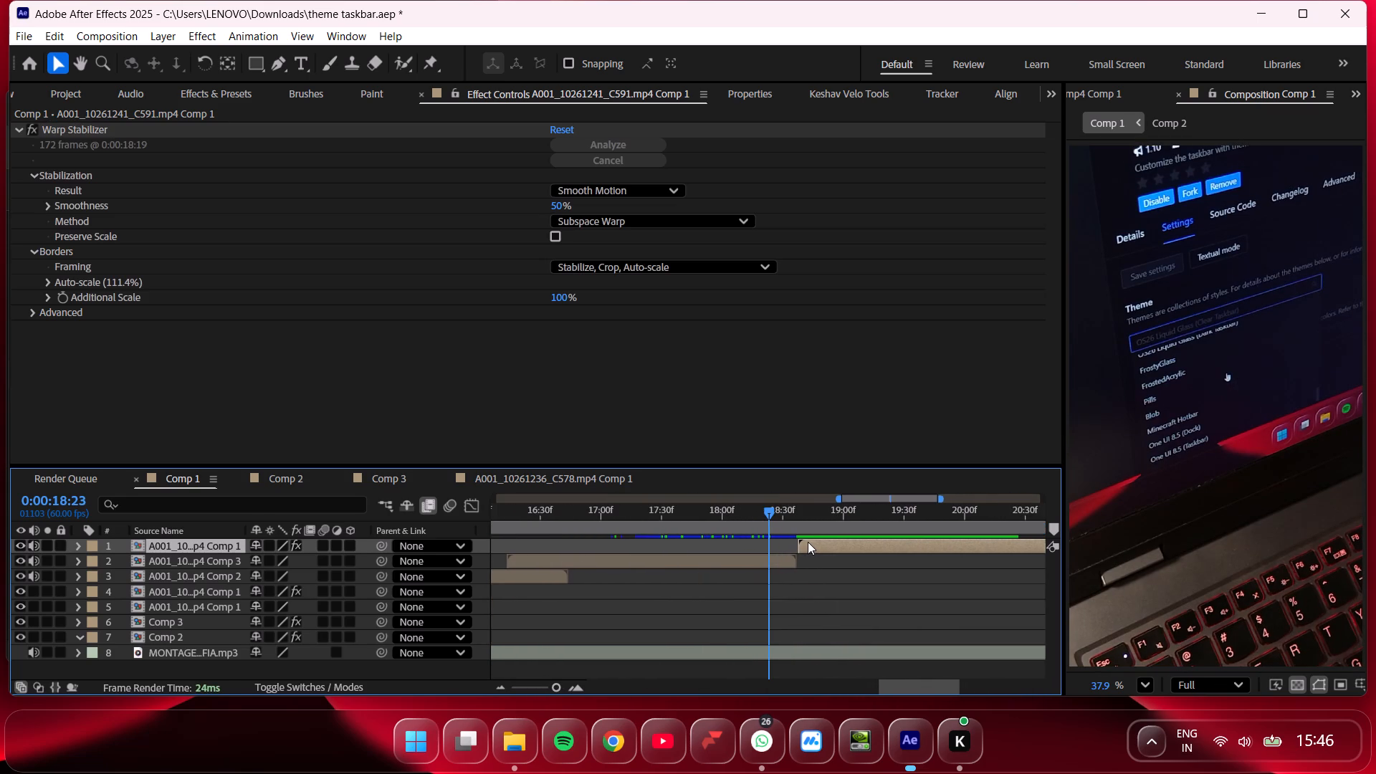
drag(791, 517, 780, 517)
drag(557, 684, 527, 682)
key(space)
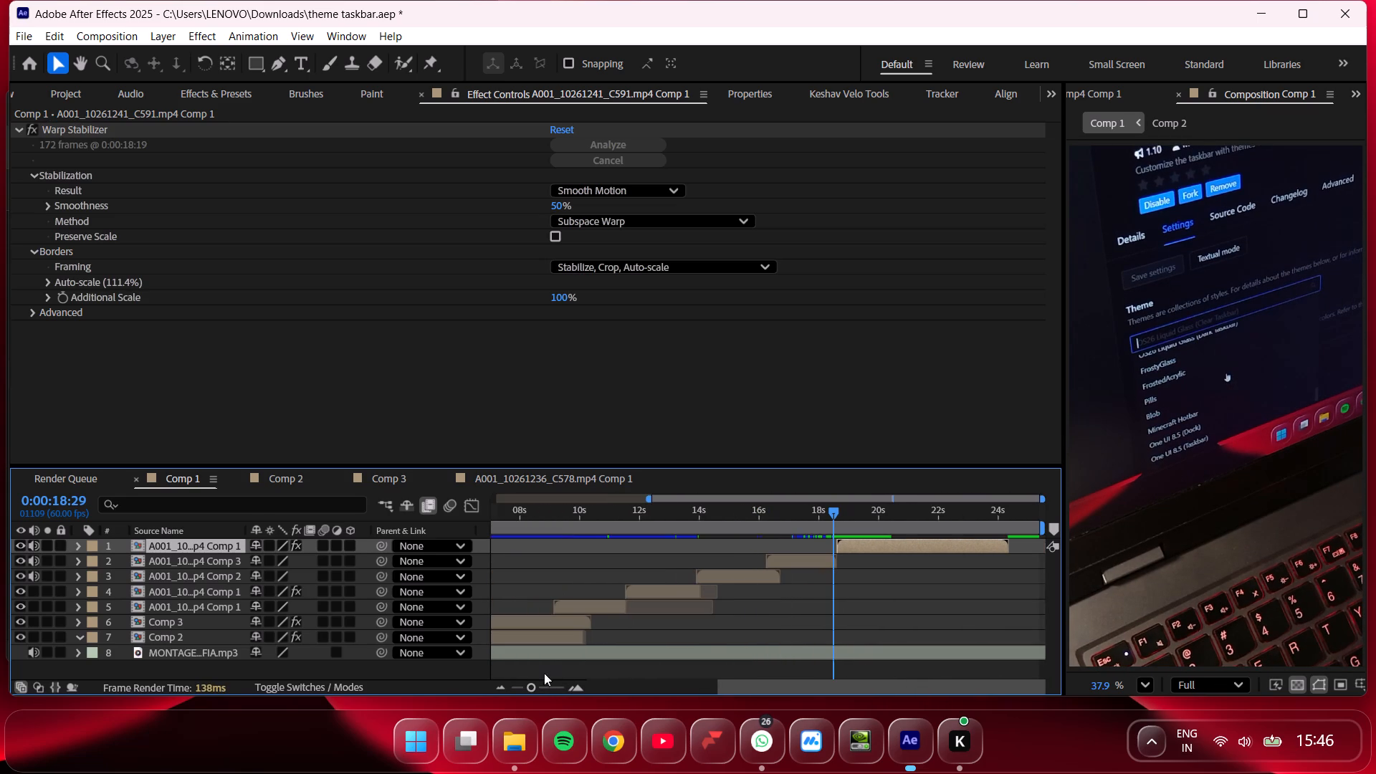
click(832, 517)
key(space)
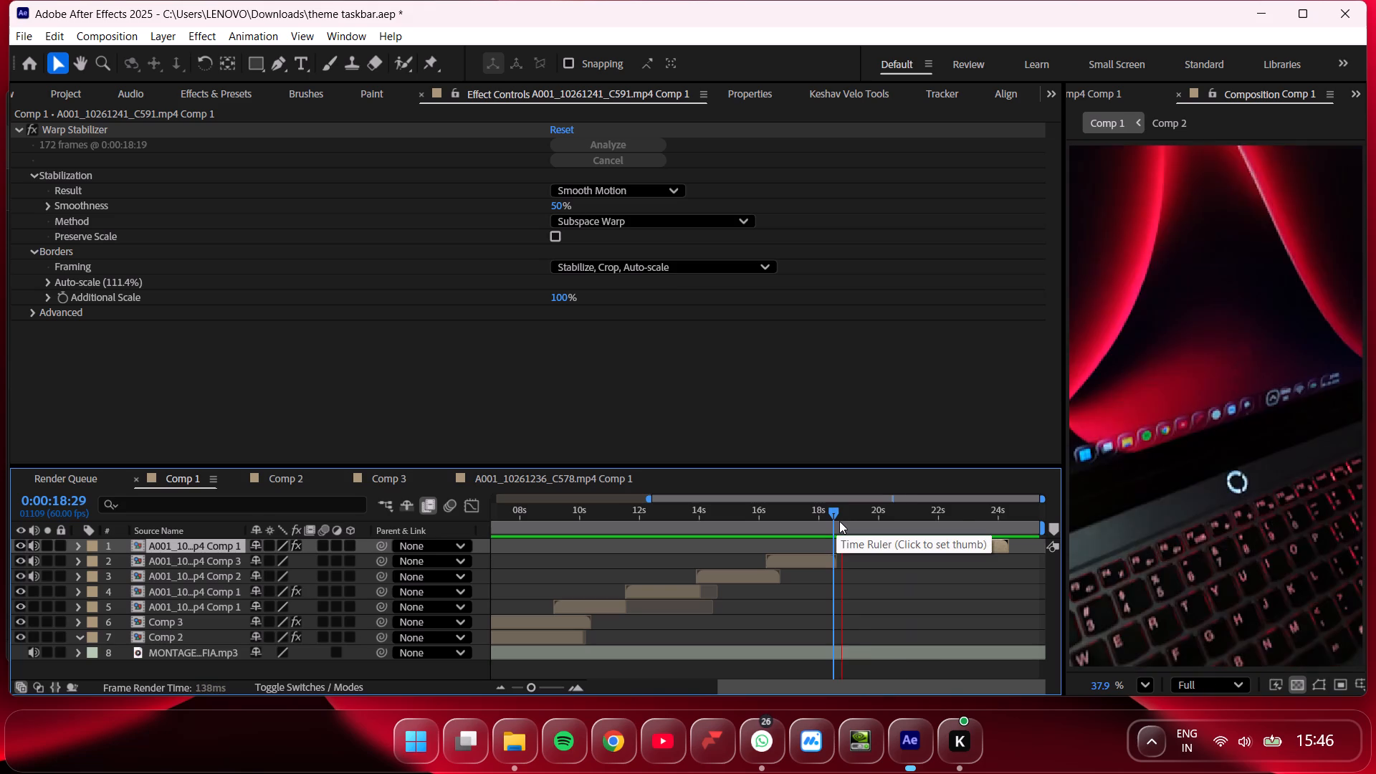
Time-reverse the C591 pre-comp layer.
drag(839, 521, 866, 526)
right_click(889, 541)
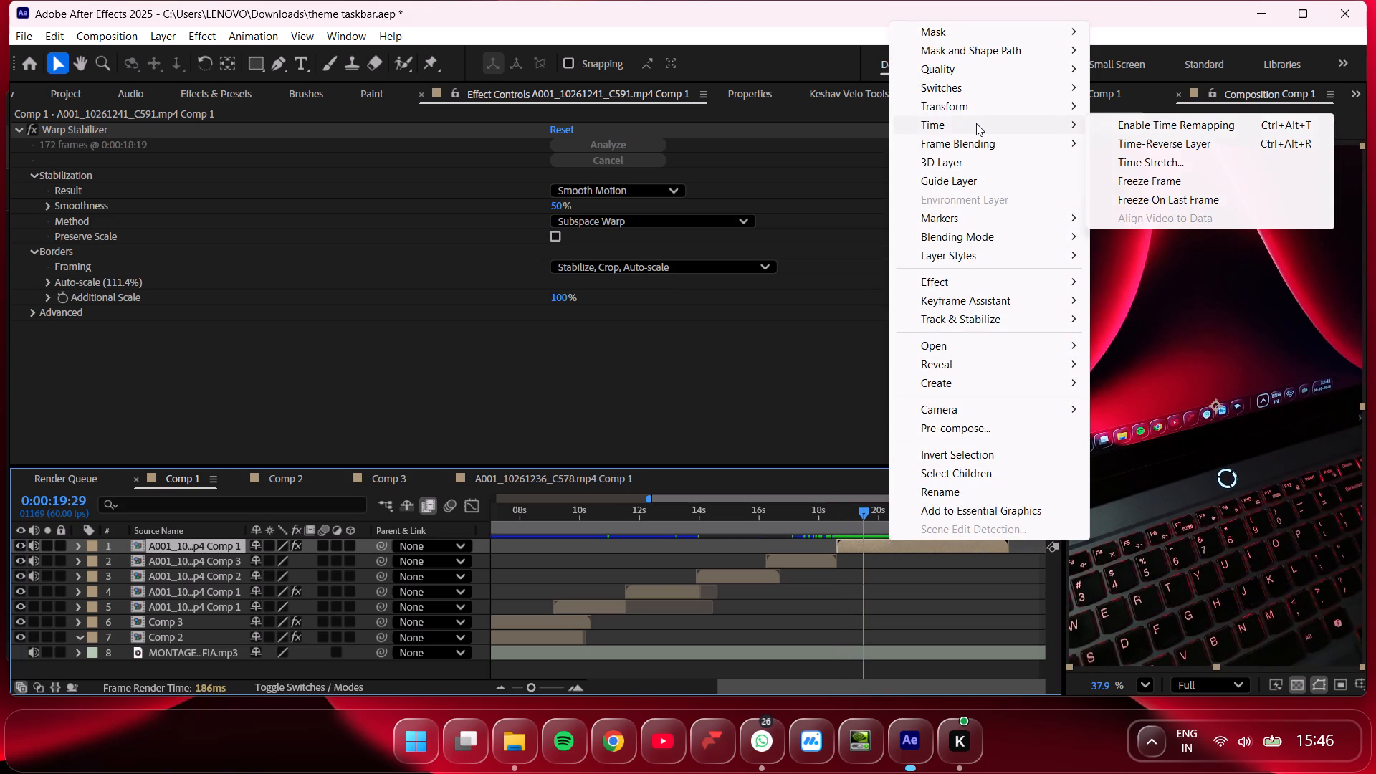
click(1172, 140)
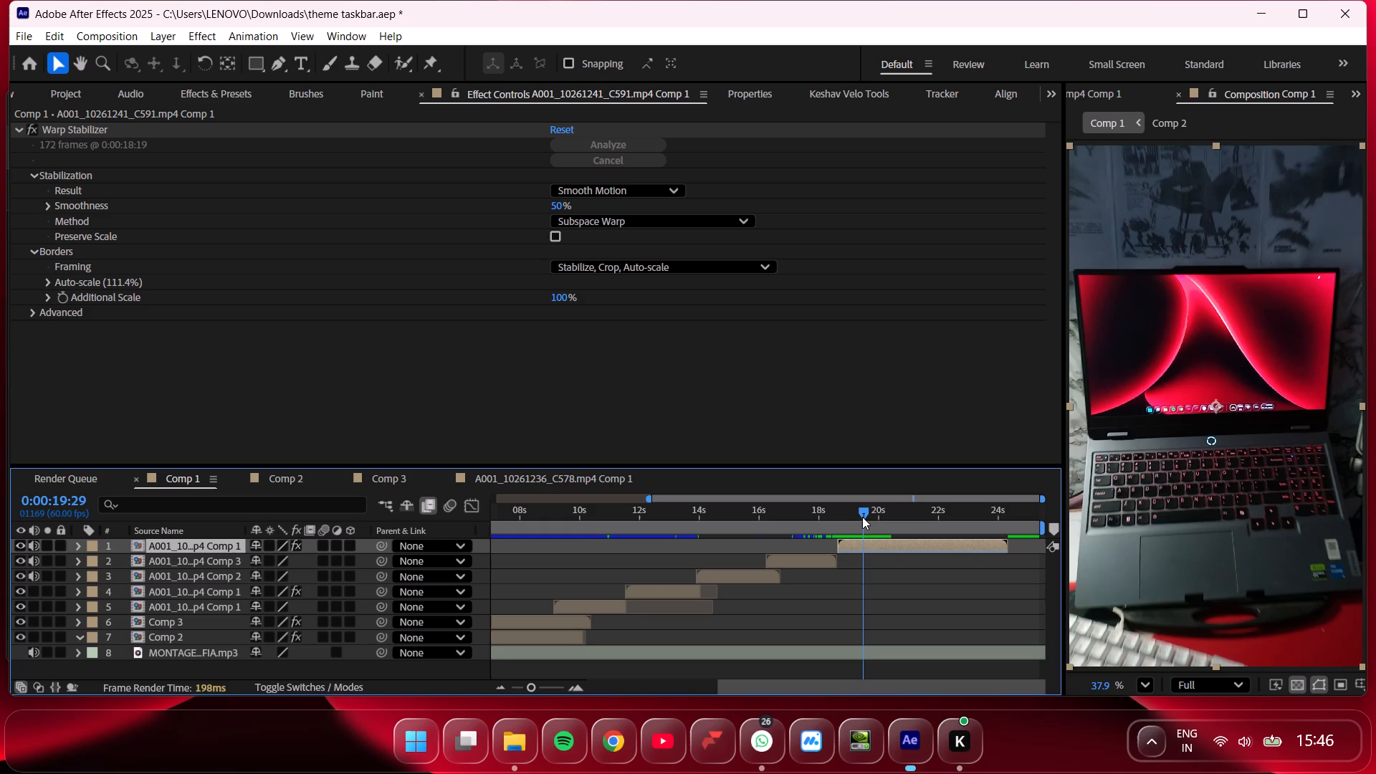
Slide the reversed C591 layer earlier, split it at 0:00:18:31 and delete the part before the cut.
click(862, 517)
drag(881, 546, 845, 542)
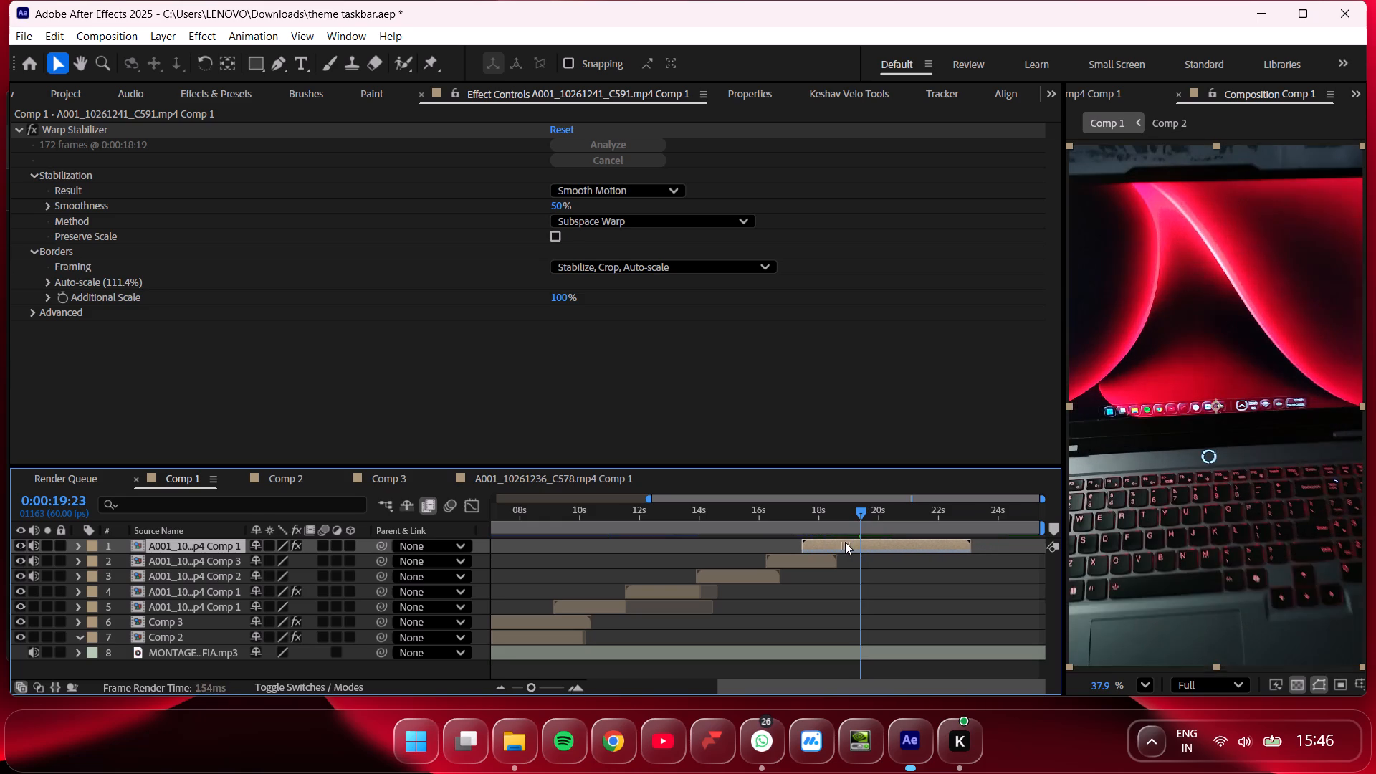
drag(845, 542, 830, 538)
click(838, 515)
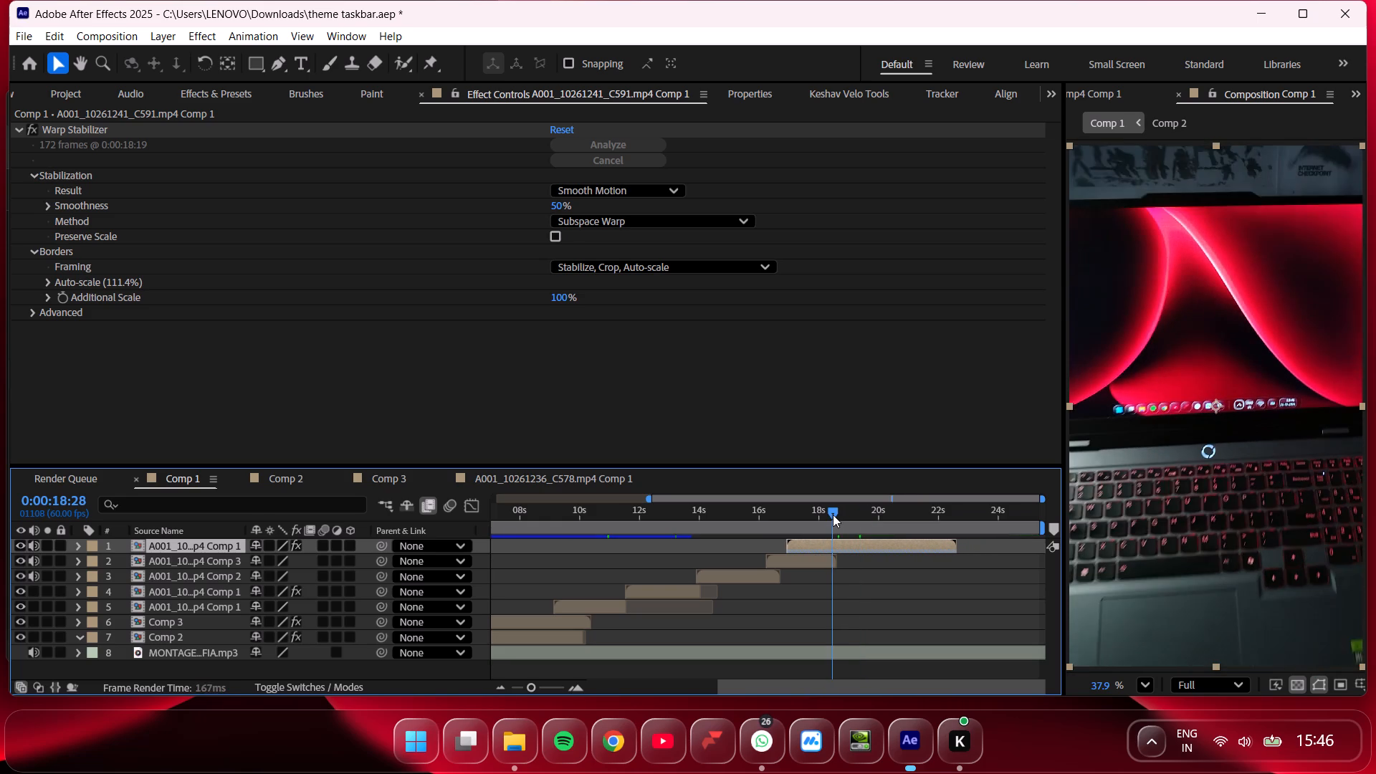
click(827, 514)
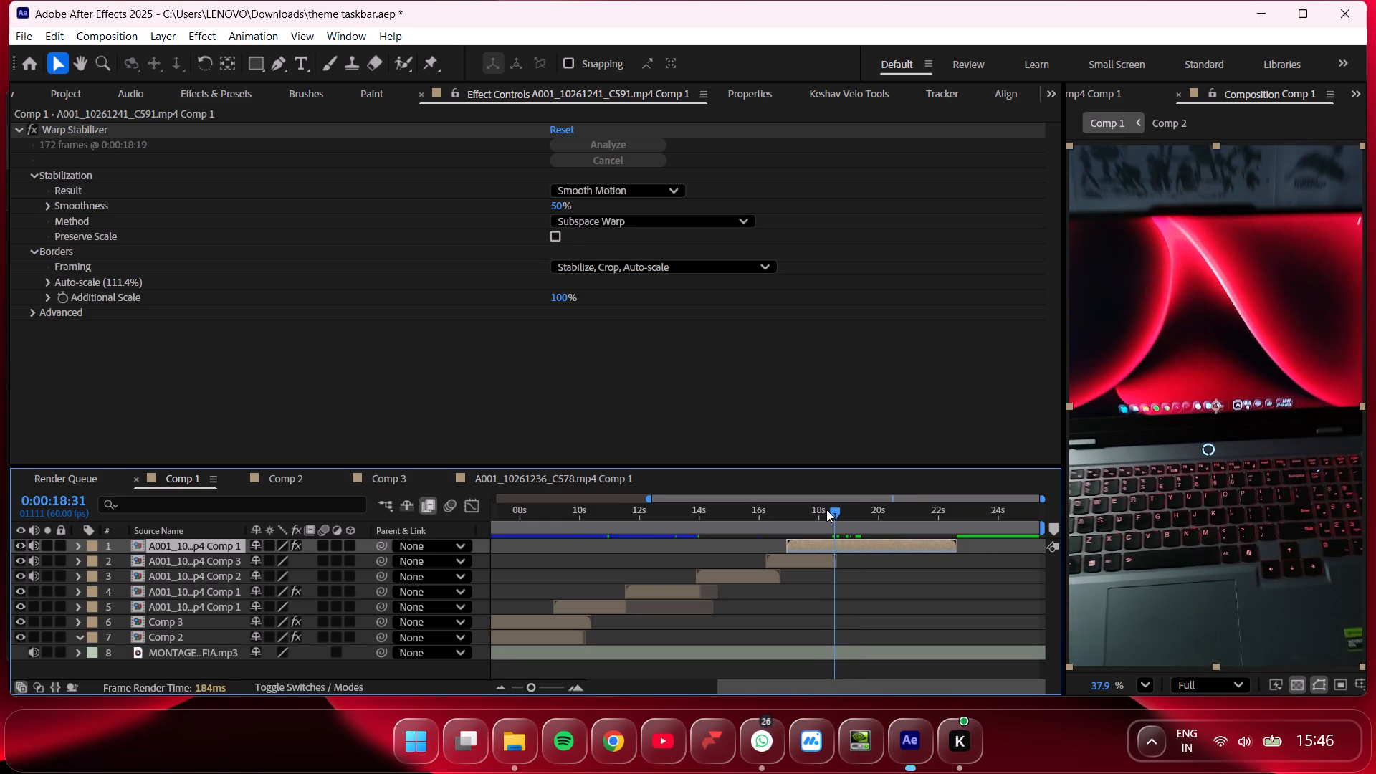
key(ctrl+shift+d)
click(821, 568)
key(Delete)
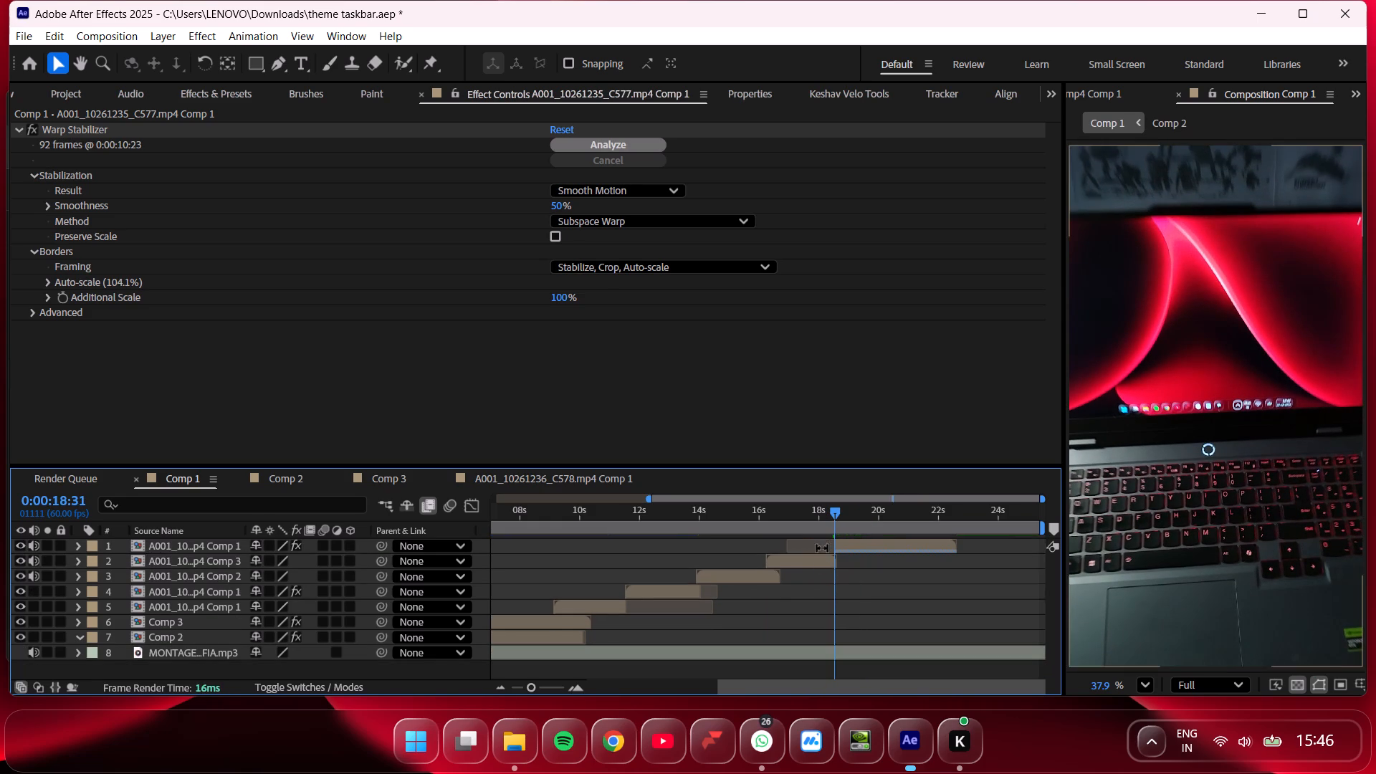
Trim more off the start of the C591 layer, shift it back to the preceding clip's end at about 0:00:18:31, and preview the transition.
drag(818, 529, 806, 529)
key(space)
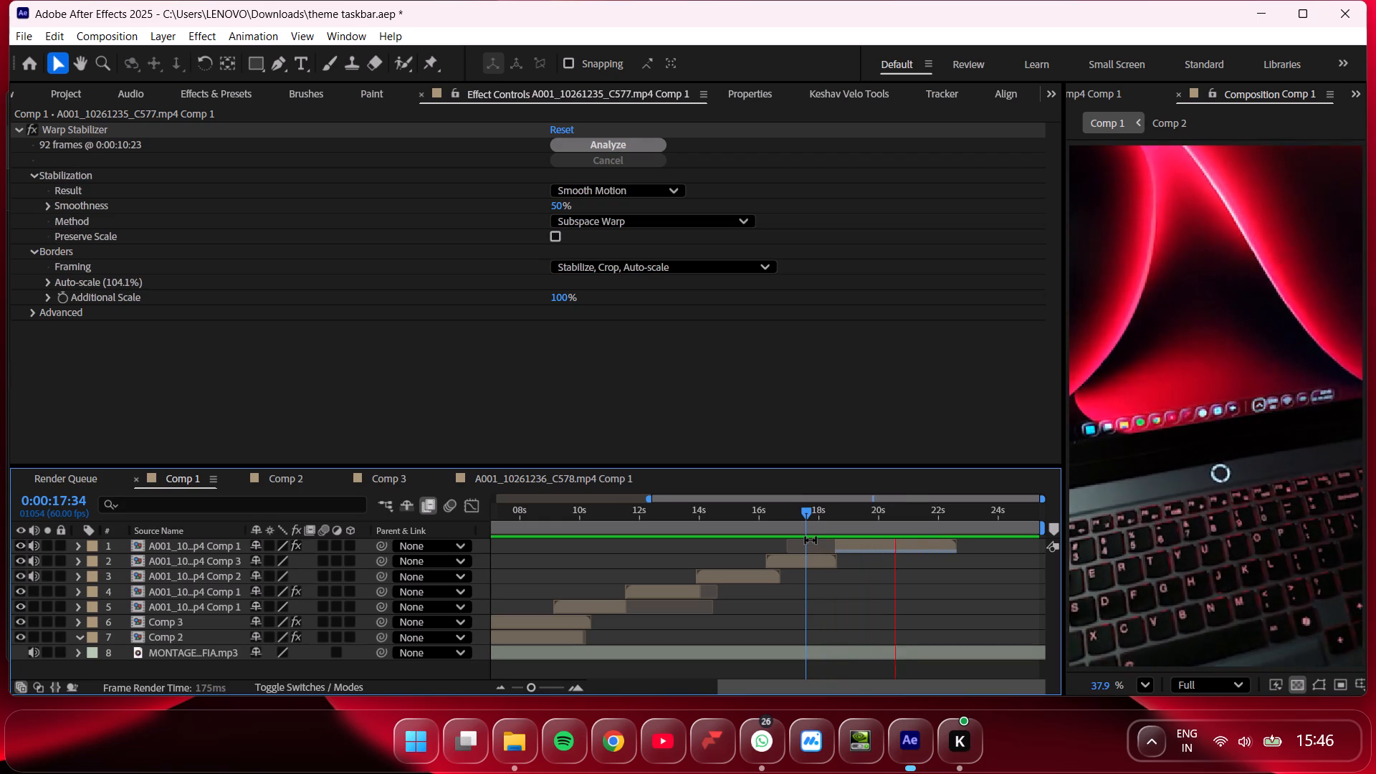
drag(818, 530, 838, 537)
click(838, 543)
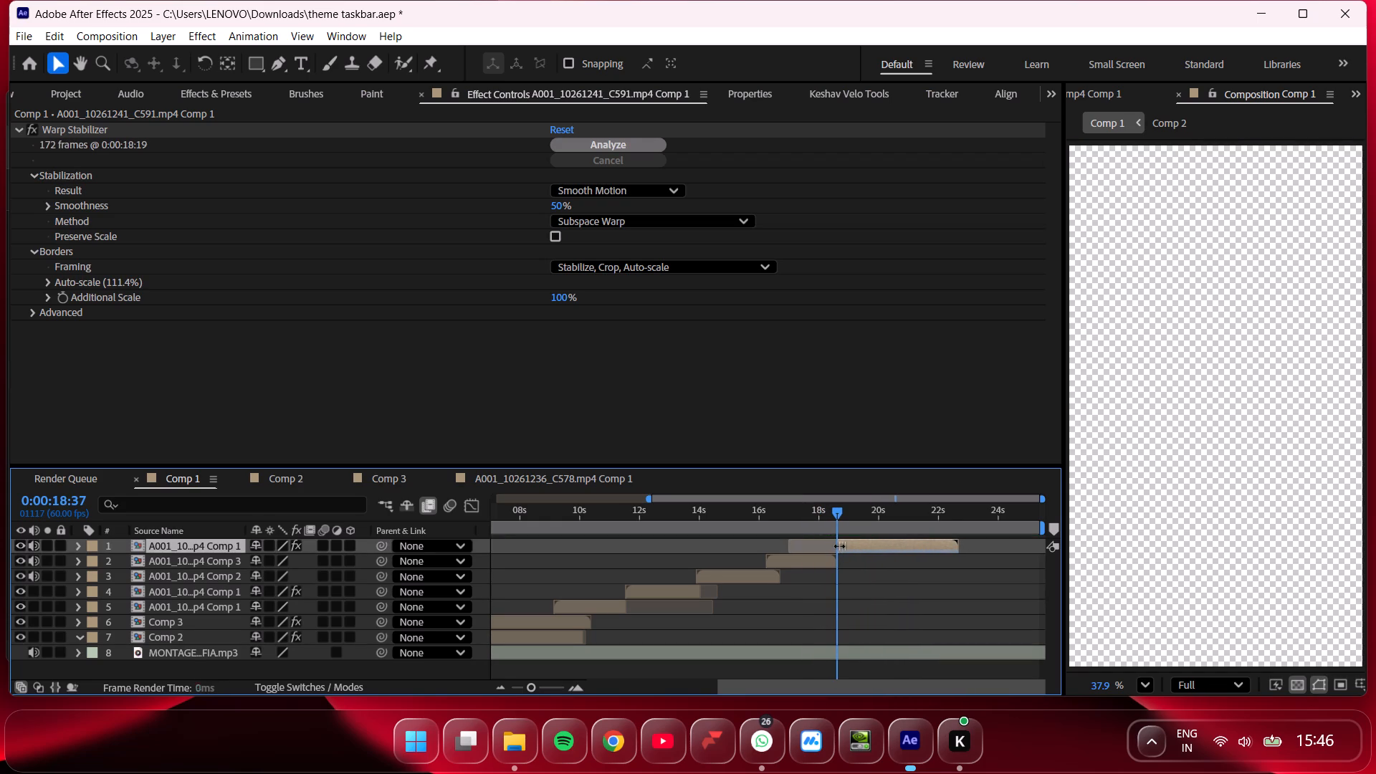
drag(839, 546, 864, 549)
drag(876, 545, 846, 545)
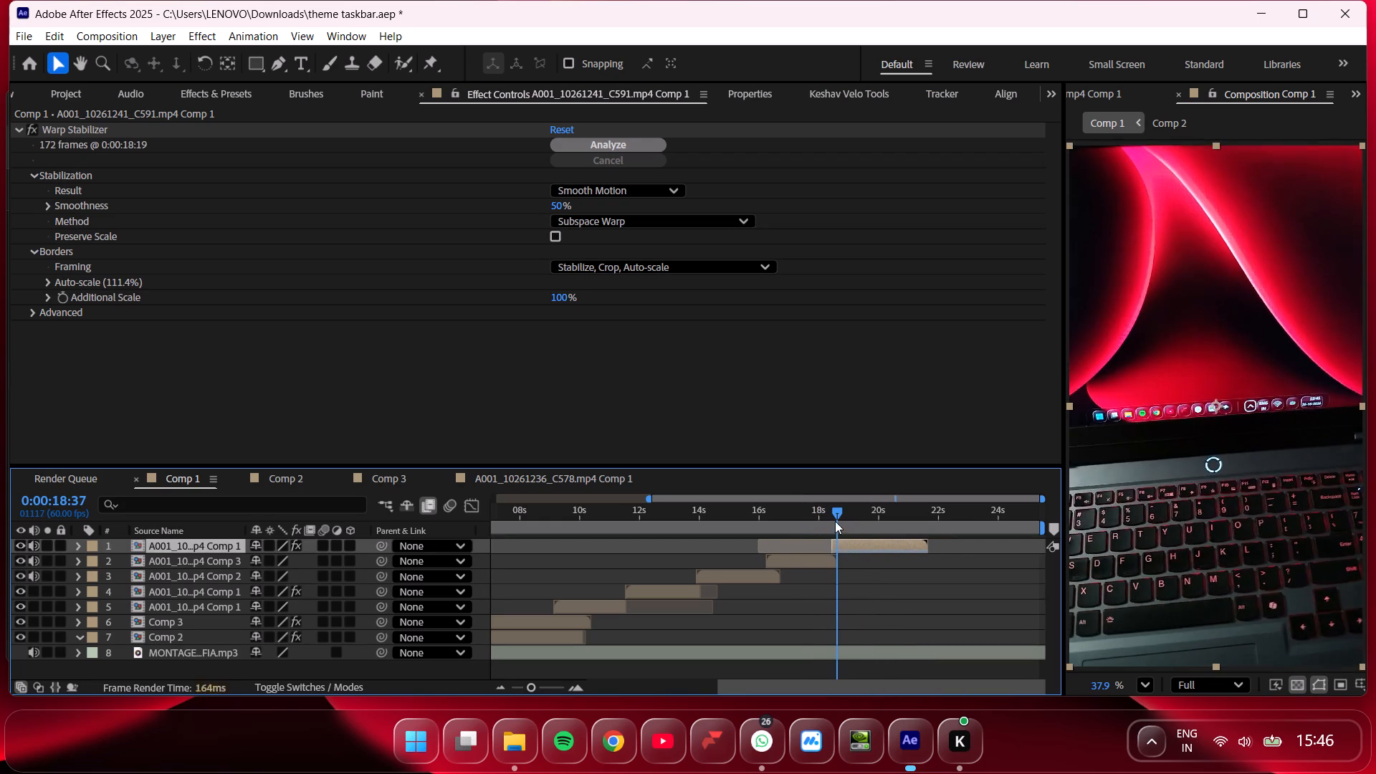
drag(835, 521, 823, 520)
key(space)
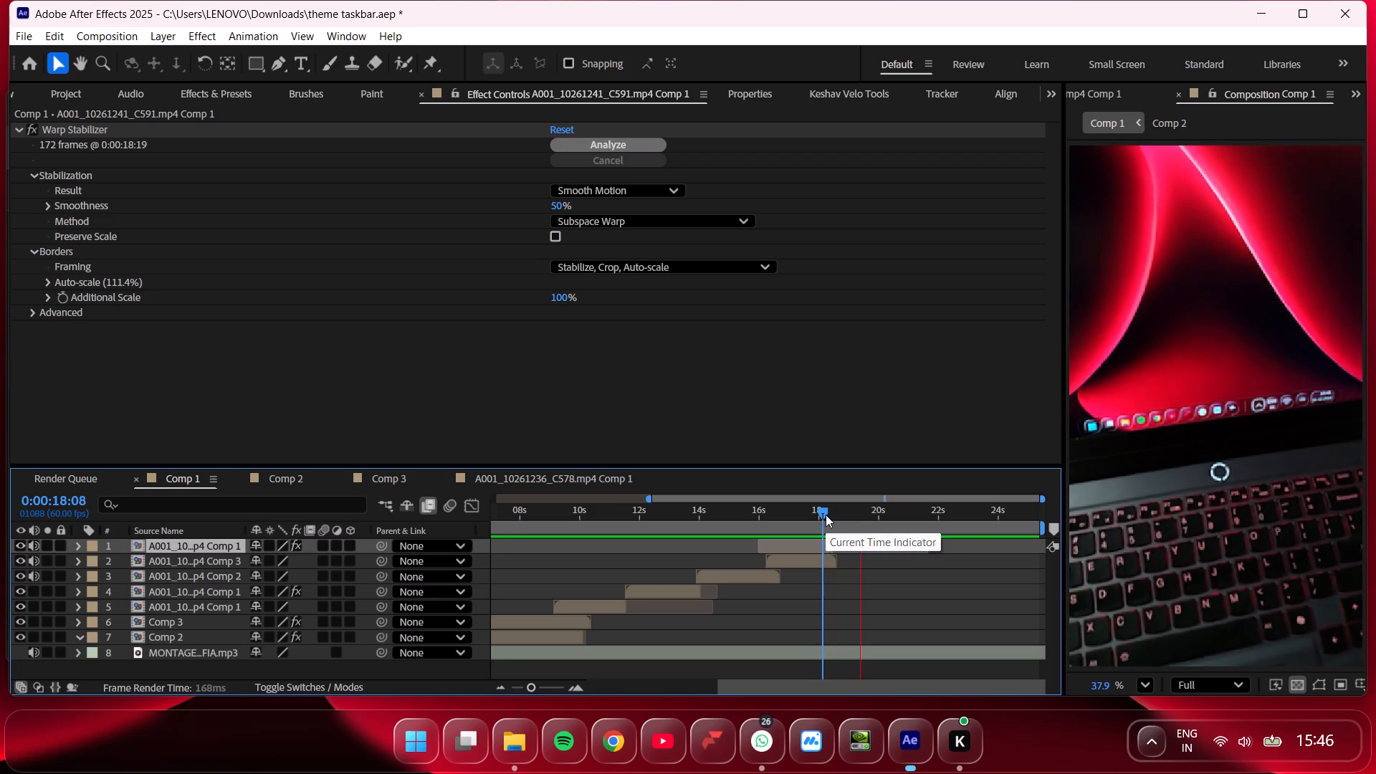
drag(826, 512, 854, 522)
drag(832, 545, 845, 547)
drag(853, 545, 844, 545)
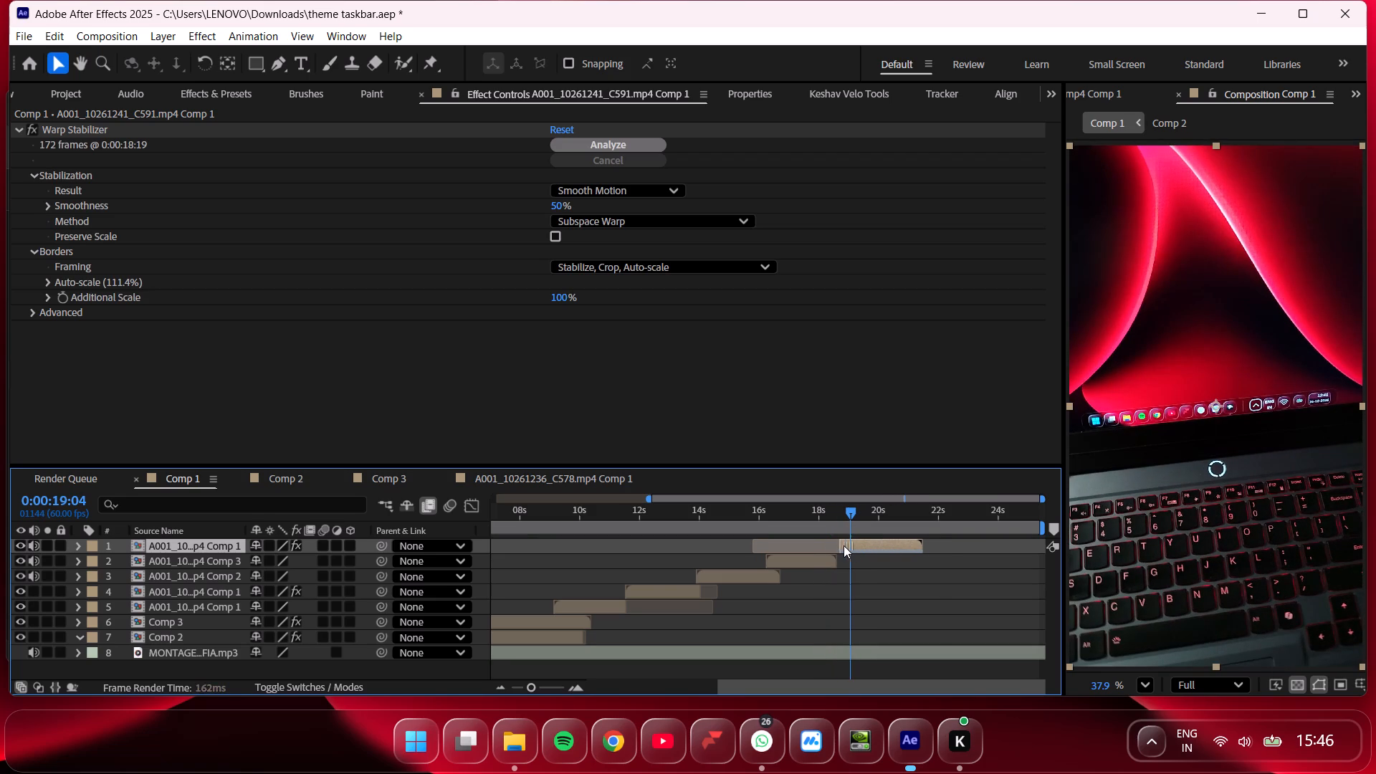
drag(844, 545, 842, 545)
drag(841, 522, 830, 522)
key(space)
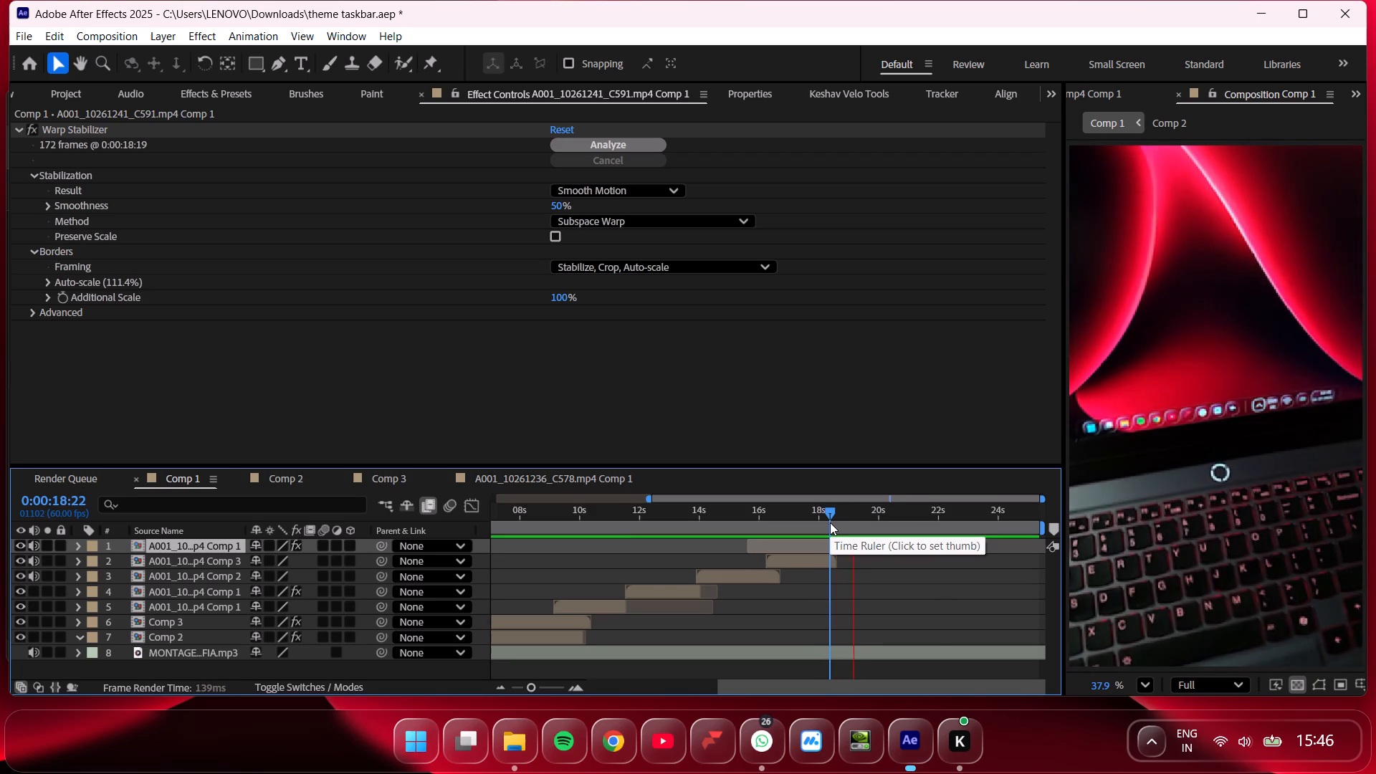
key(space)
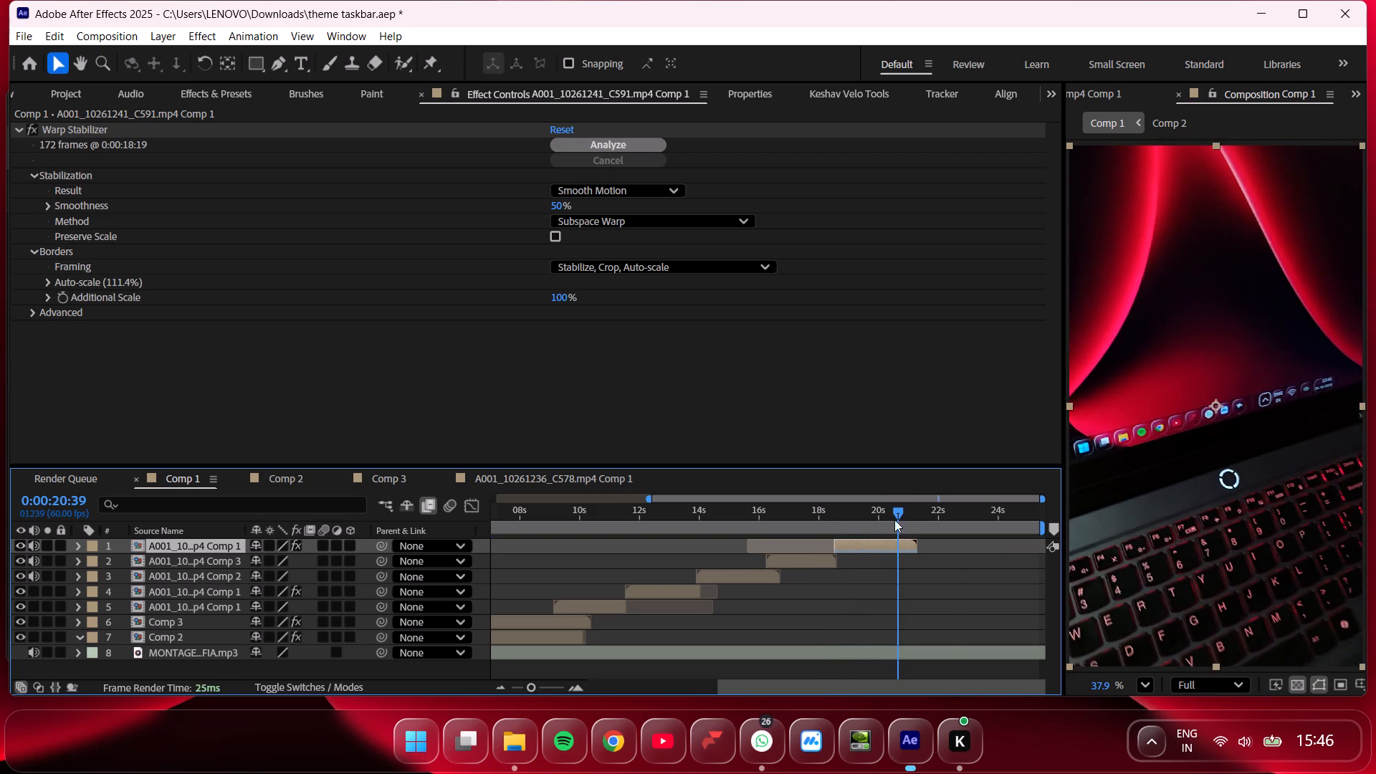
Split the music layer at 0:00:21:13, near the end of the C591 clip, and delete the remainder.
key(space)
key(space)
scroll(920, 555, down, 7)
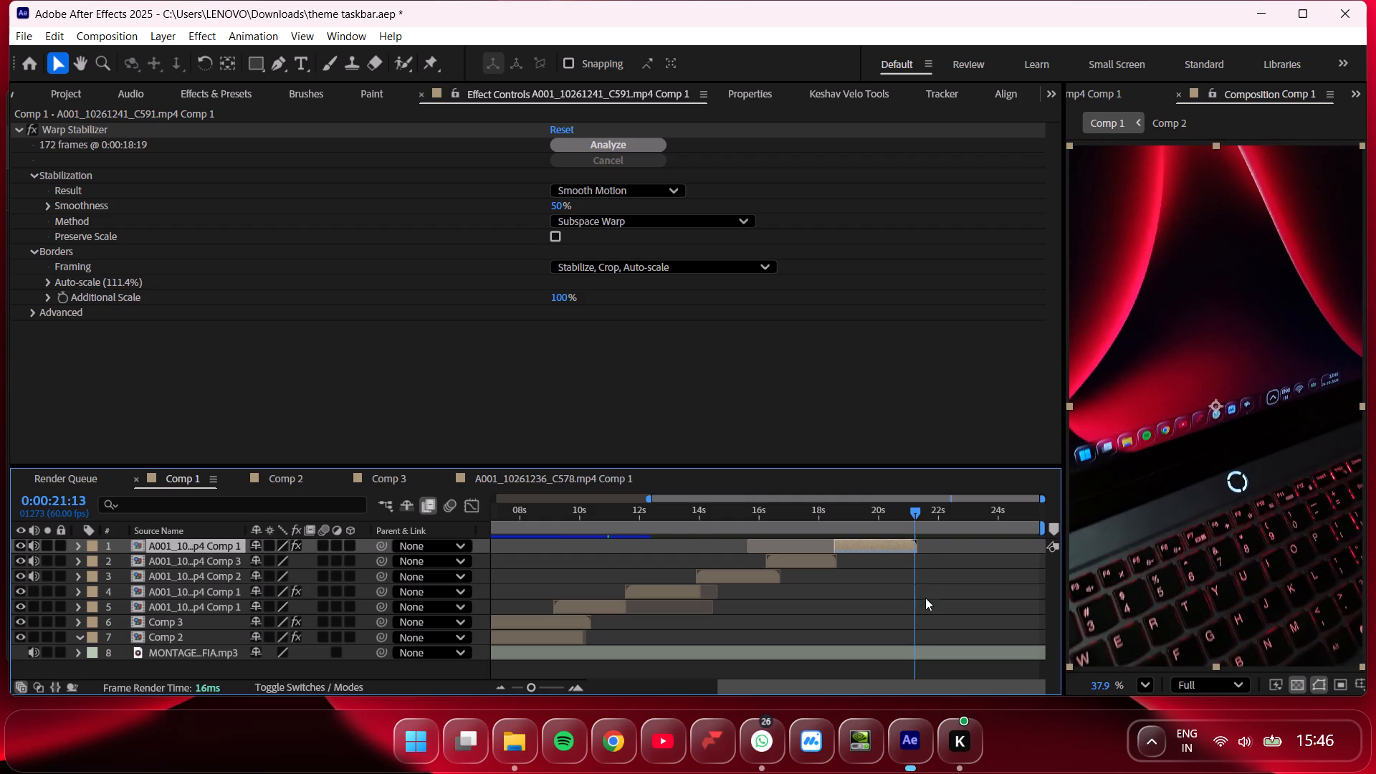
click(927, 649)
key(ctrl+shift+d)
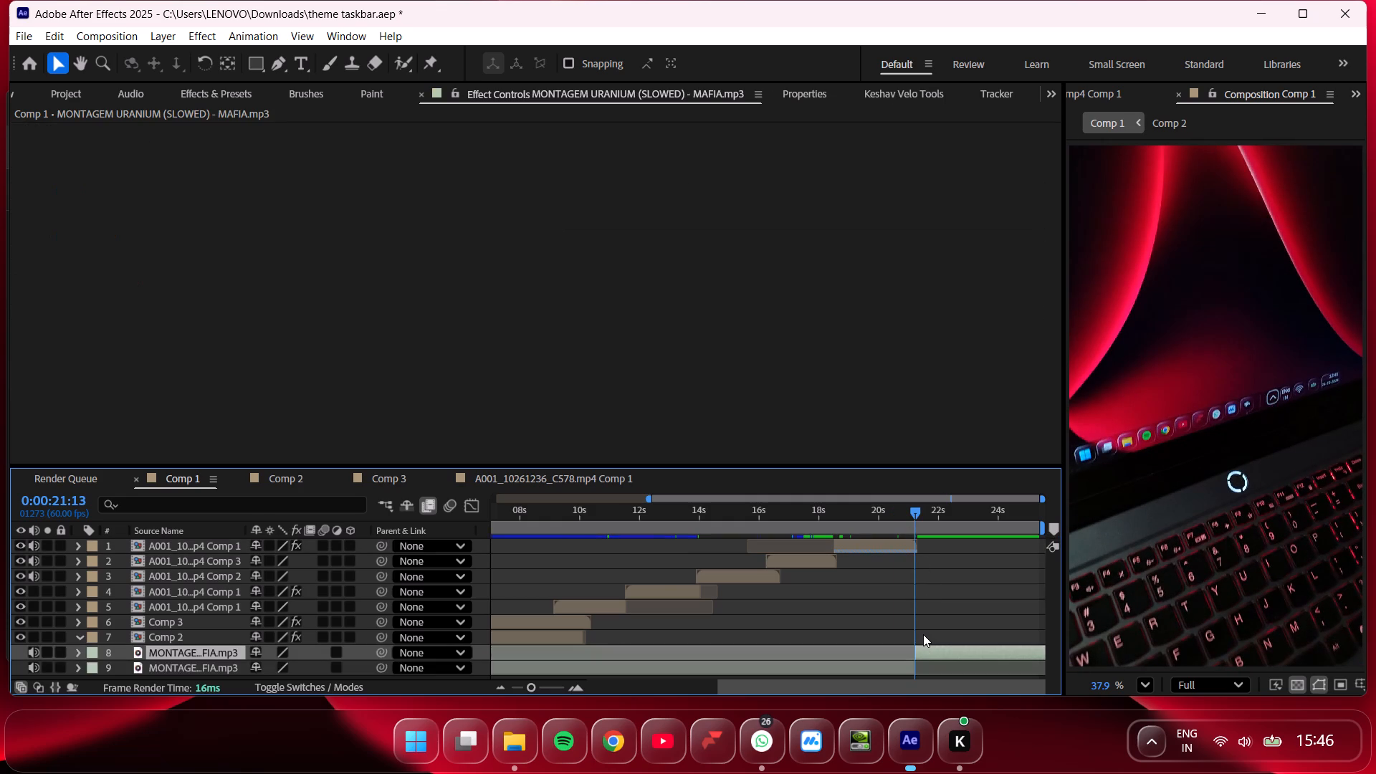
key(Delete)
Add an Audio Levels keyframe of 0 dB on the music layer at 0:00:19:38.
drag(906, 522, 897, 522)
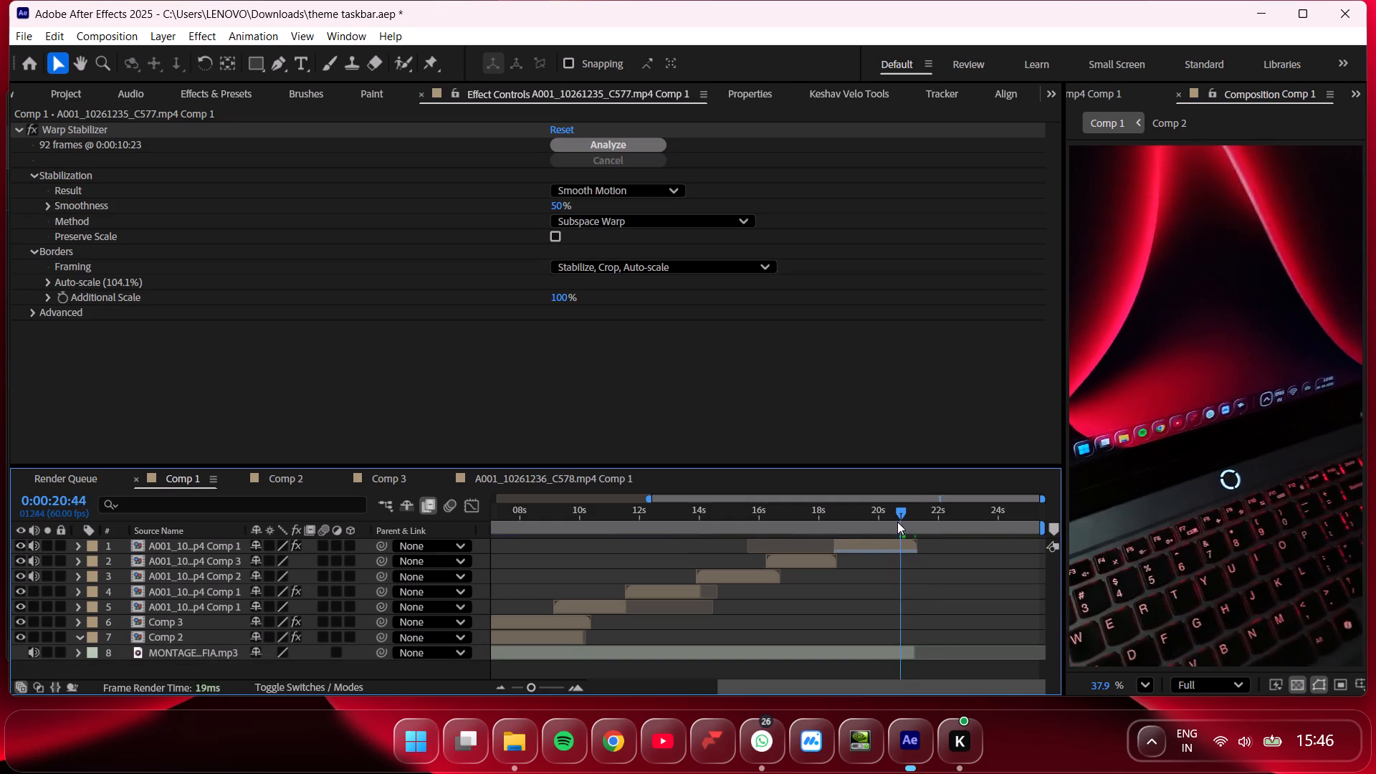
drag(897, 522, 868, 518)
click(871, 652)
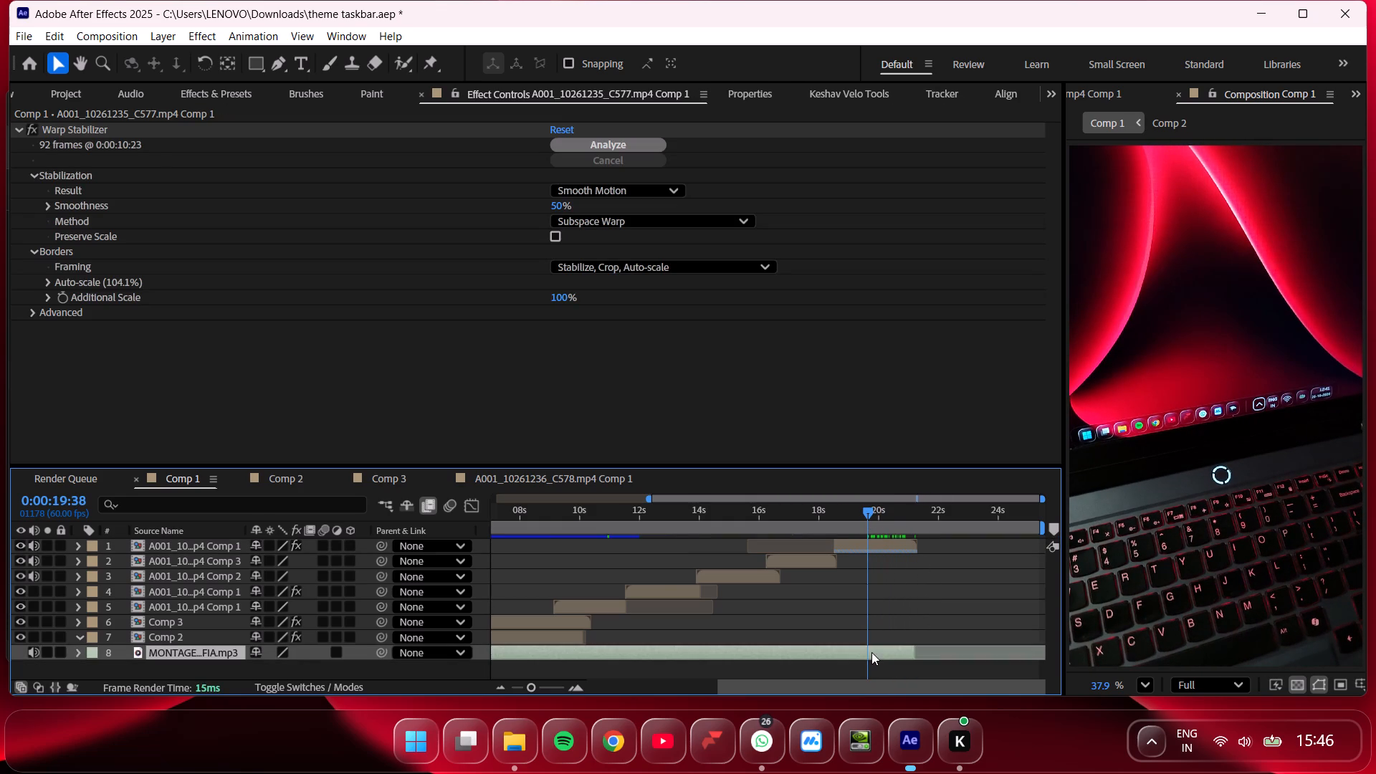
key(t)
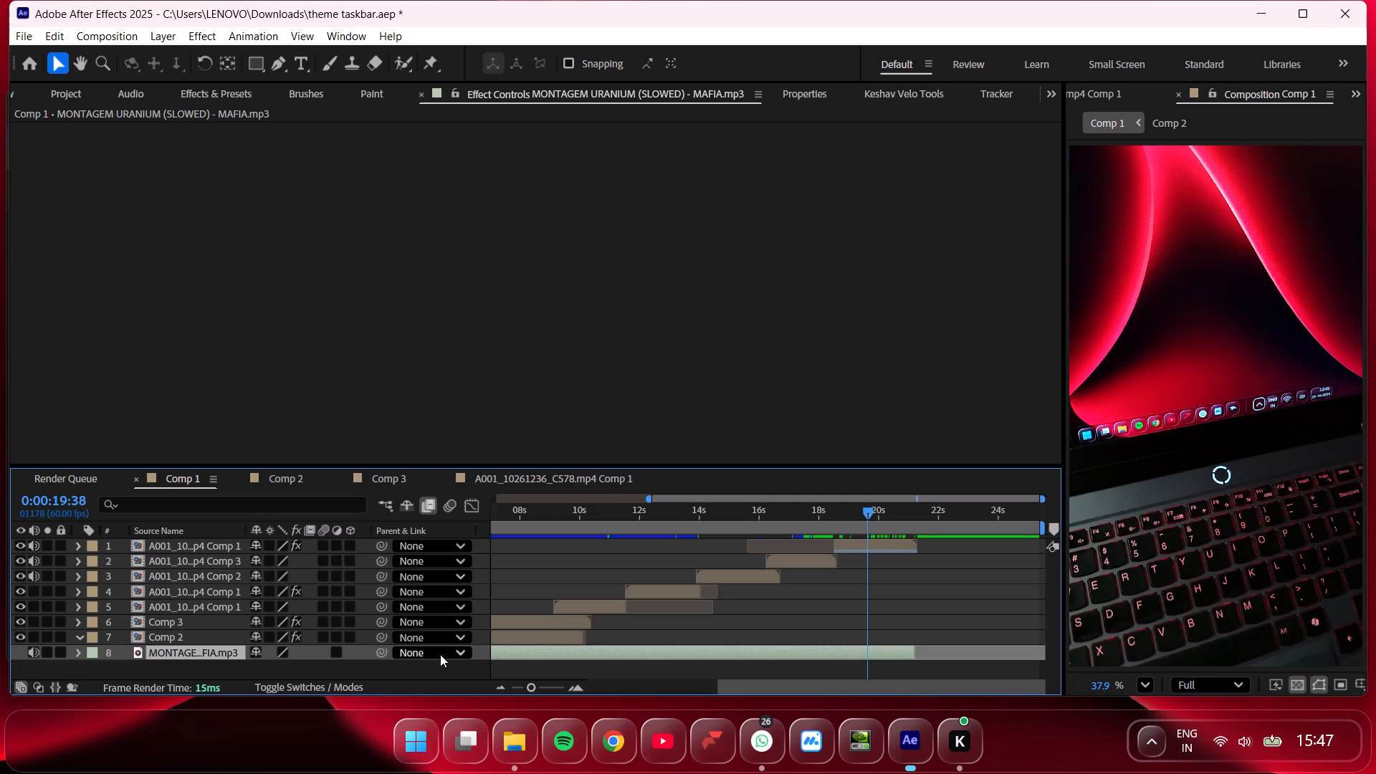
key(l)
scroll(209, 619, down, 1)
click(125, 660)
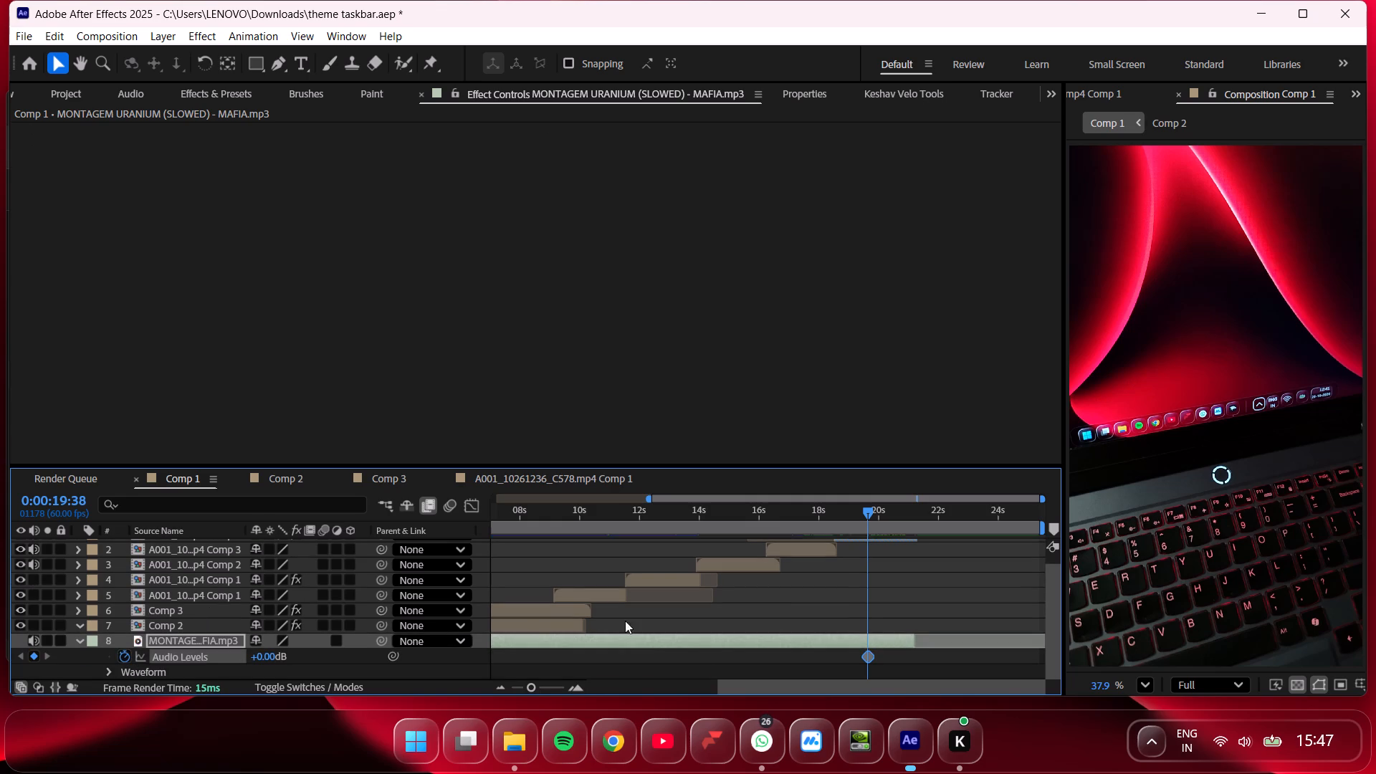
Set the music's Audio Levels to -32 dB at 0:00:21:24 and preview the resulting fade-out.
drag(873, 515, 928, 543)
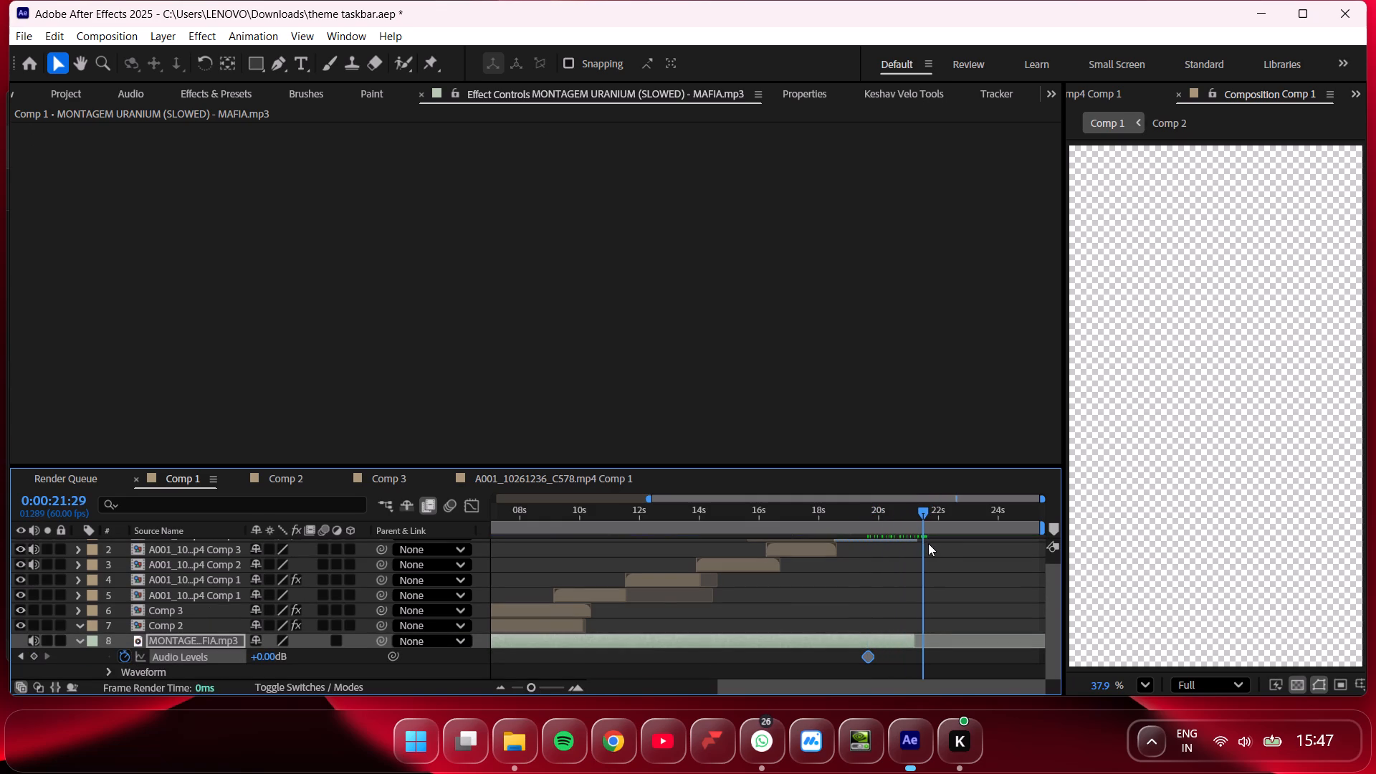
drag(928, 543, 923, 543)
click(268, 656)
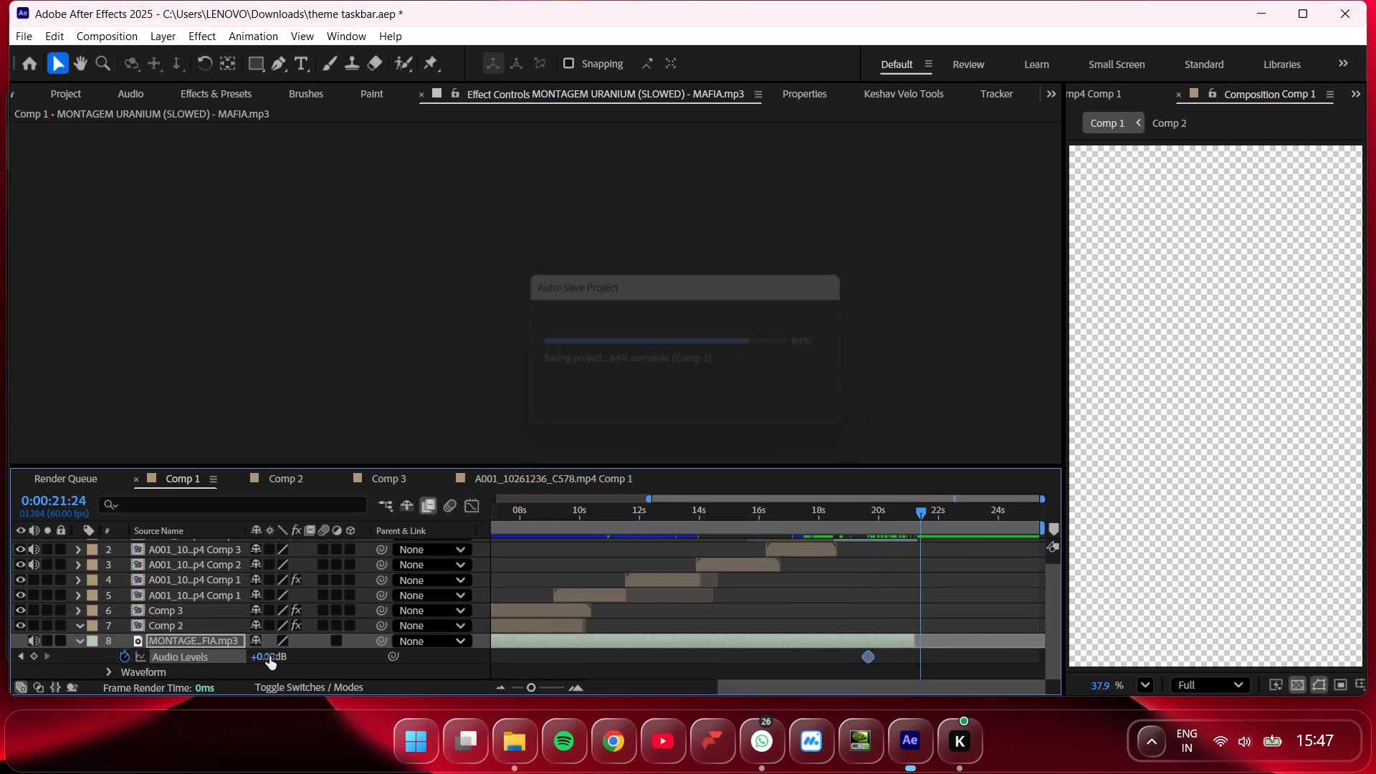
drag(269, 656, 249, 666)
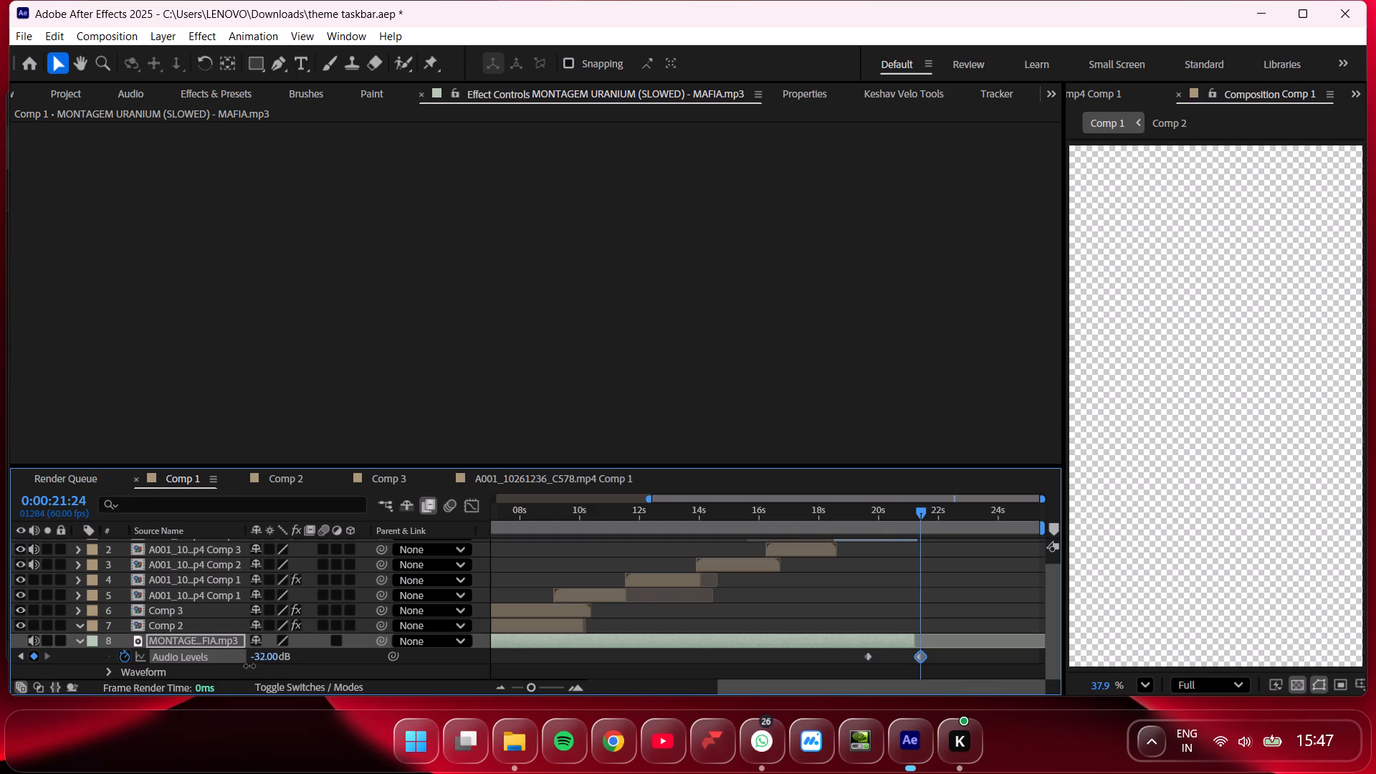
drag(249, 666, 250, 666)
click(814, 521)
key(space)
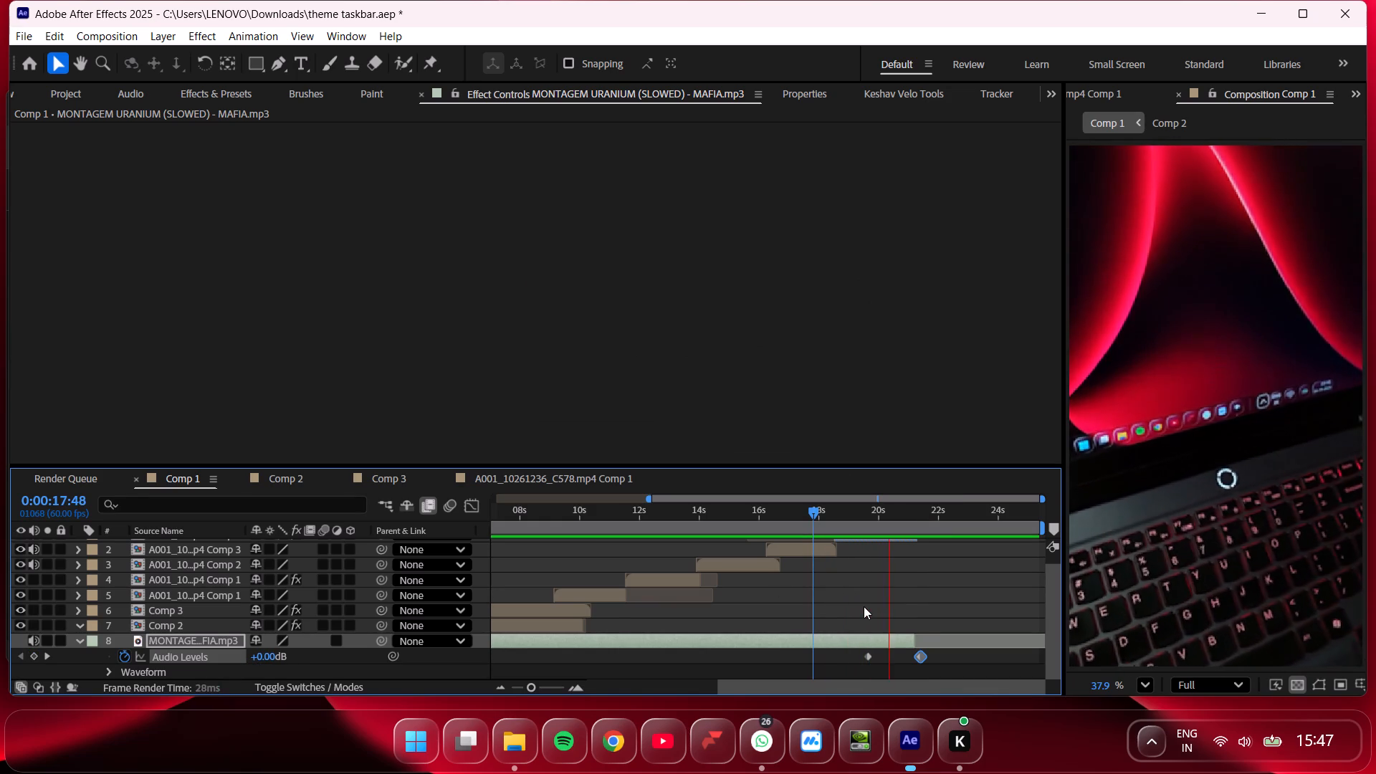
Set the music's ending Audio Levels keyframe at 0:00:21:24 to -24 dB and preview the fade-out.
click(844, 515)
drag(843, 526, 869, 540)
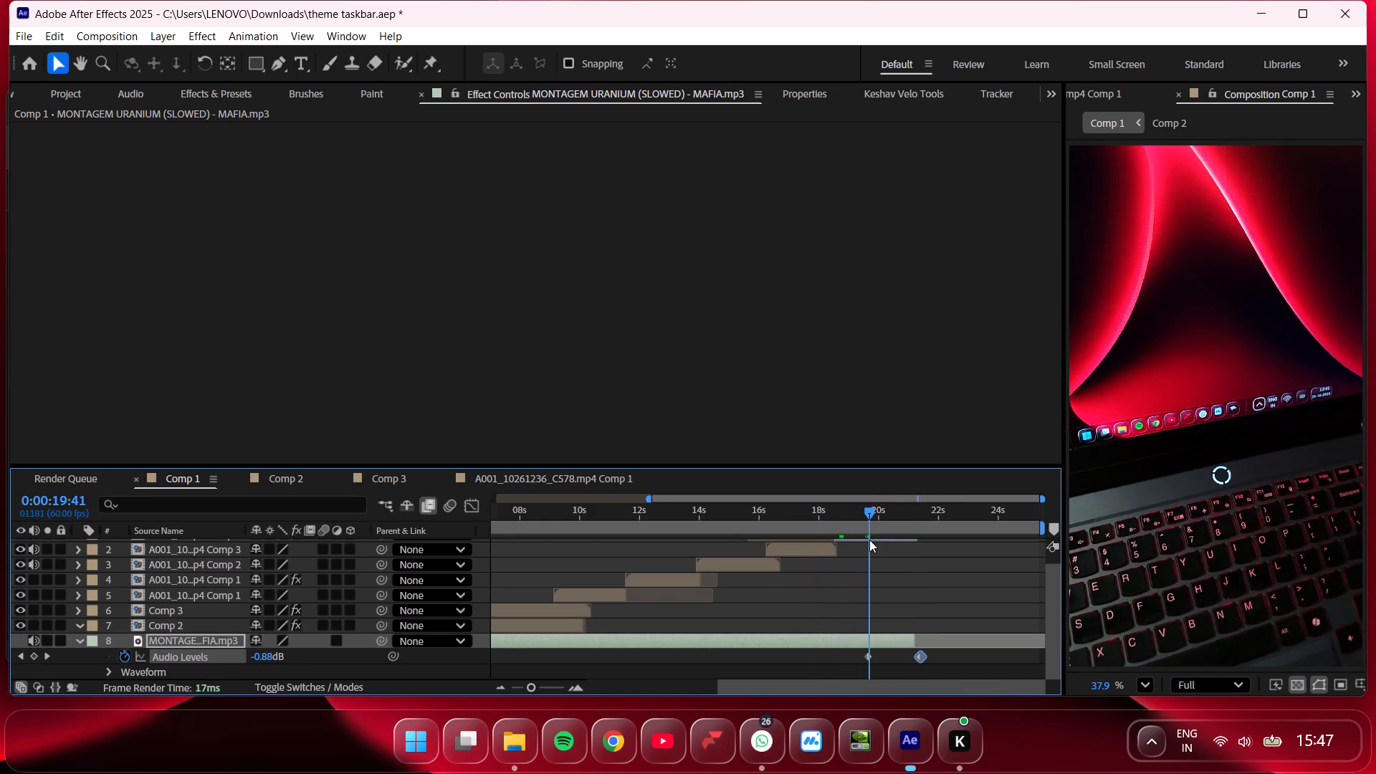
drag(869, 540, 863, 540)
double_click(868, 656)
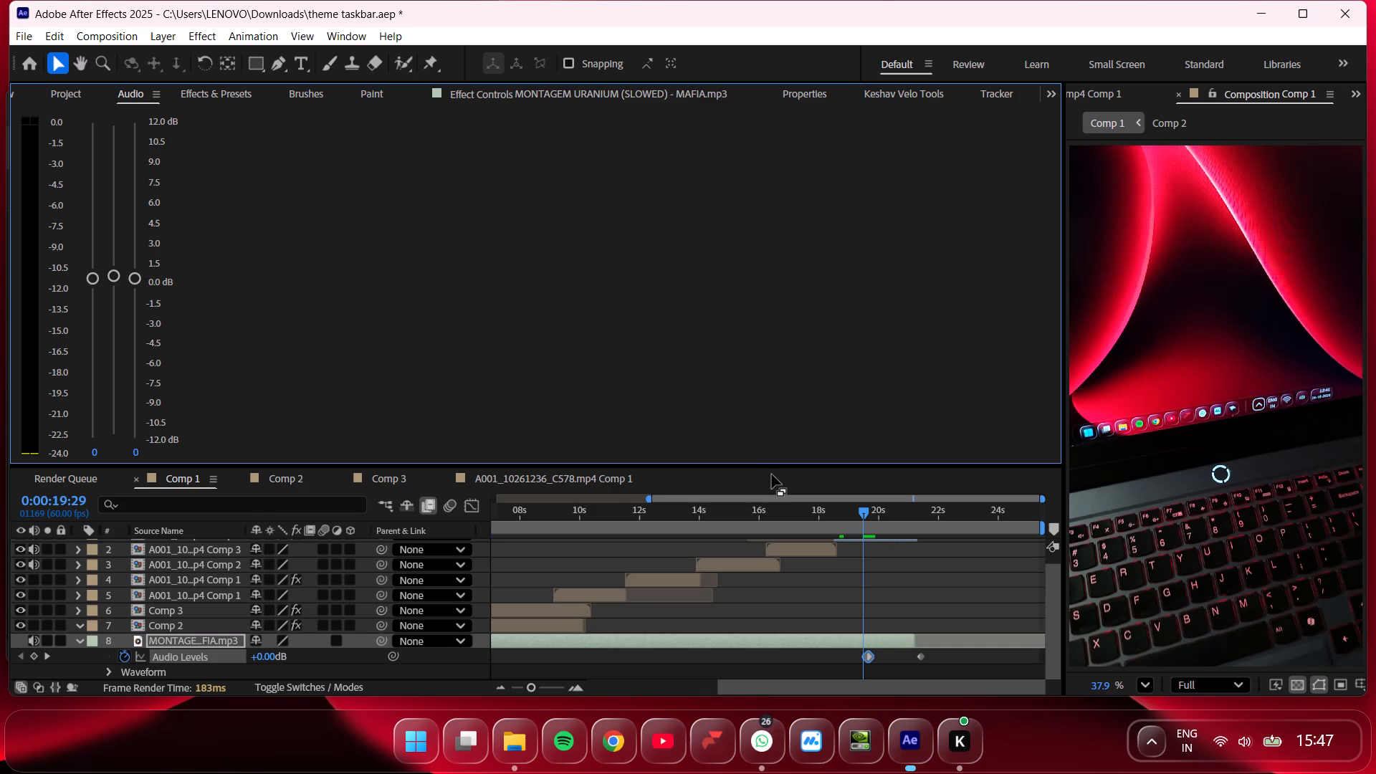
drag(537, 689, 566, 692)
click(554, 688)
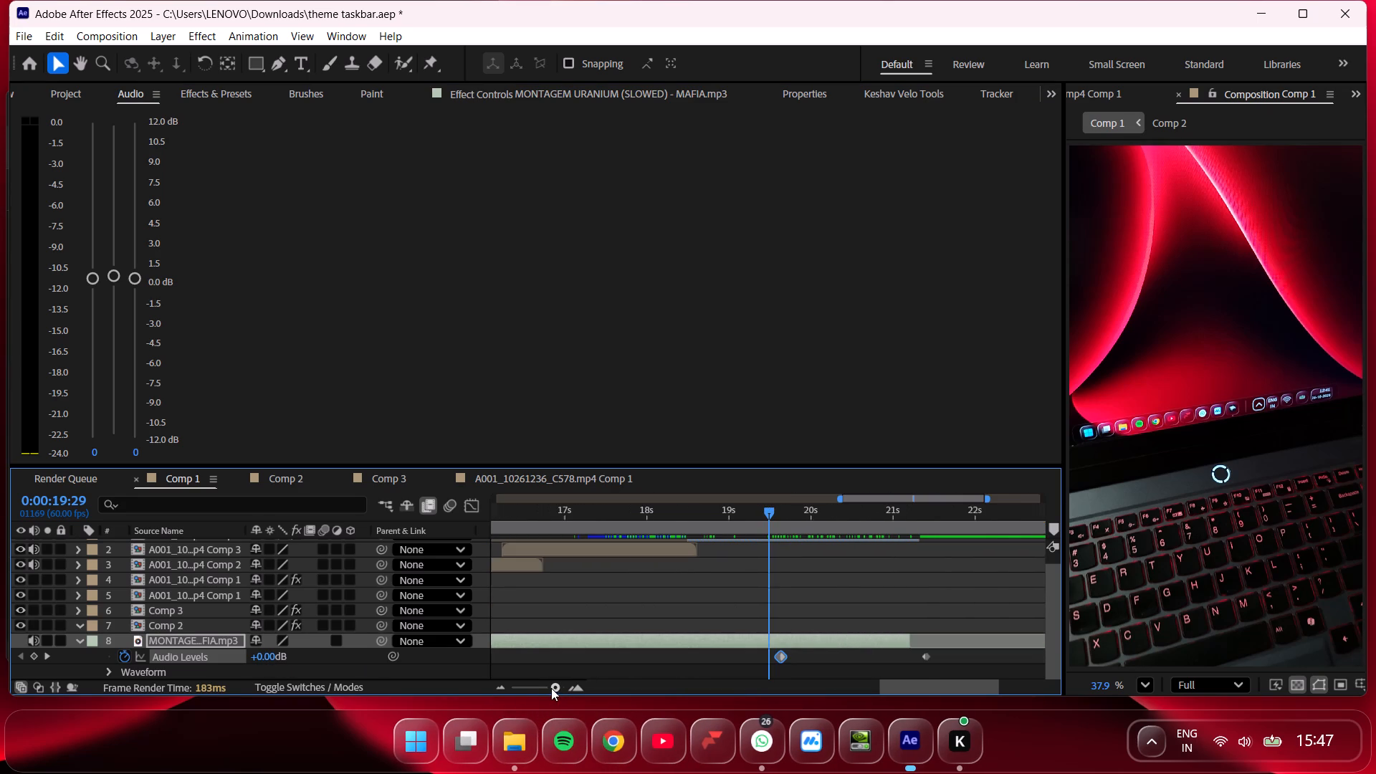
drag(878, 524, 778, 533)
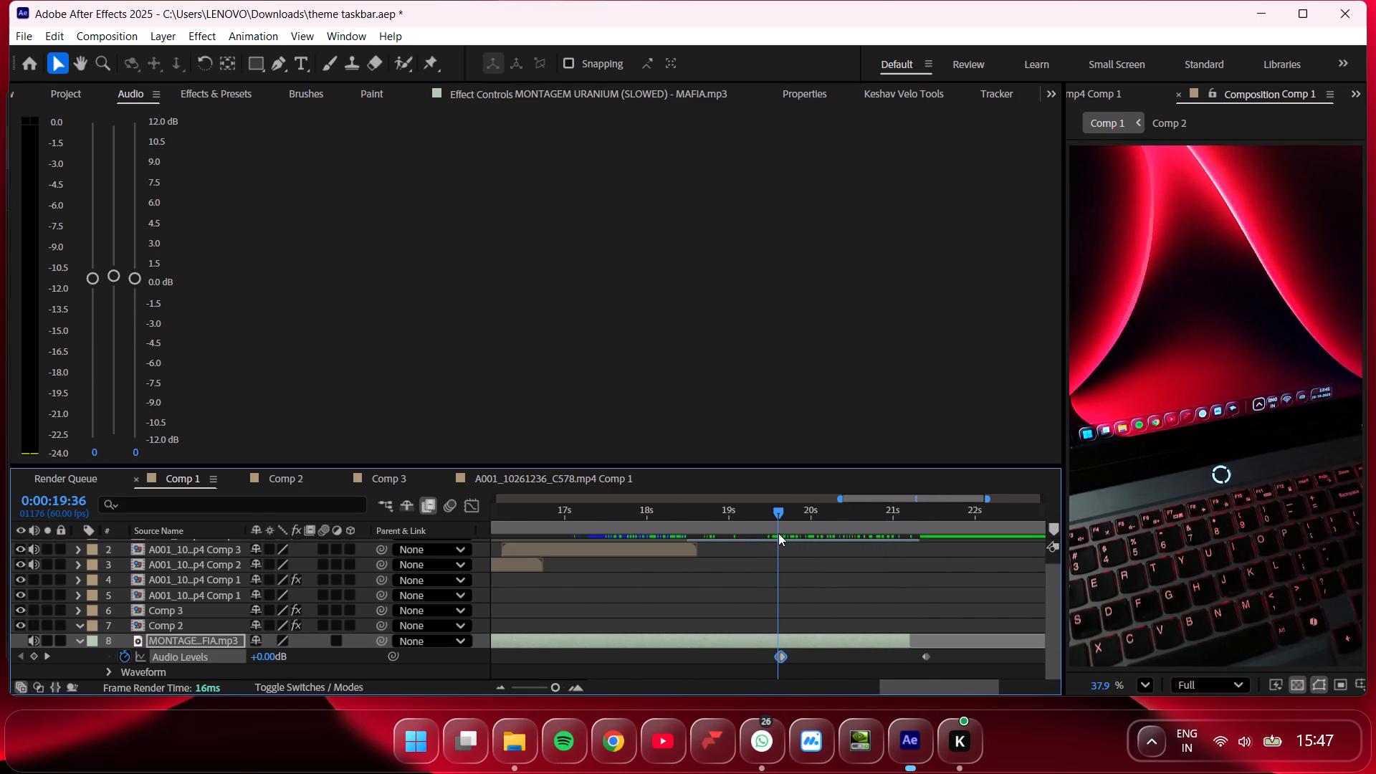
drag(778, 533, 803, 539)
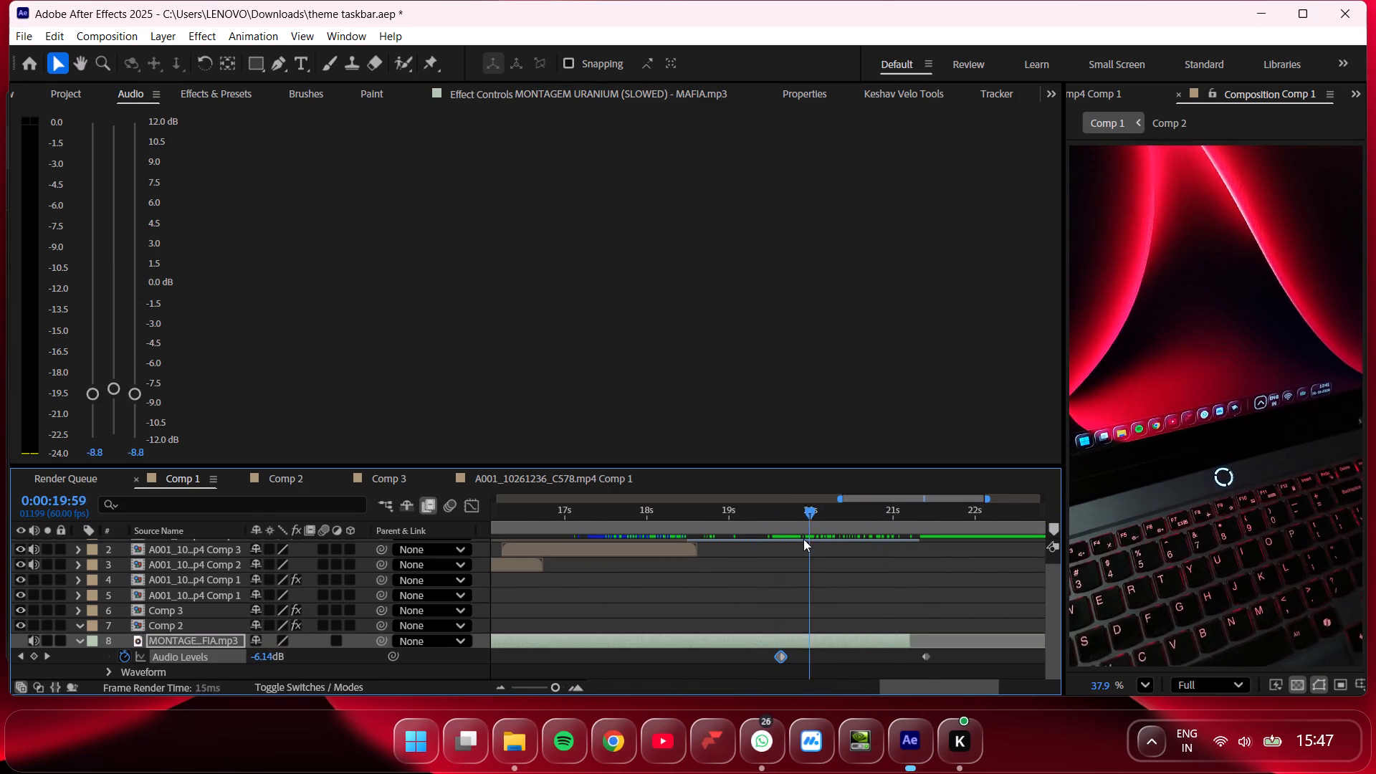
drag(803, 539, 909, 565)
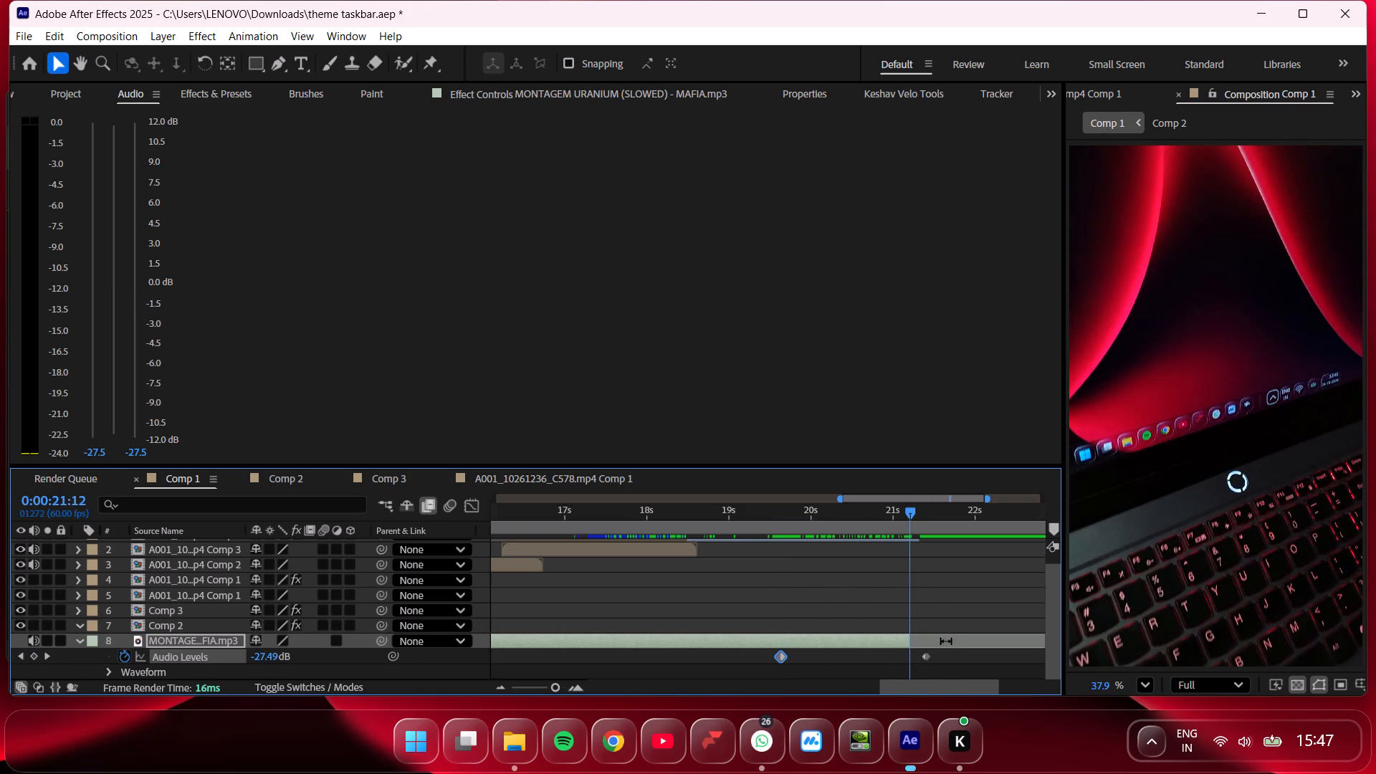
double_click(928, 658)
drag(907, 520, 921, 522)
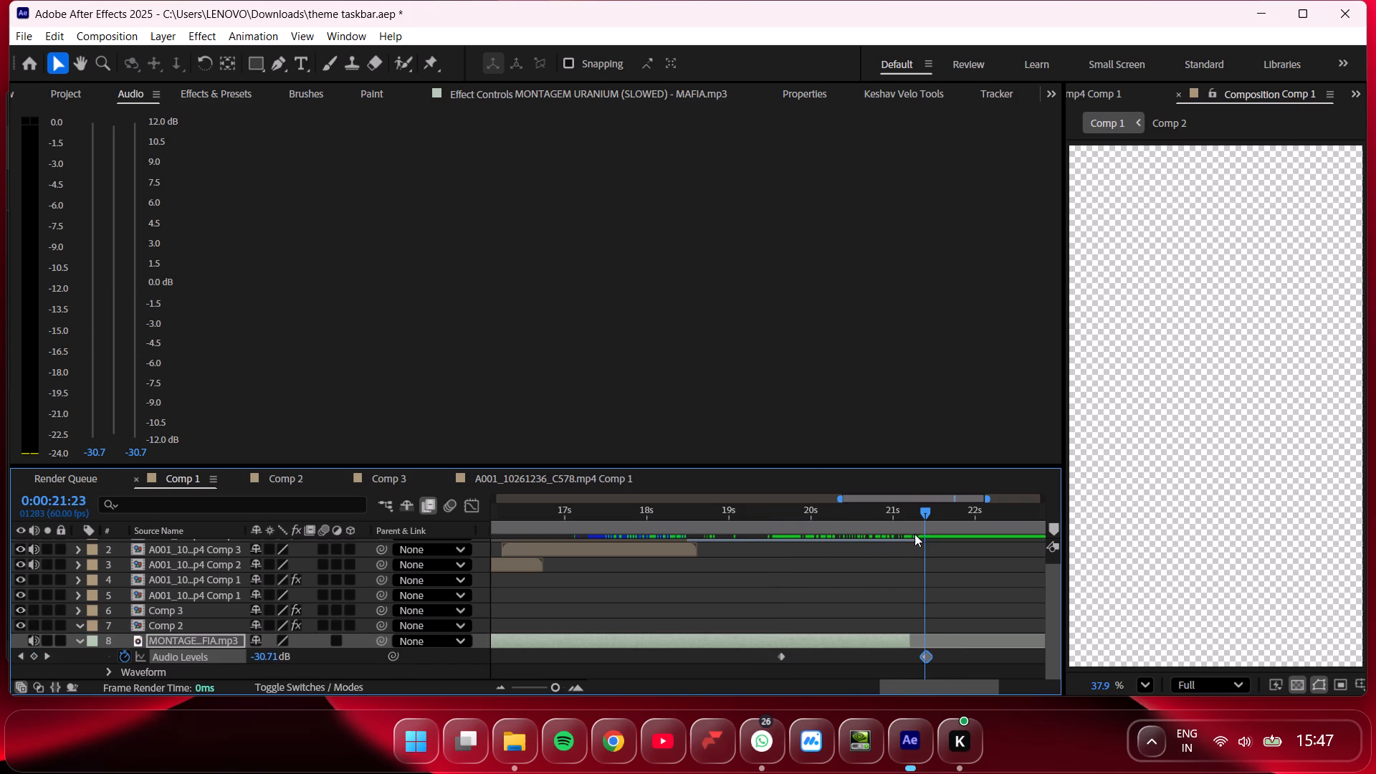
drag(553, 687, 580, 687)
drag(785, 519, 793, 519)
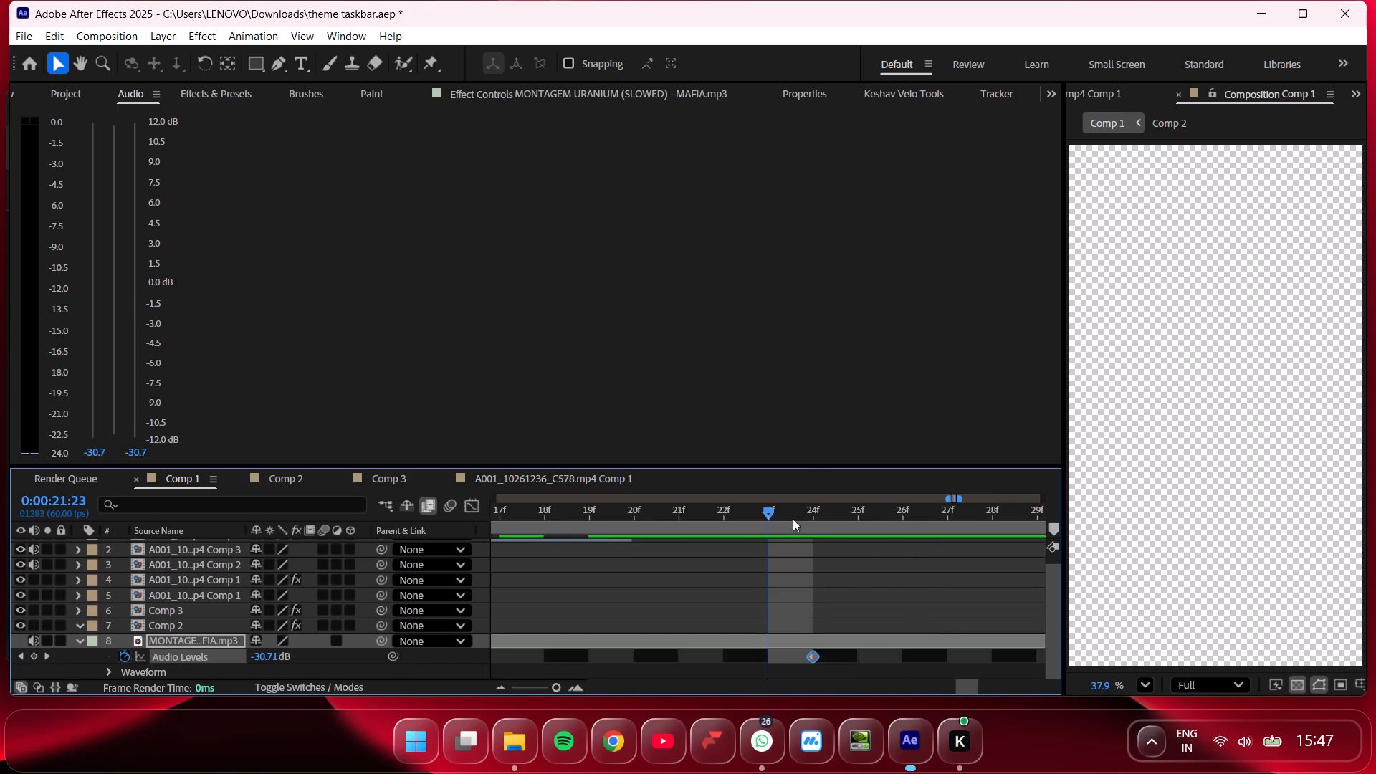
drag(793, 519, 808, 522)
drag(269, 659, 274, 669)
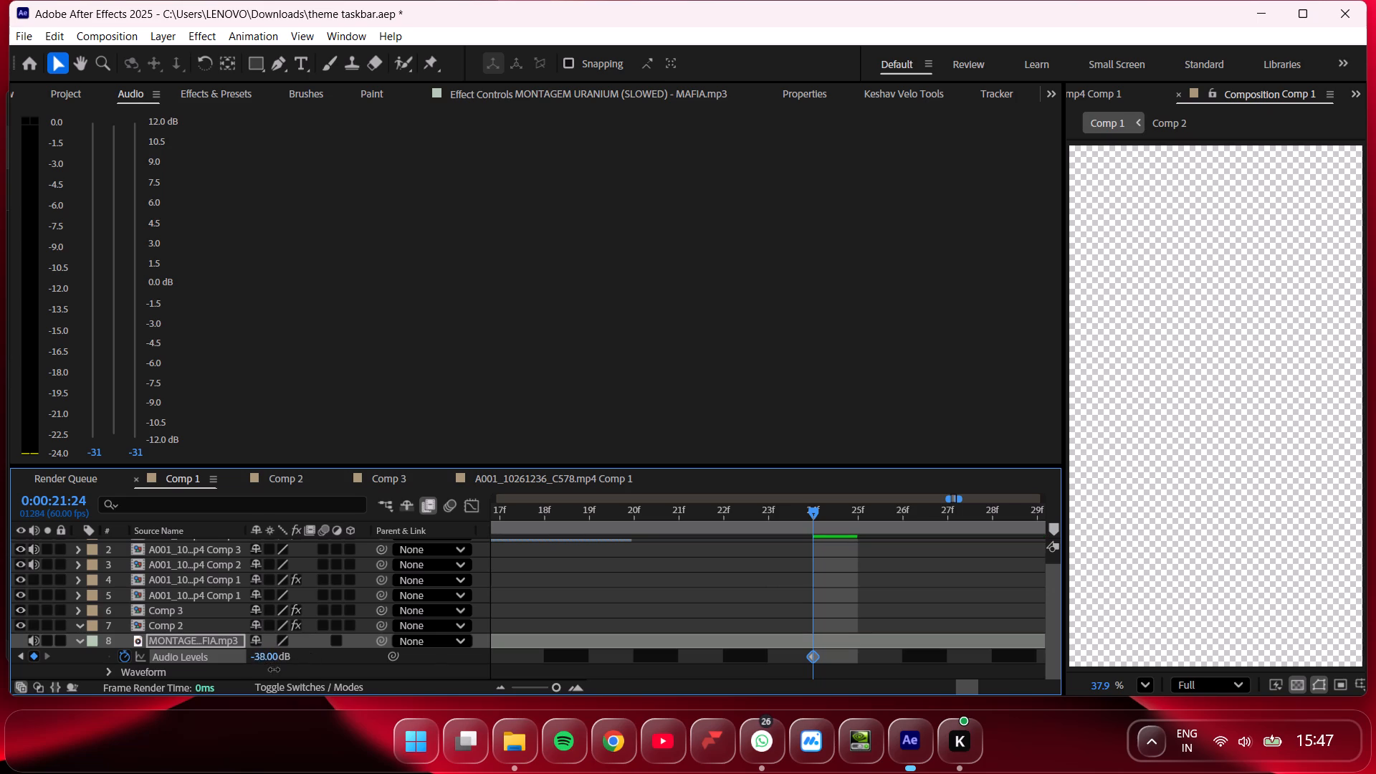
drag(274, 669, 286, 669)
drag(559, 686, 526, 677)
click(788, 526)
key(space)
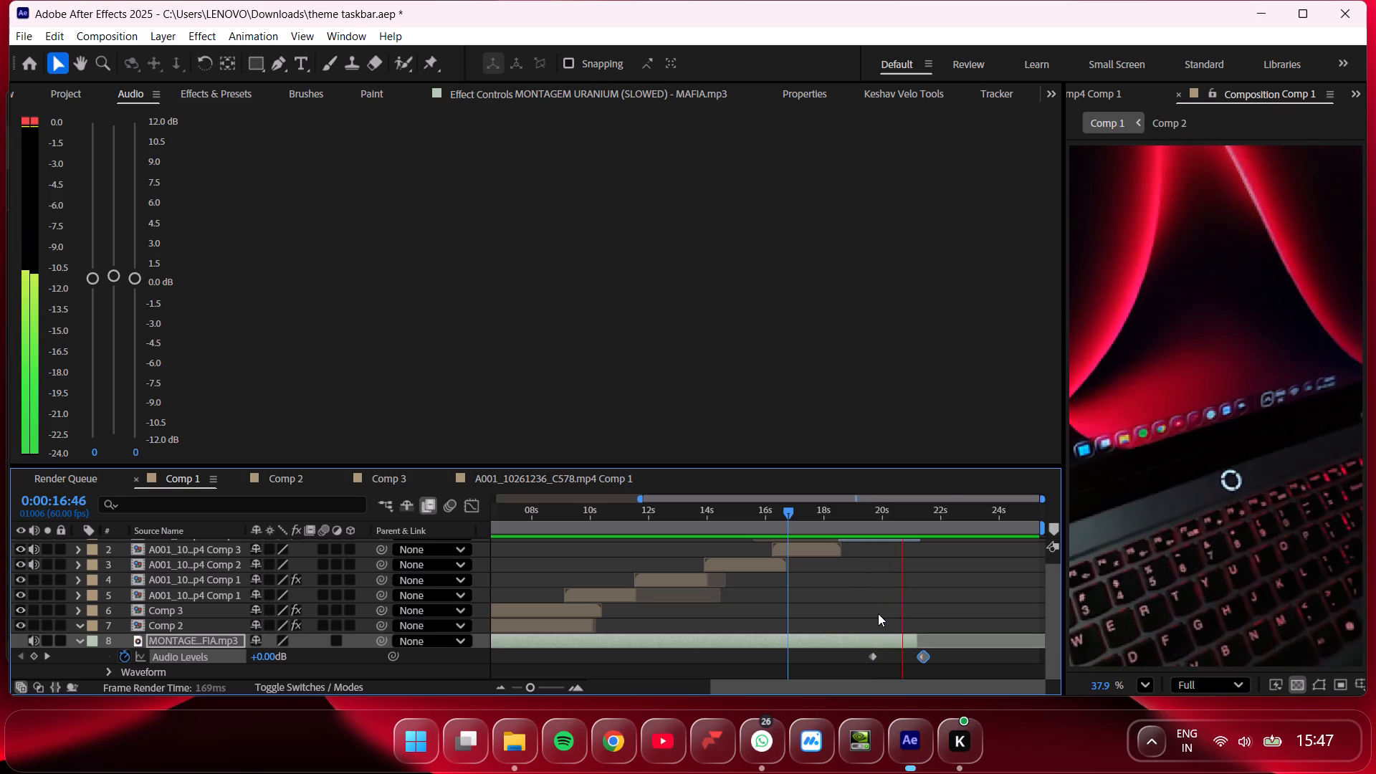
key(space)
Mute the audio of the top three clip layers so only the music layer stays audible.
scroll(751, 613, up, 5)
click(34, 548)
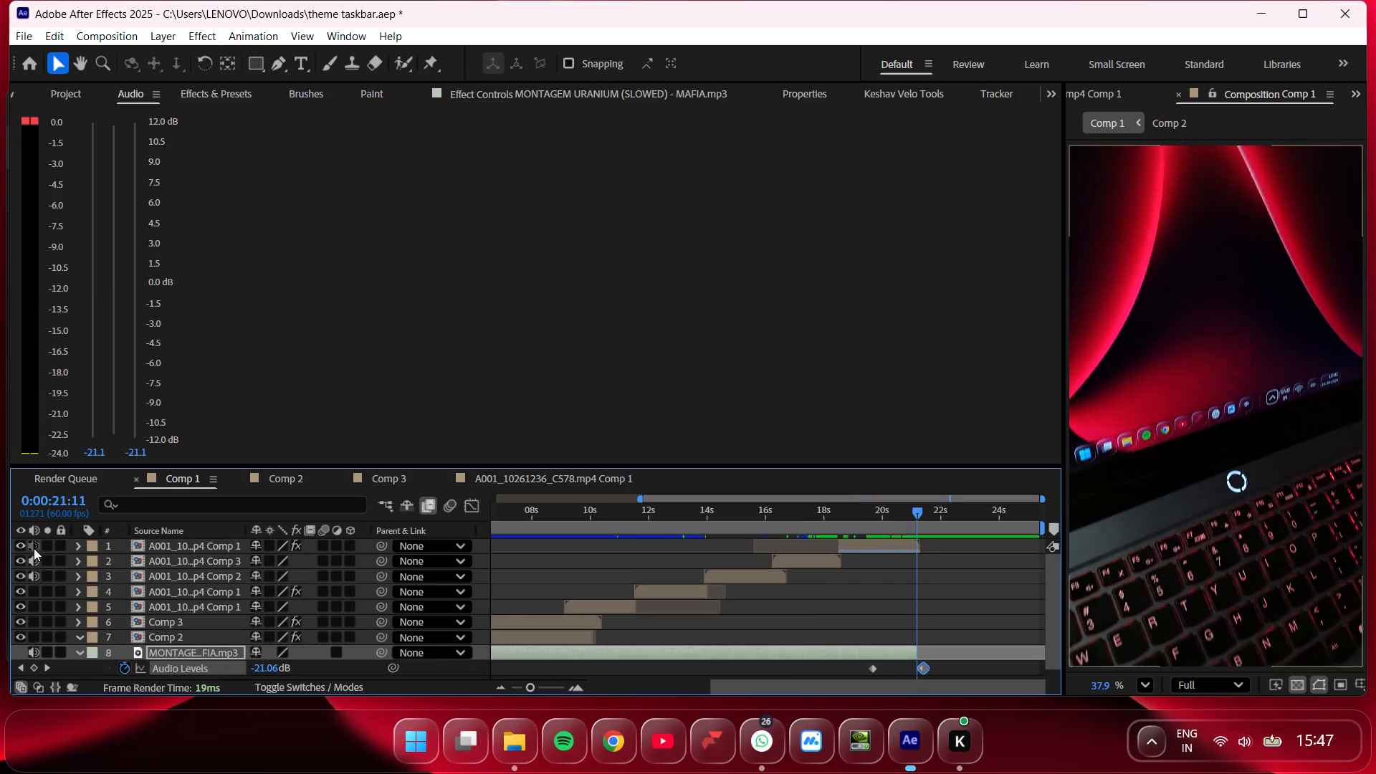
click(36, 559)
click(32, 579)
Play Comp 1 from the beginning to review the whole montage with its music and fade-out.
drag(540, 682, 523, 685)
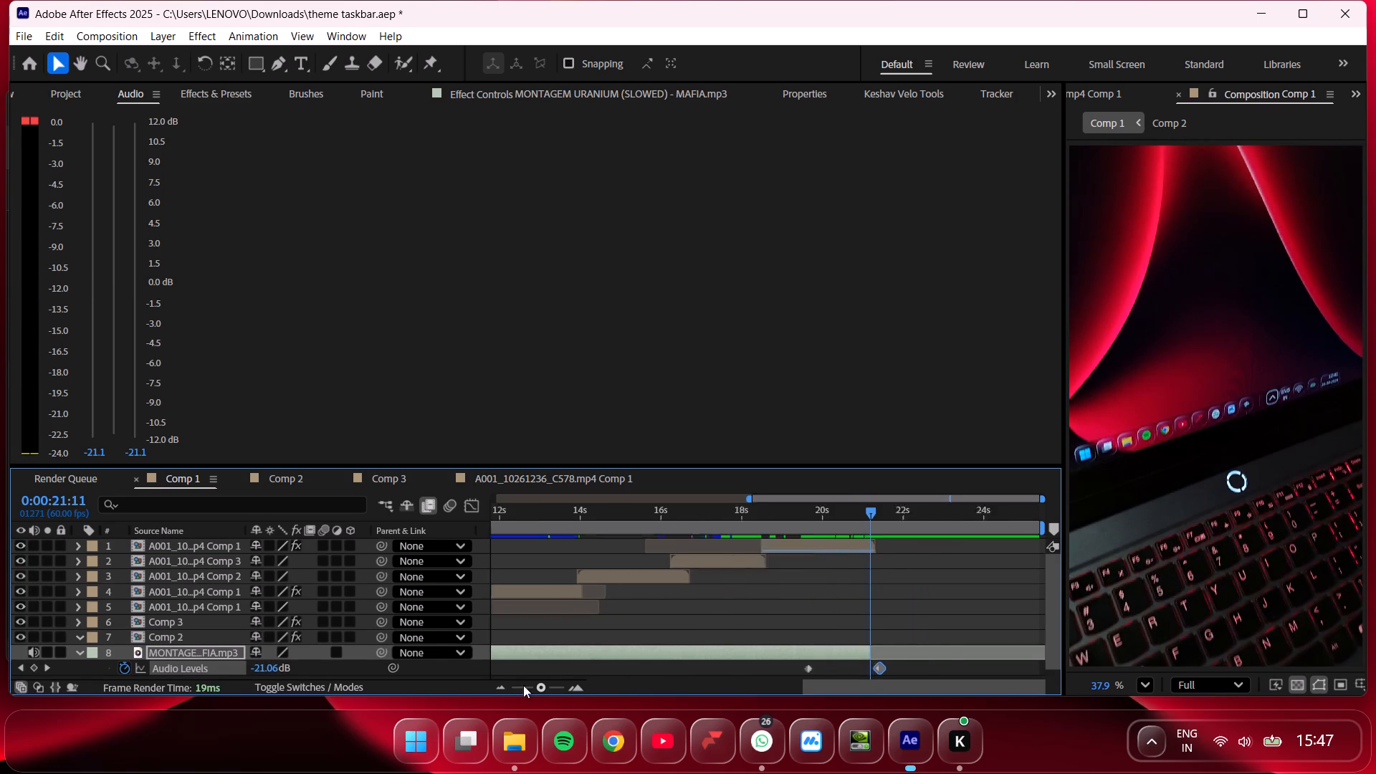
drag(523, 685, 450, 688)
drag(591, 511, 366, 530)
key(space)
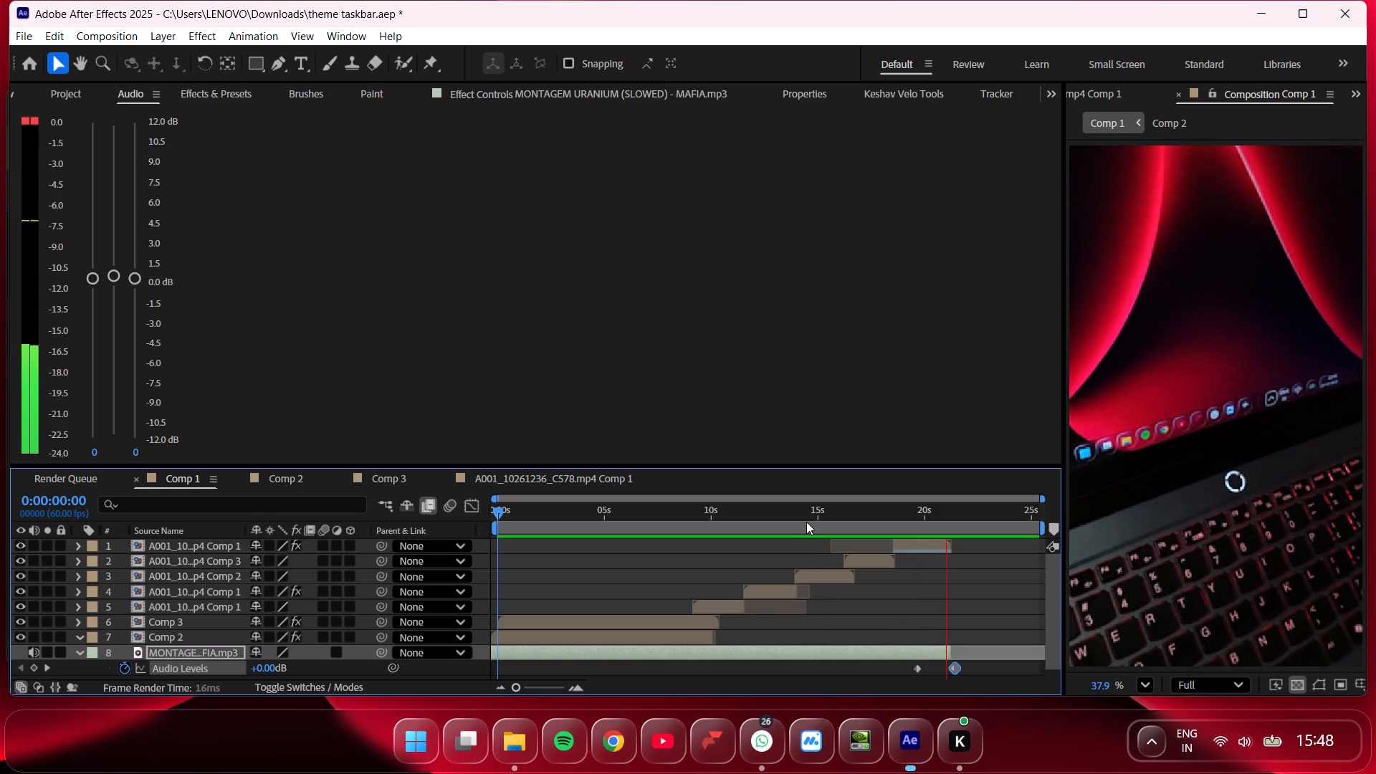
drag(798, 518, 553, 533)
key(space)
drag(550, 521, 468, 530)
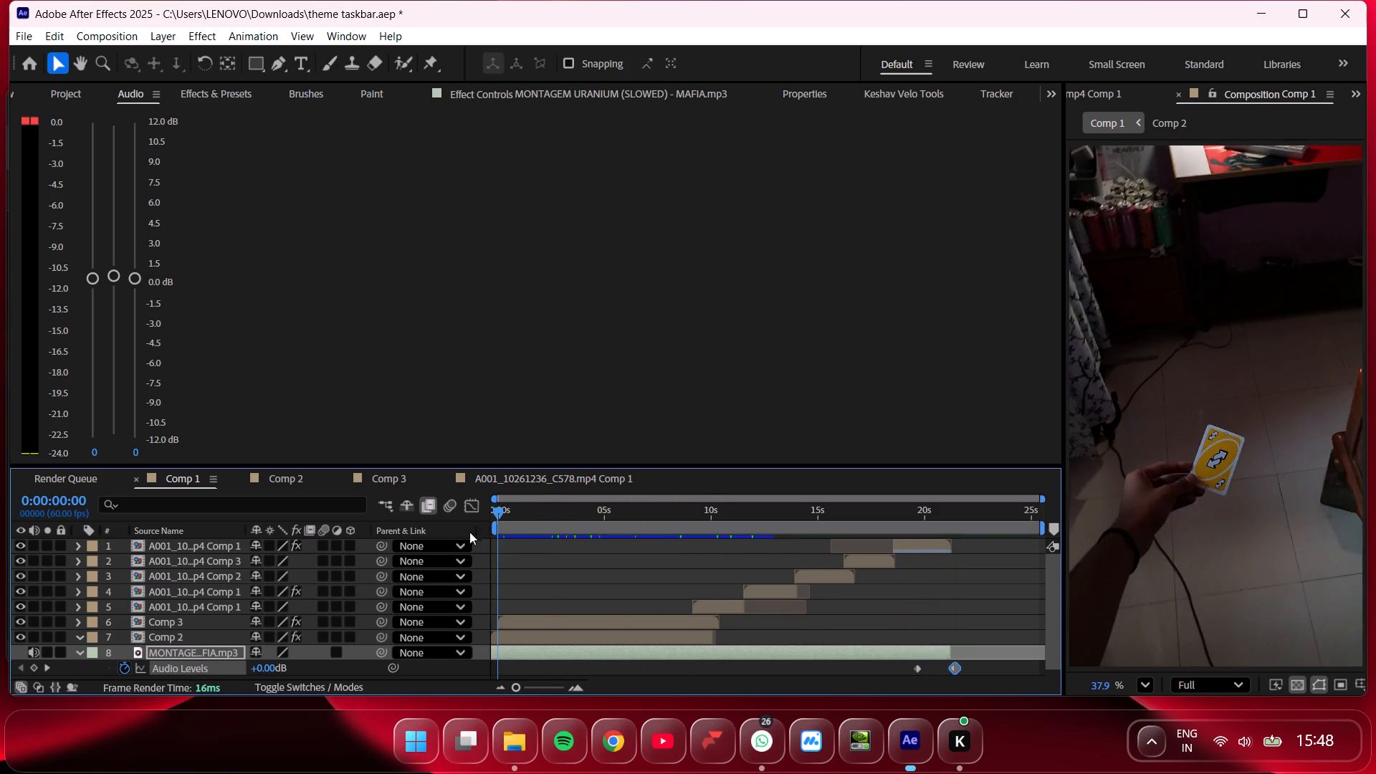
key(space)
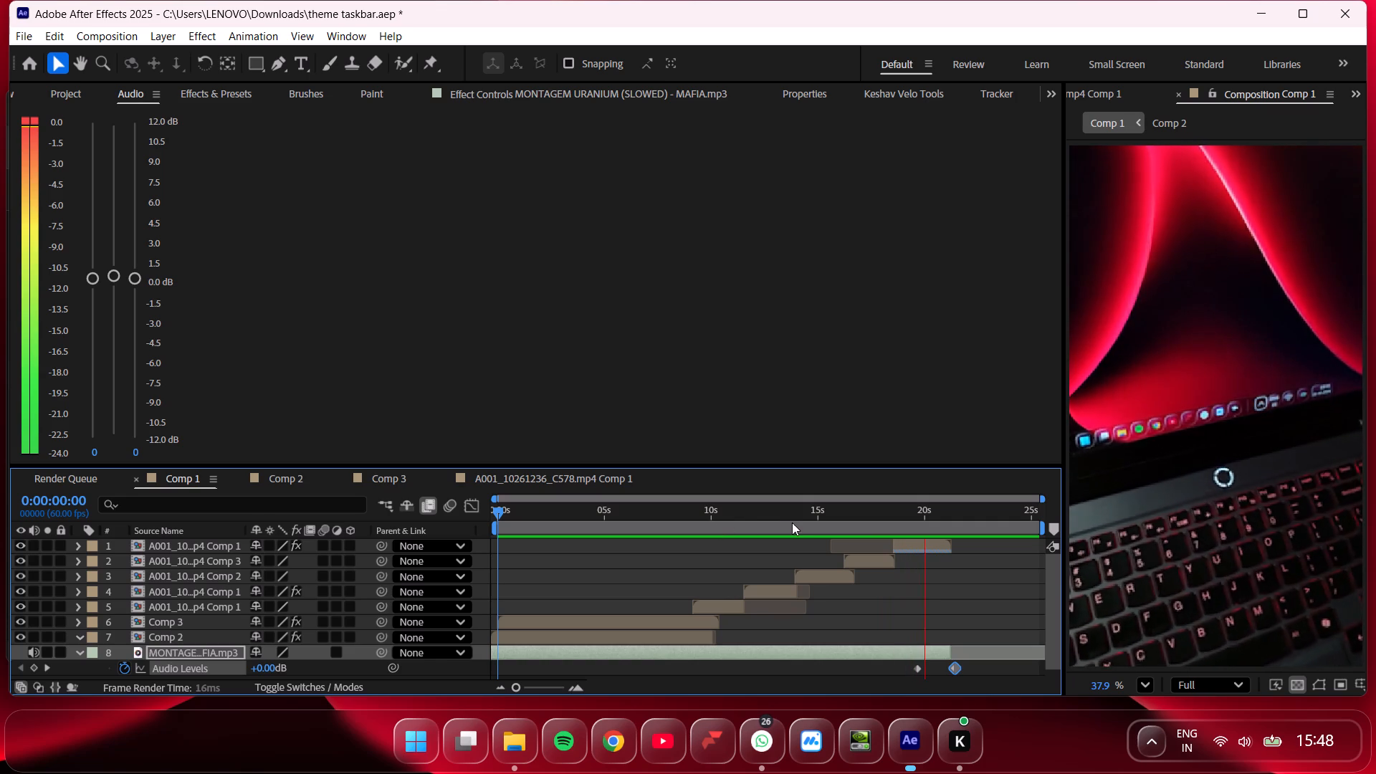
Time-reverse the two Scale keyframes on the C579 clip layer and preview the zoom from about 0:00:13:15.
drag(768, 523, 797, 543)
click(812, 583)
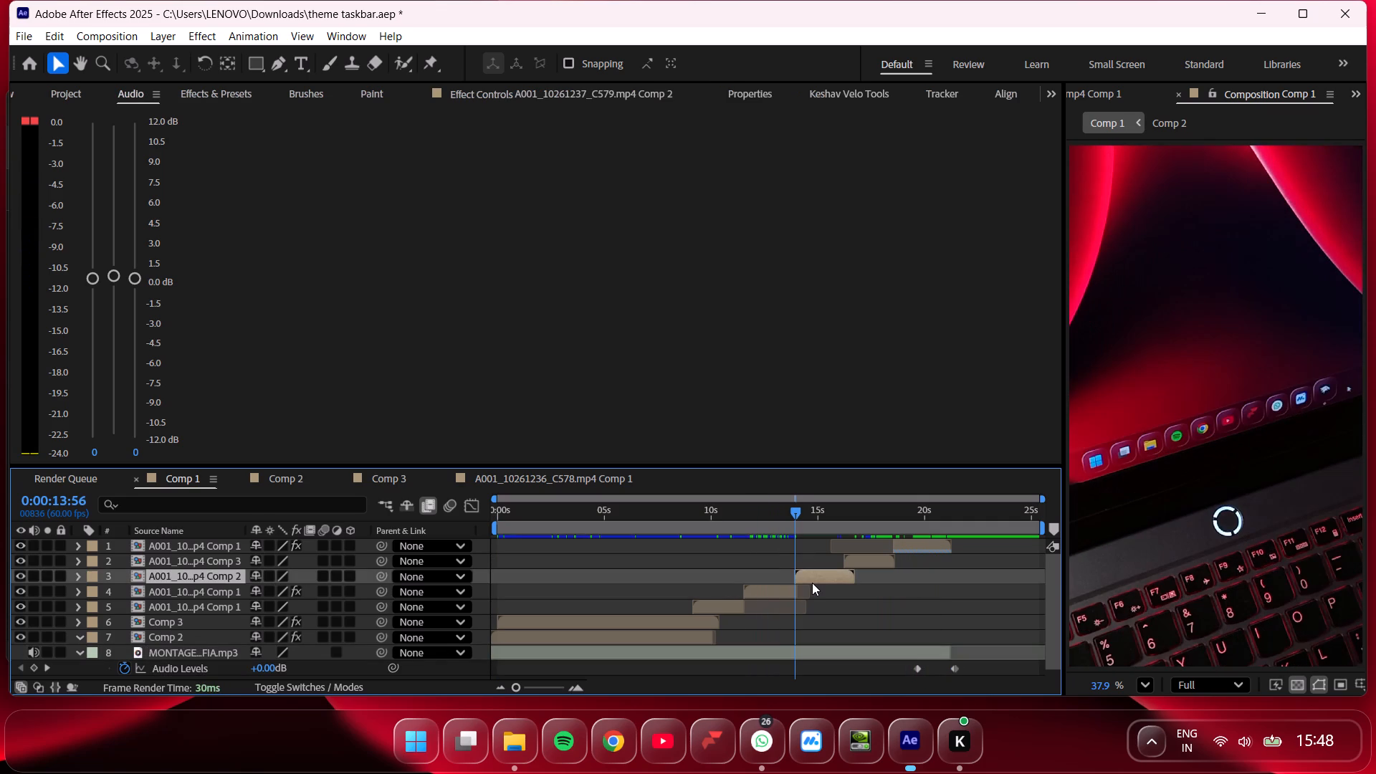
key(u)
drag(854, 587, 776, 600)
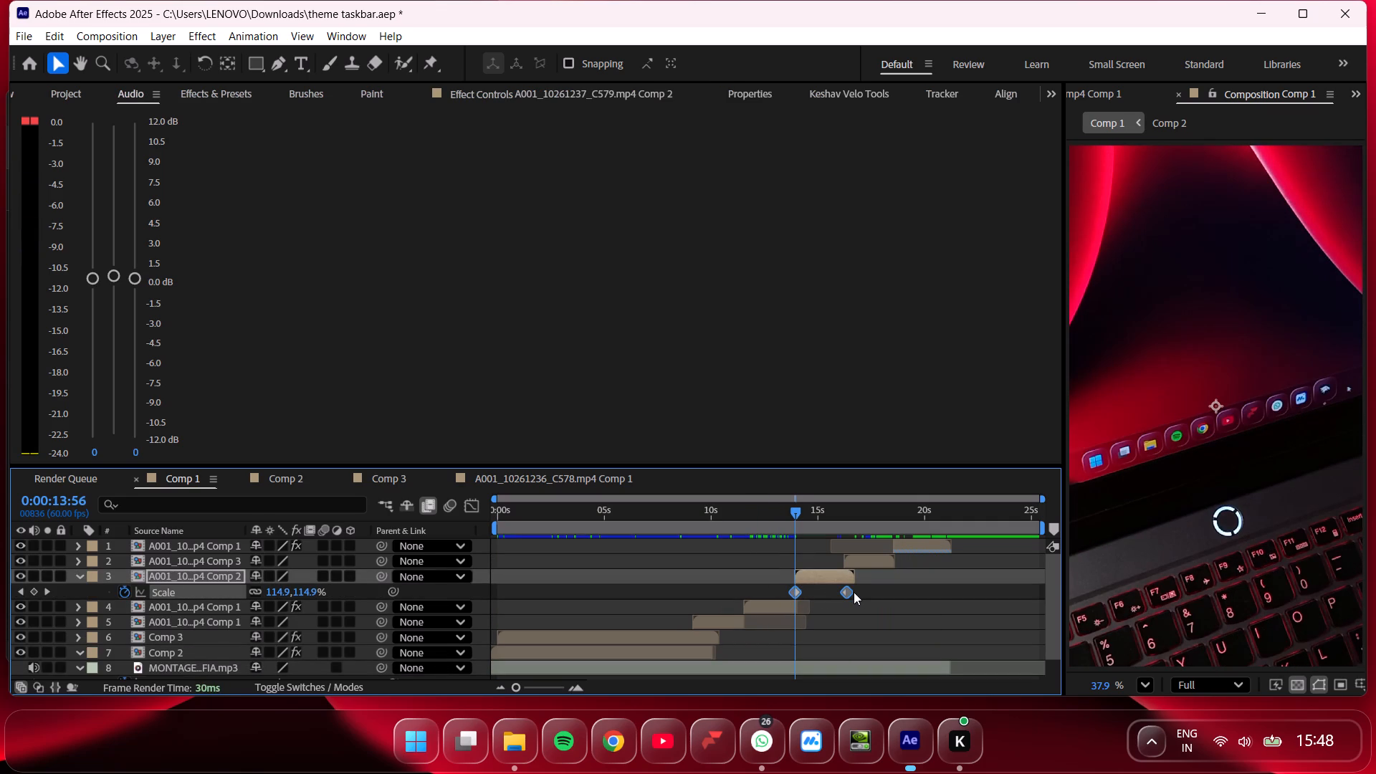
right_click(850, 591)
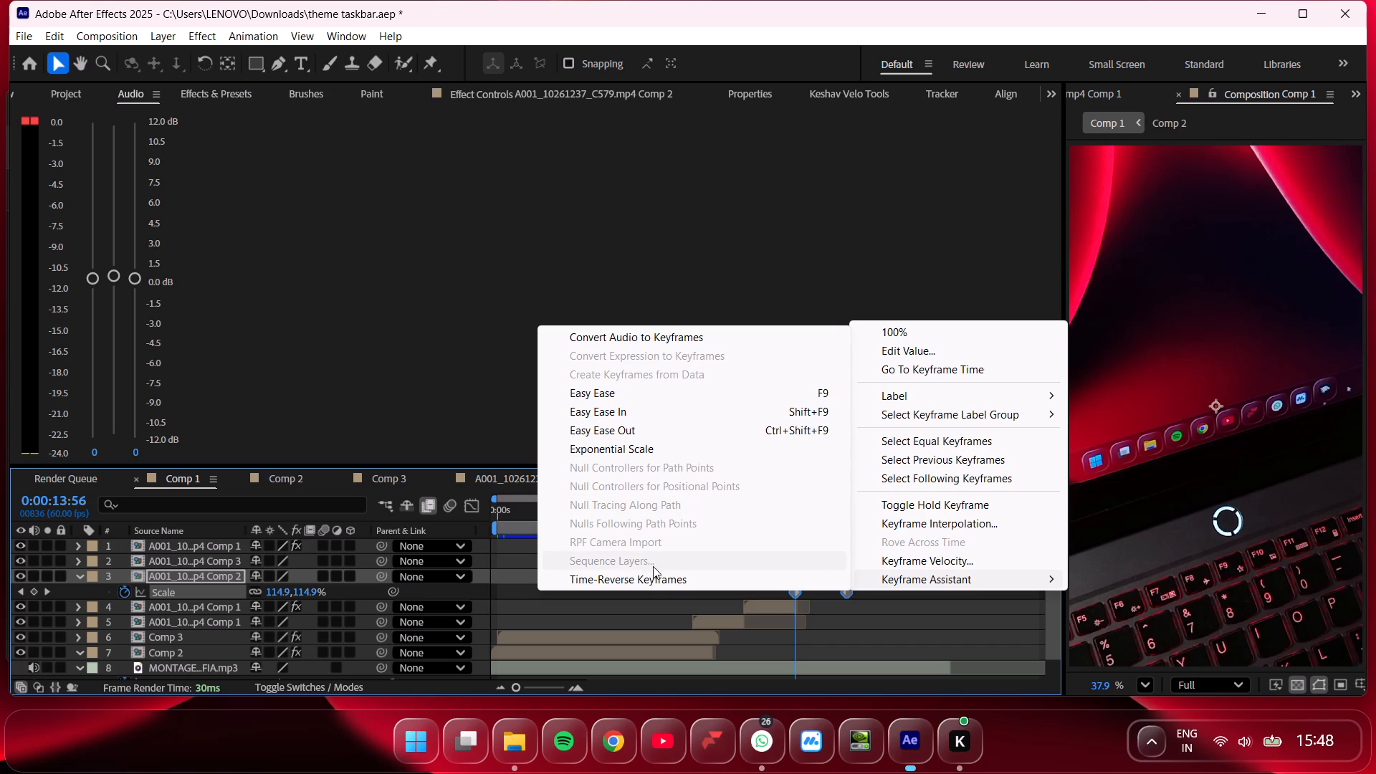
click(657, 570)
drag(788, 515, 780, 515)
key(space)
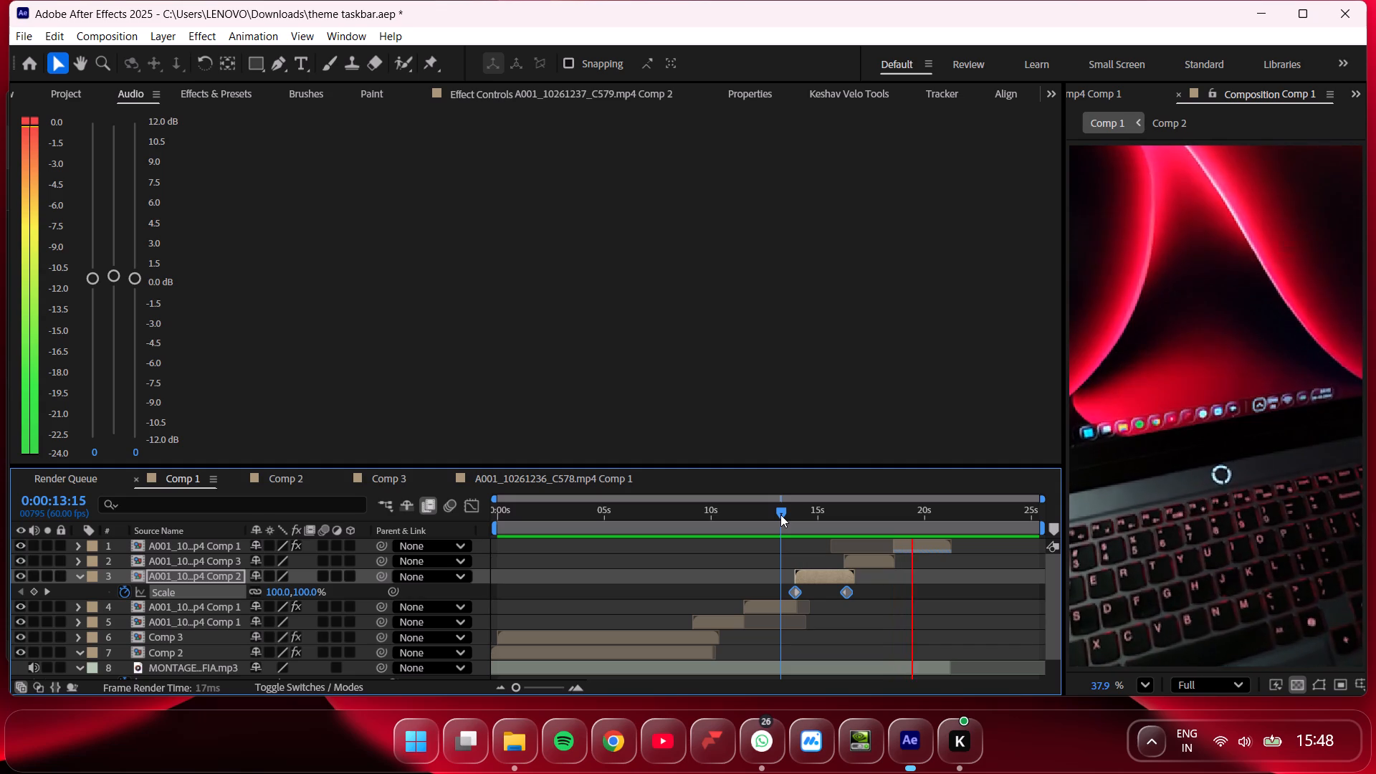
Replay the montage from 0:00:00:00 several times to review the opening, transitions and ending.
drag(780, 515, 446, 520)
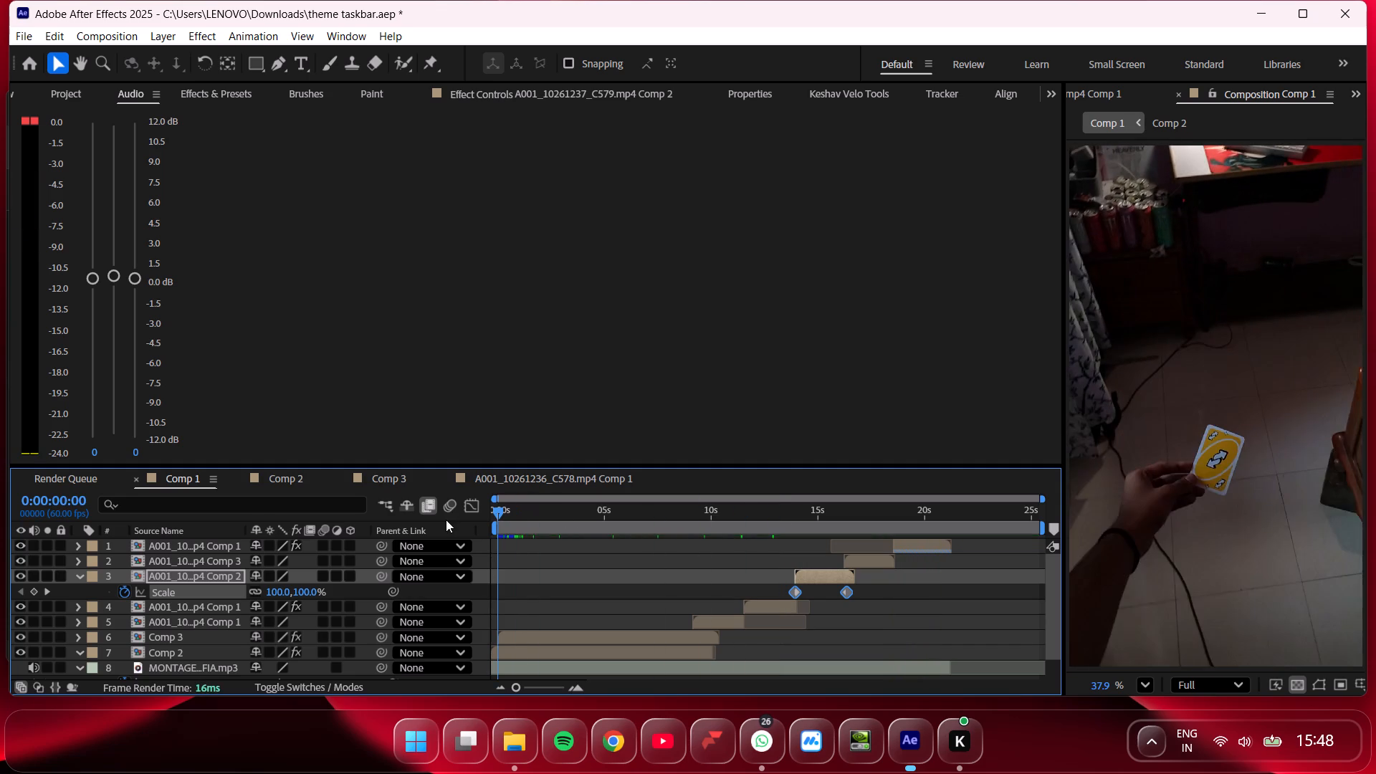
key(space)
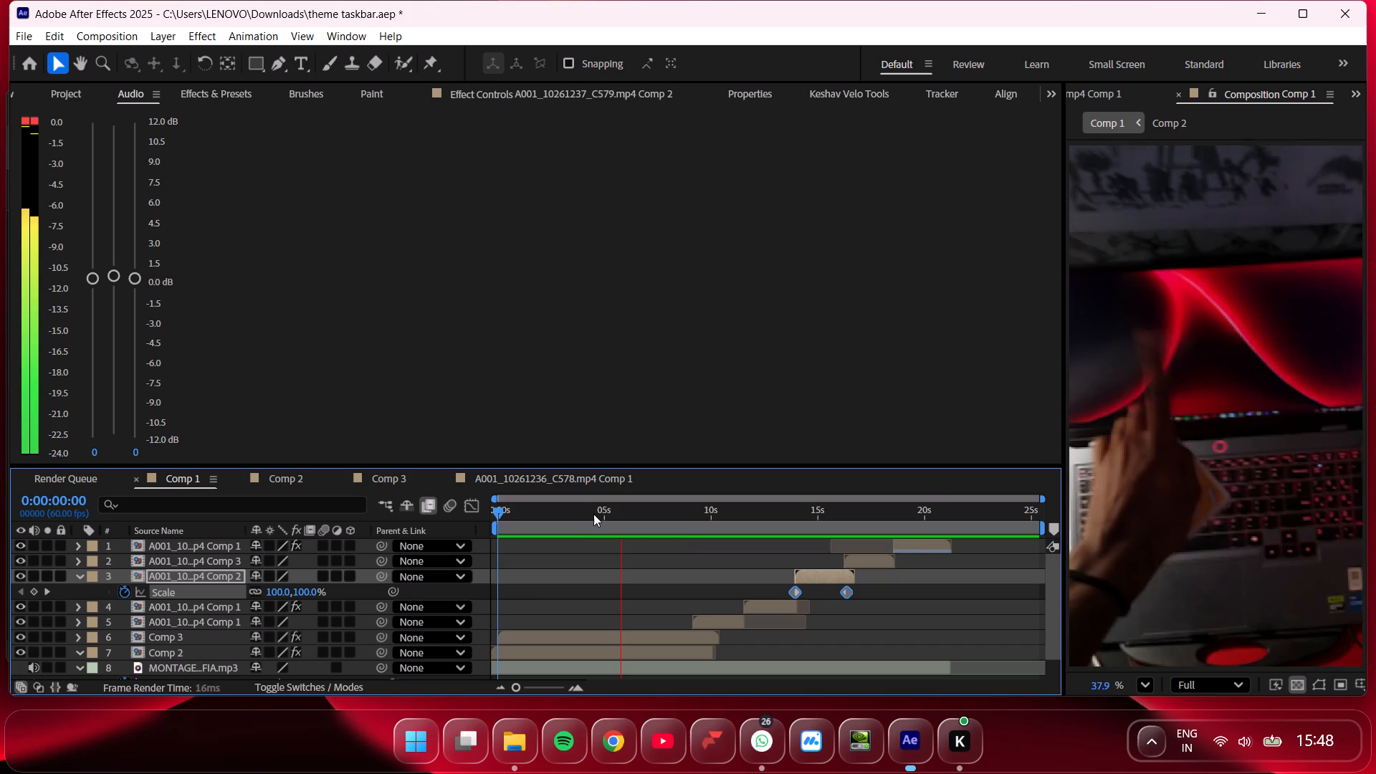
drag(592, 515, 515, 525)
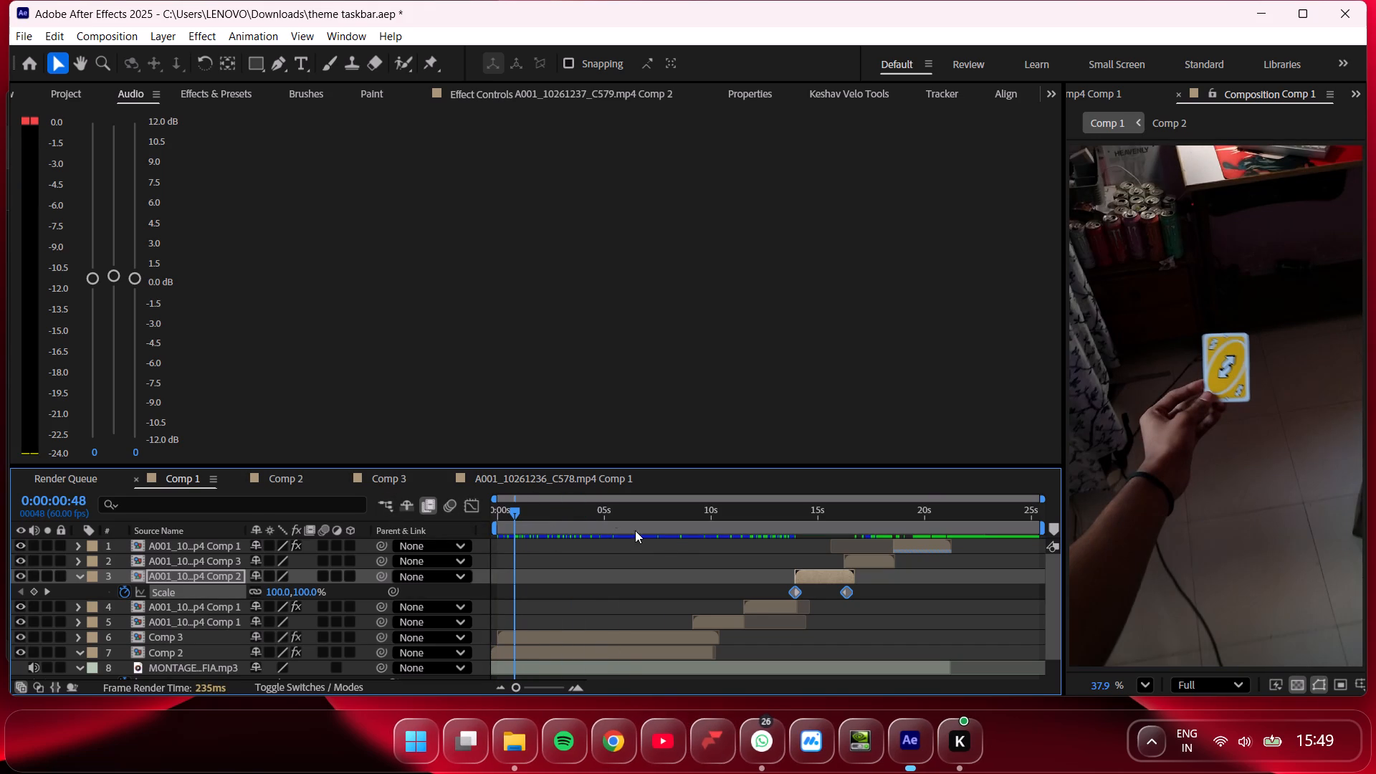
drag(570, 521, 481, 542)
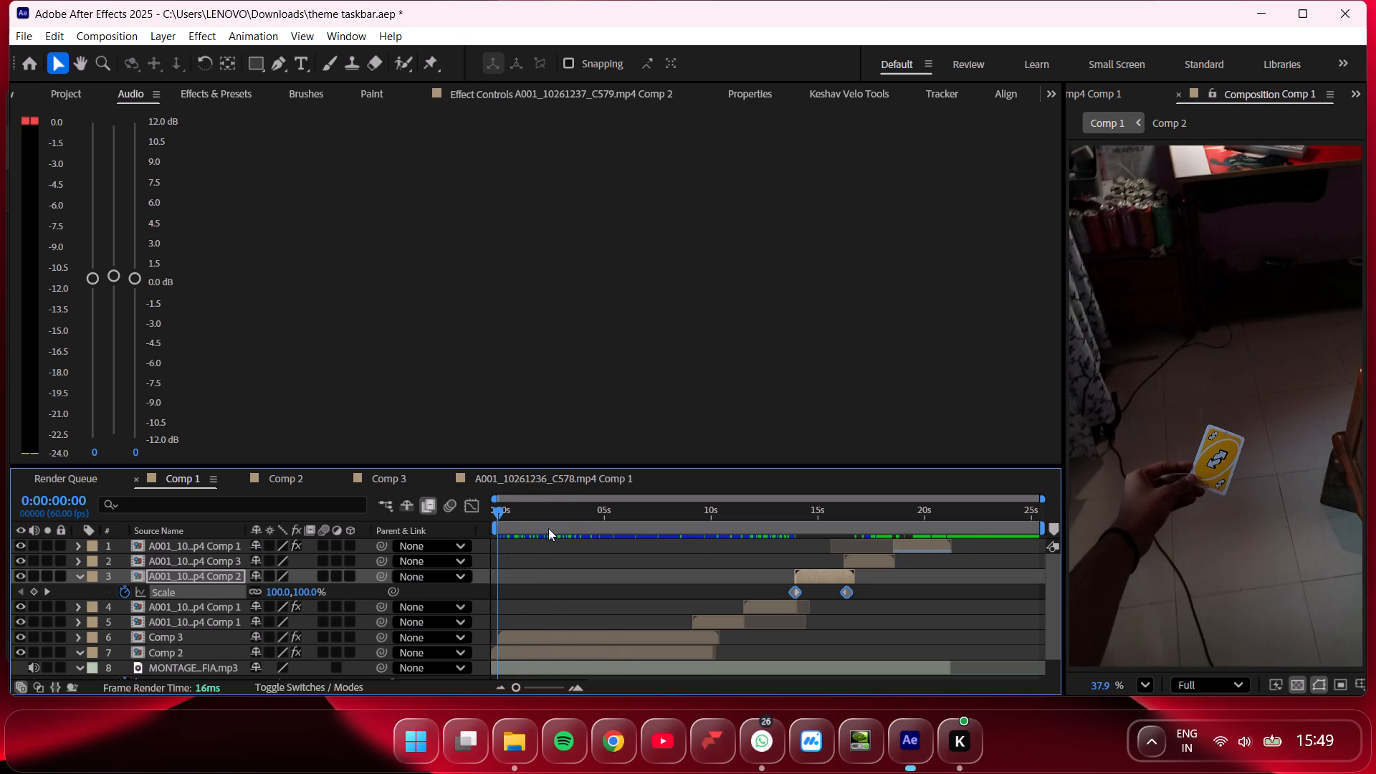
drag(545, 518, 464, 528)
drag(514, 529, 479, 523)
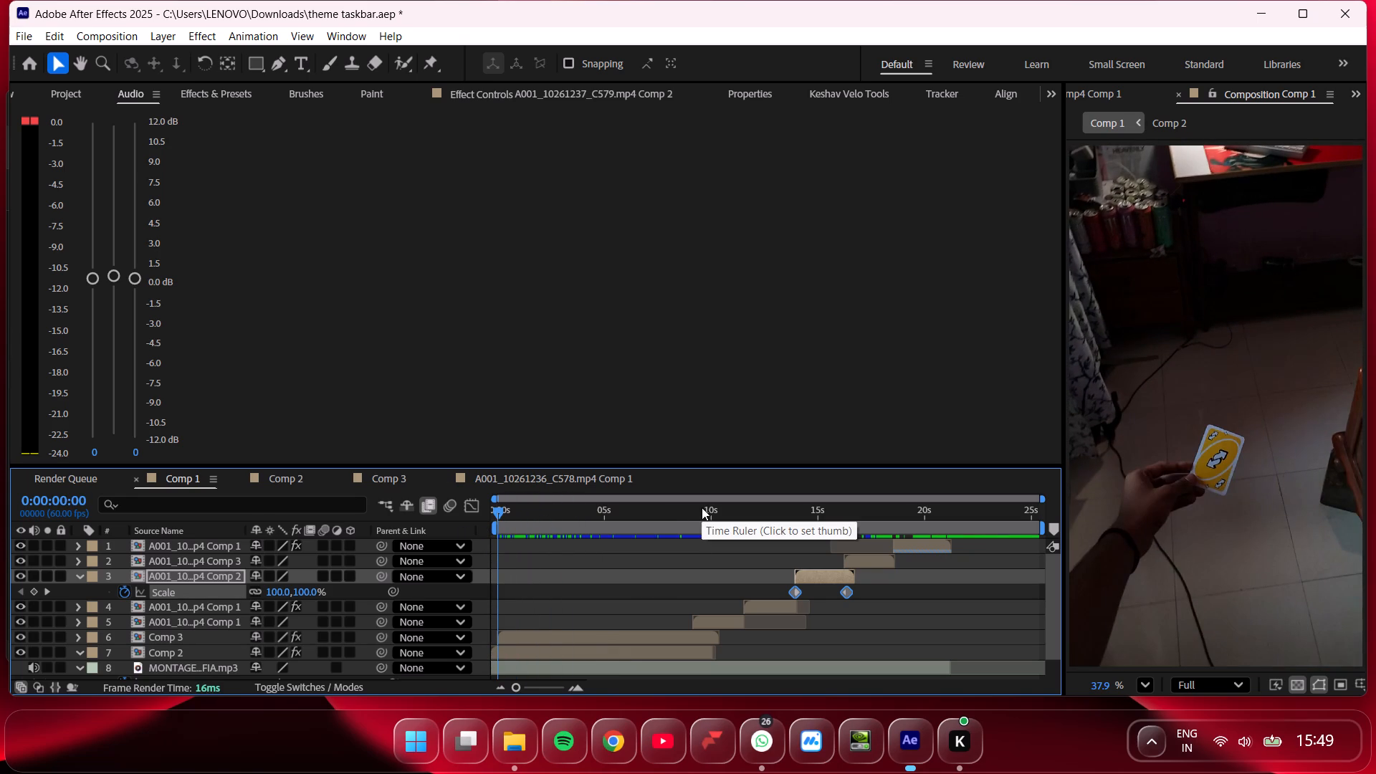
drag(549, 517, 504, 528)
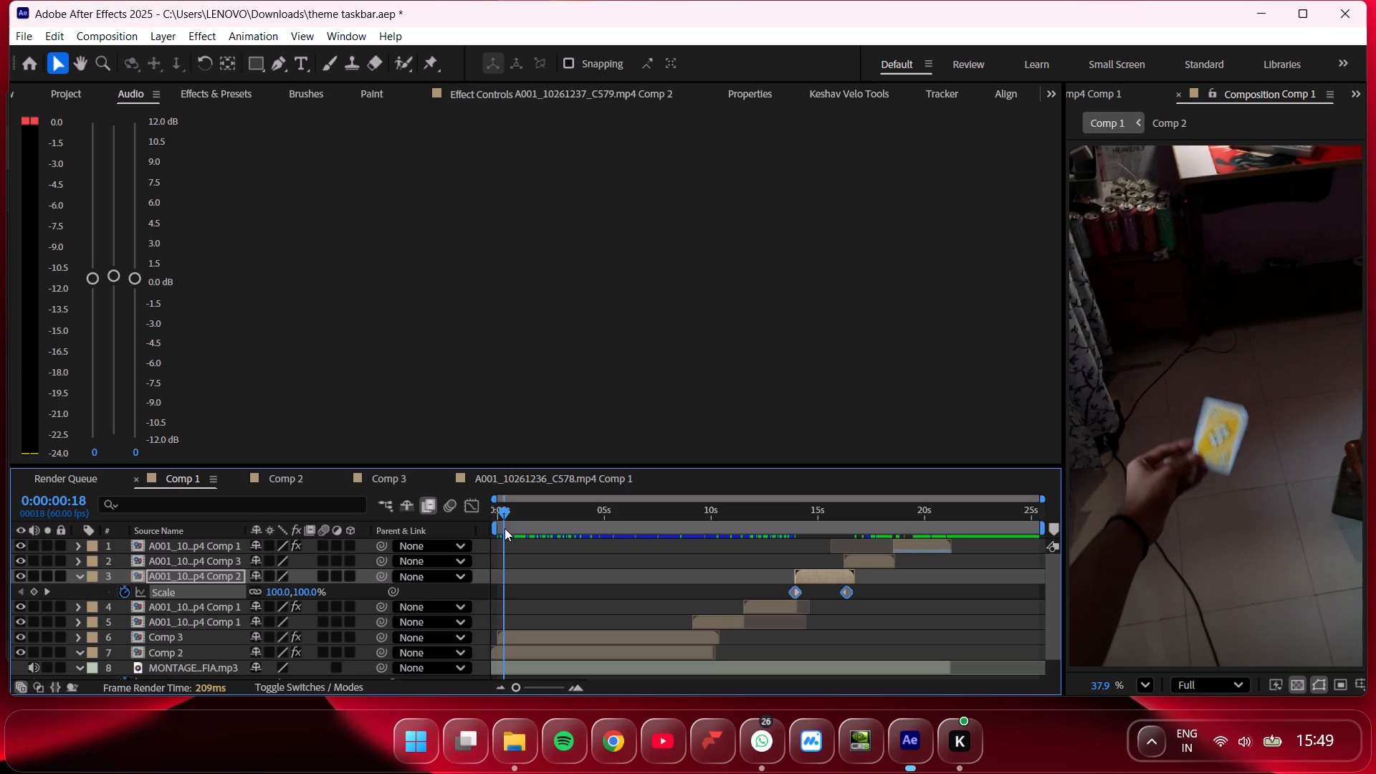
drag(565, 516, 471, 523)
key(space)
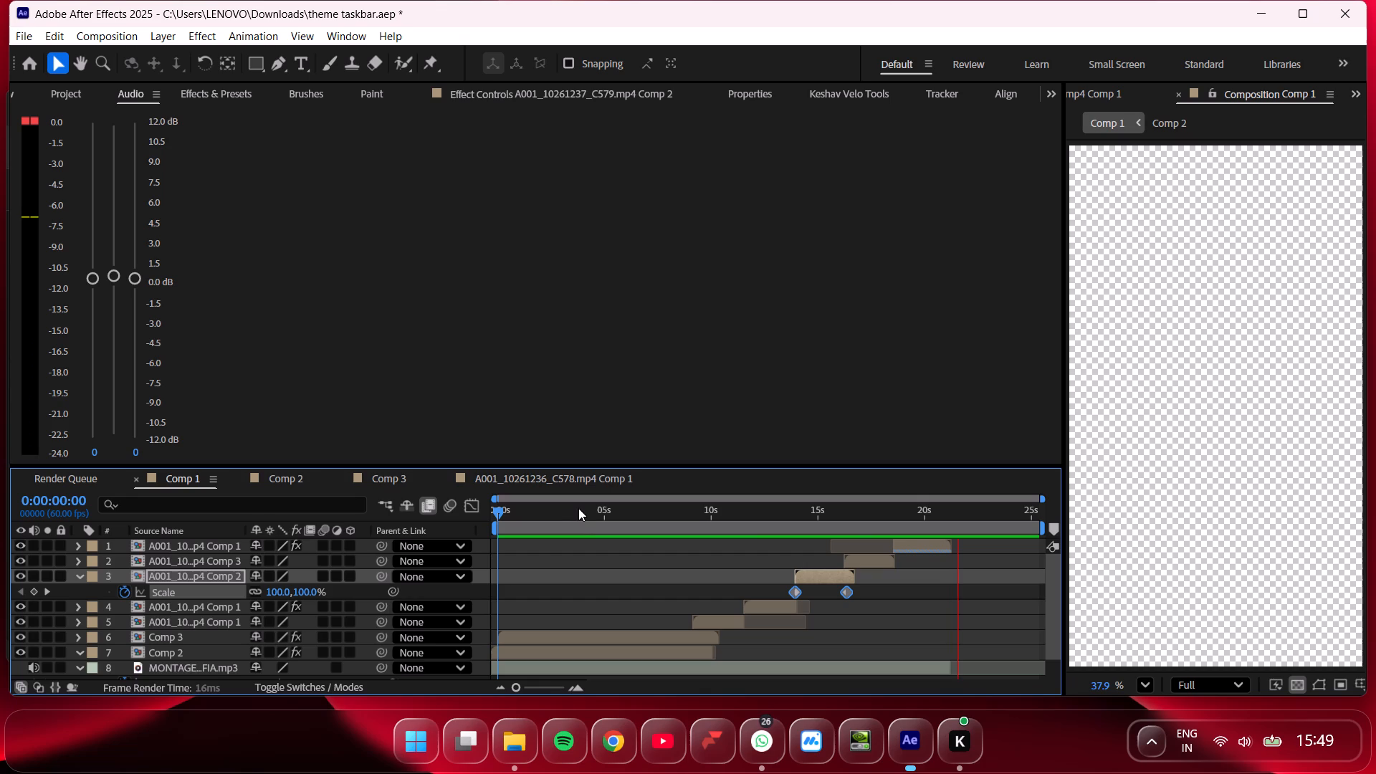
drag(585, 511, 466, 518)
key(space)
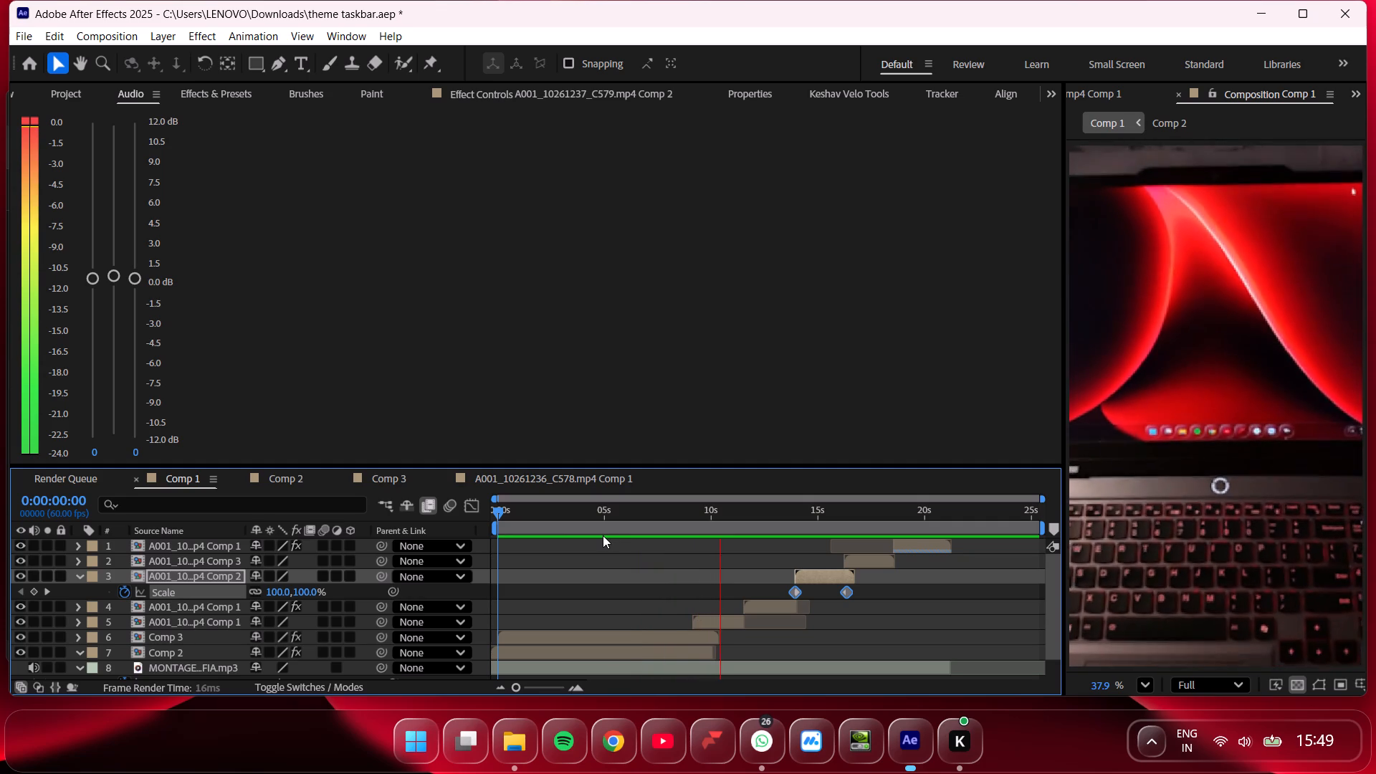
drag(612, 521, 420, 530)
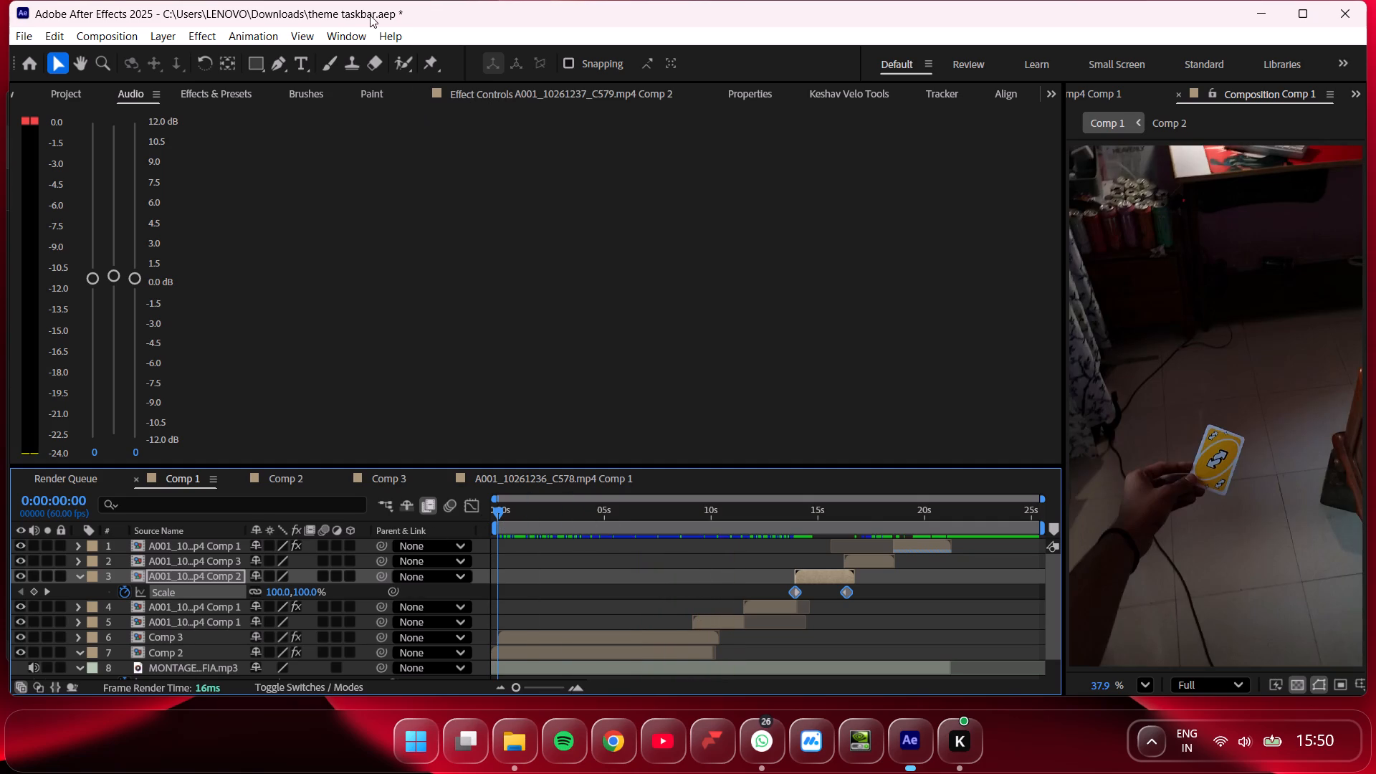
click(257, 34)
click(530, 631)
Add a text layer reading "BORING TASKBAR" at 0:00:00:00, centred over the opening card shot.
drag(514, 507, 443, 516)
double_click(295, 70)
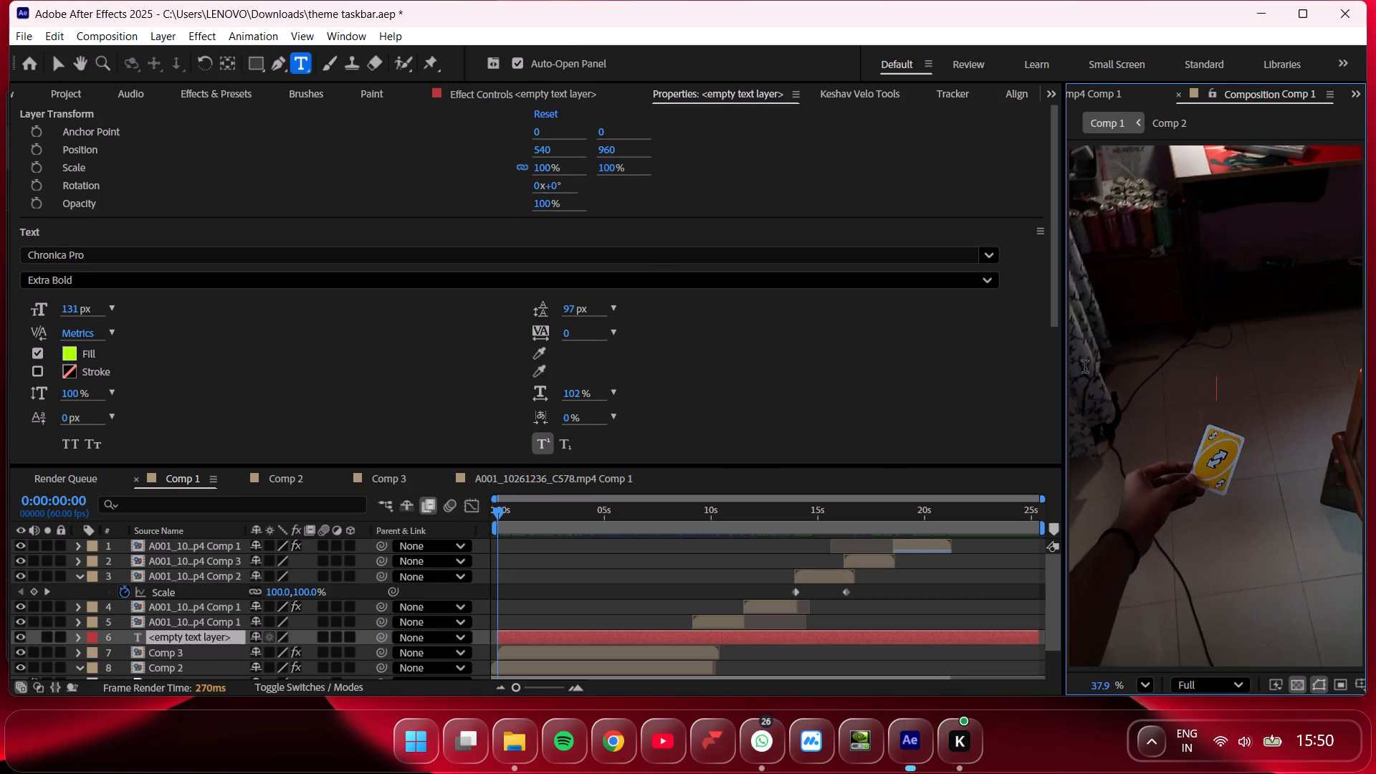
text(BOR)
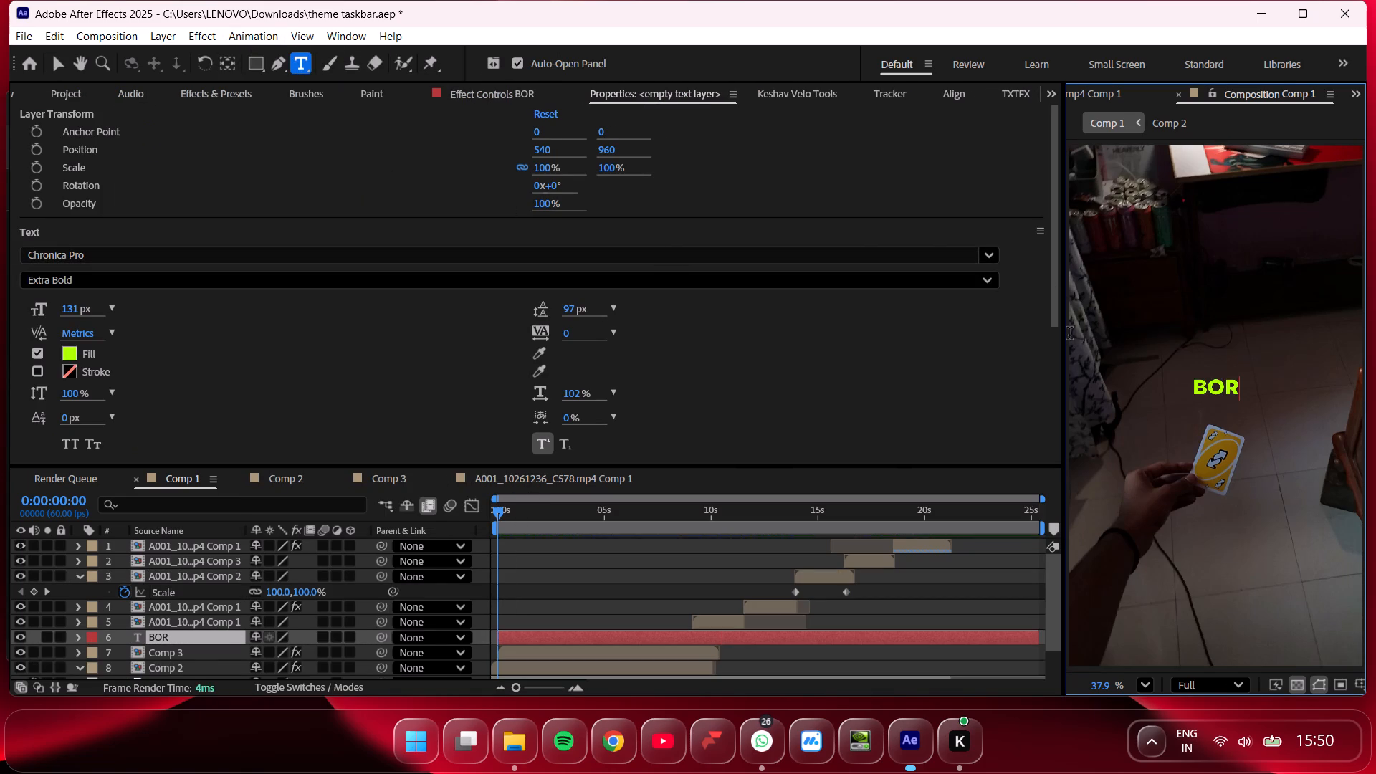
text(ING TASKBAR)
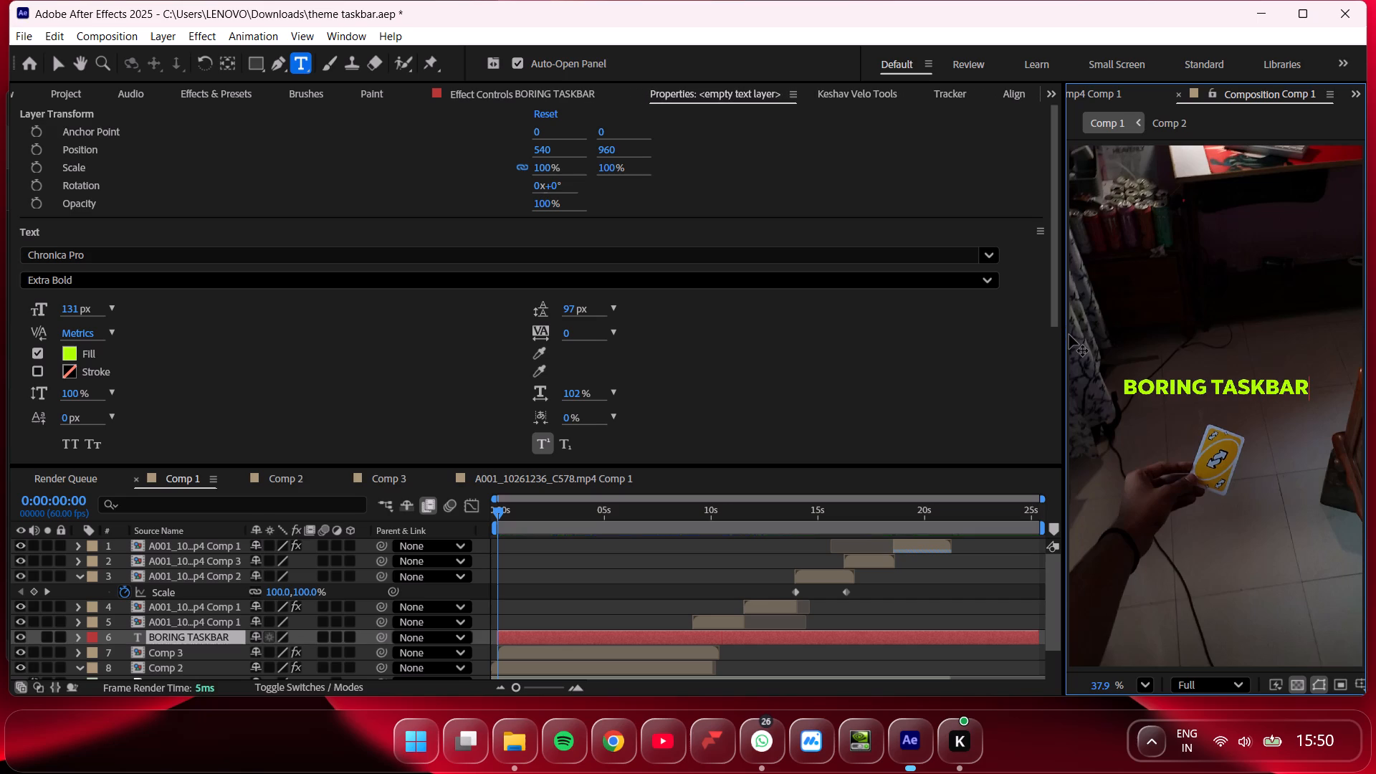
Replace the "BORING TASKBAR" text with "BEST TASKBAR MOD?" on a single line.
key(BackSpace)
key(BackSpace)
key(BackSpace)
key(BackSpace)
key(BackSpace)
key(BackSpace)
key(BackSpace)
key(BackSpace)
key(BackSpace)
key(BackSpace)
key(BackSpace)
key(BackSpace)
key(BackSpace)
key(BackSpace)
key(BackSpace)
key(BackSpace)
key(BackSpace)
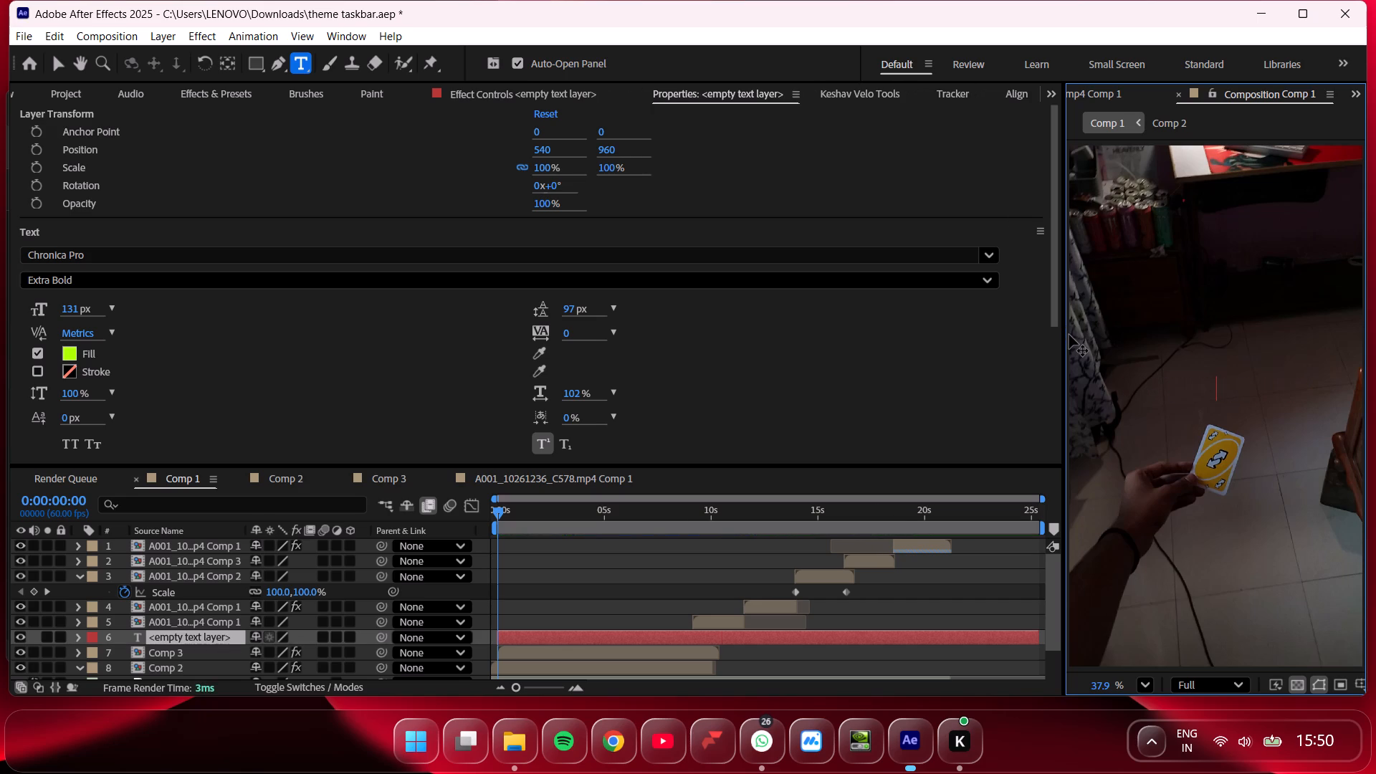
text(BEST TASKBAR MOD?)
key(Return)
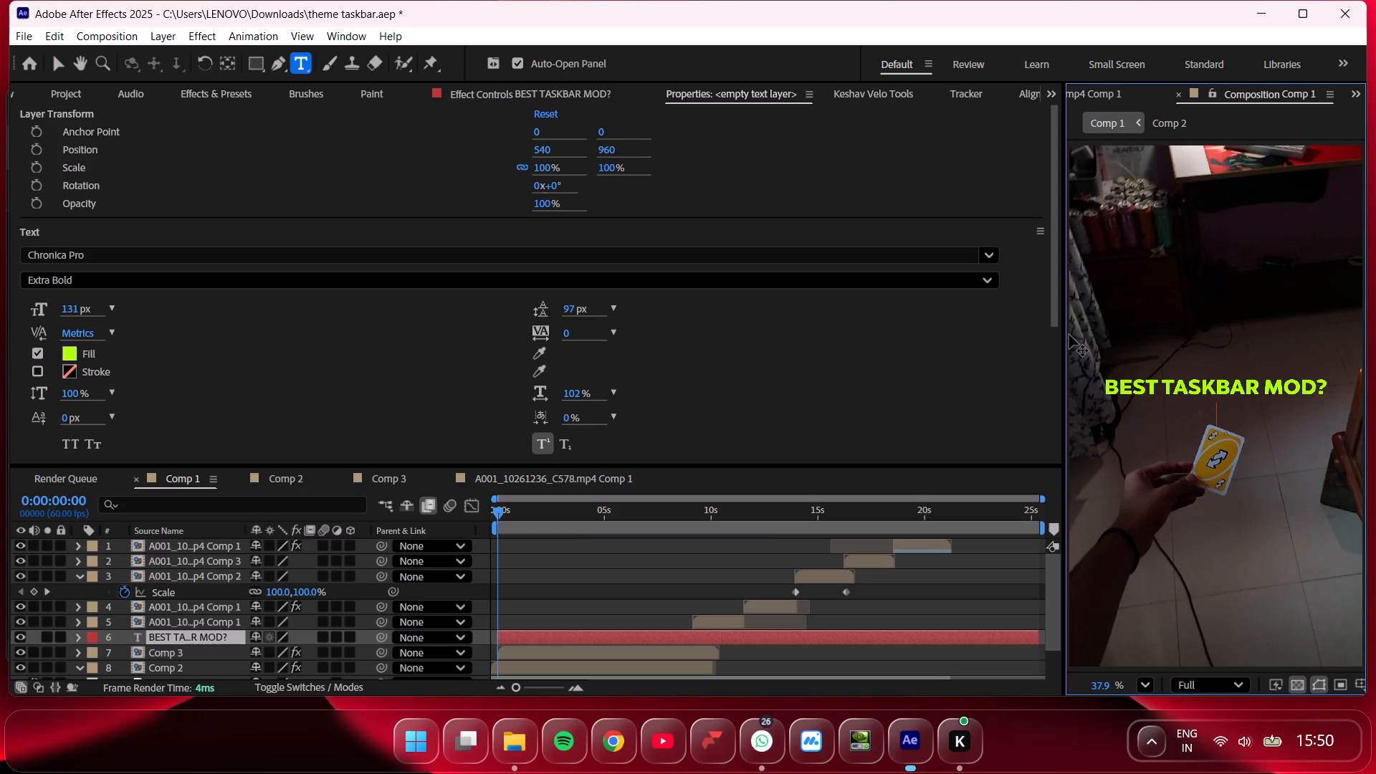
key(BackSpace)
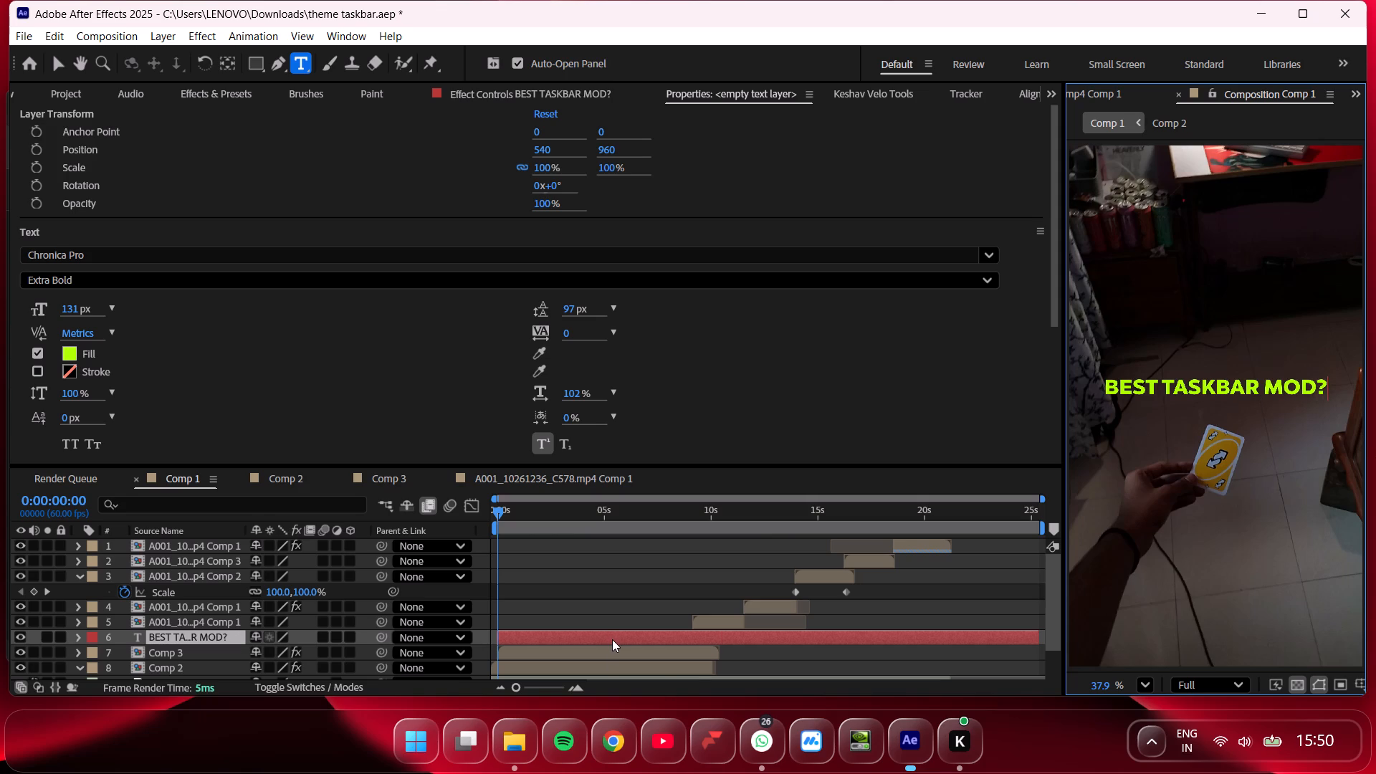
Change the fill colour of the whole "BEST TASKBAR MOD?" text to white.
double_click(612, 638)
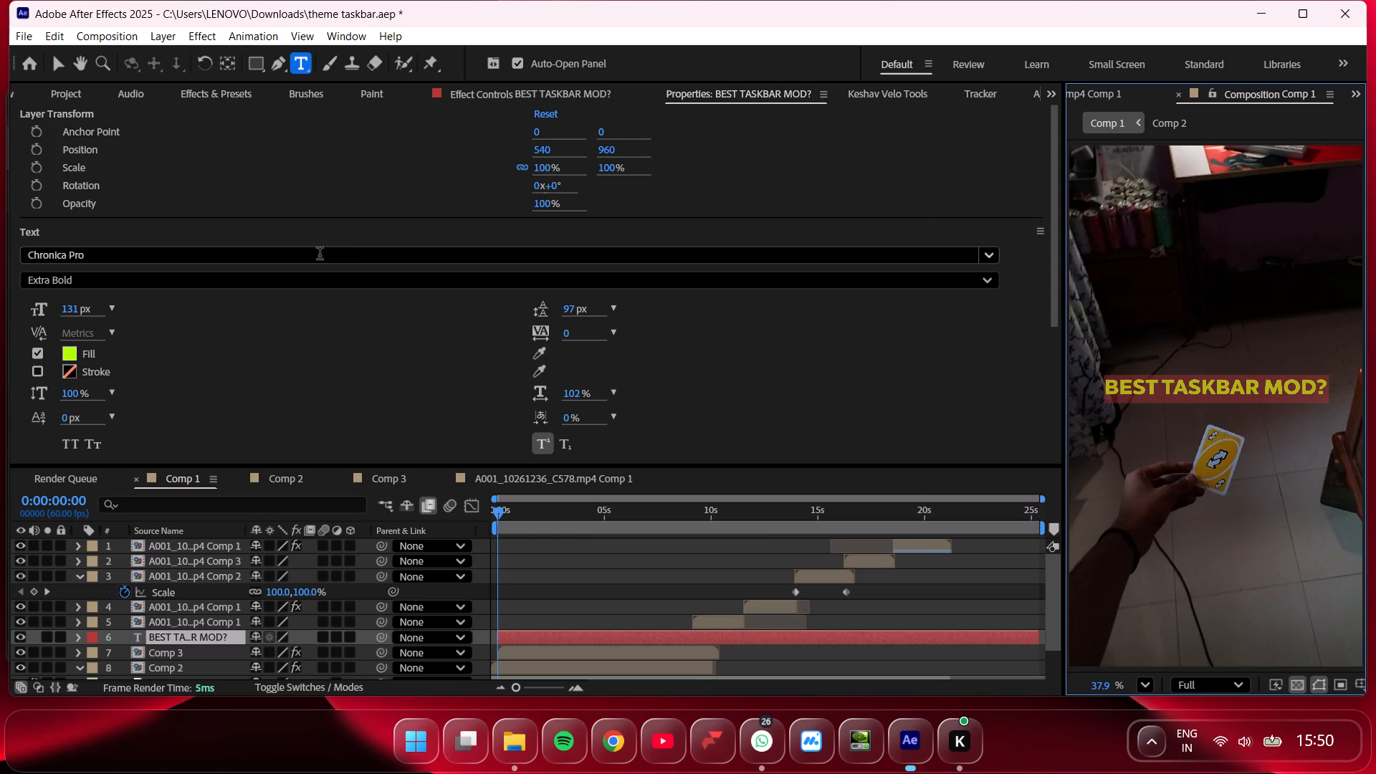
click(73, 353)
drag(532, 293, 191, 127)
click(884, 253)
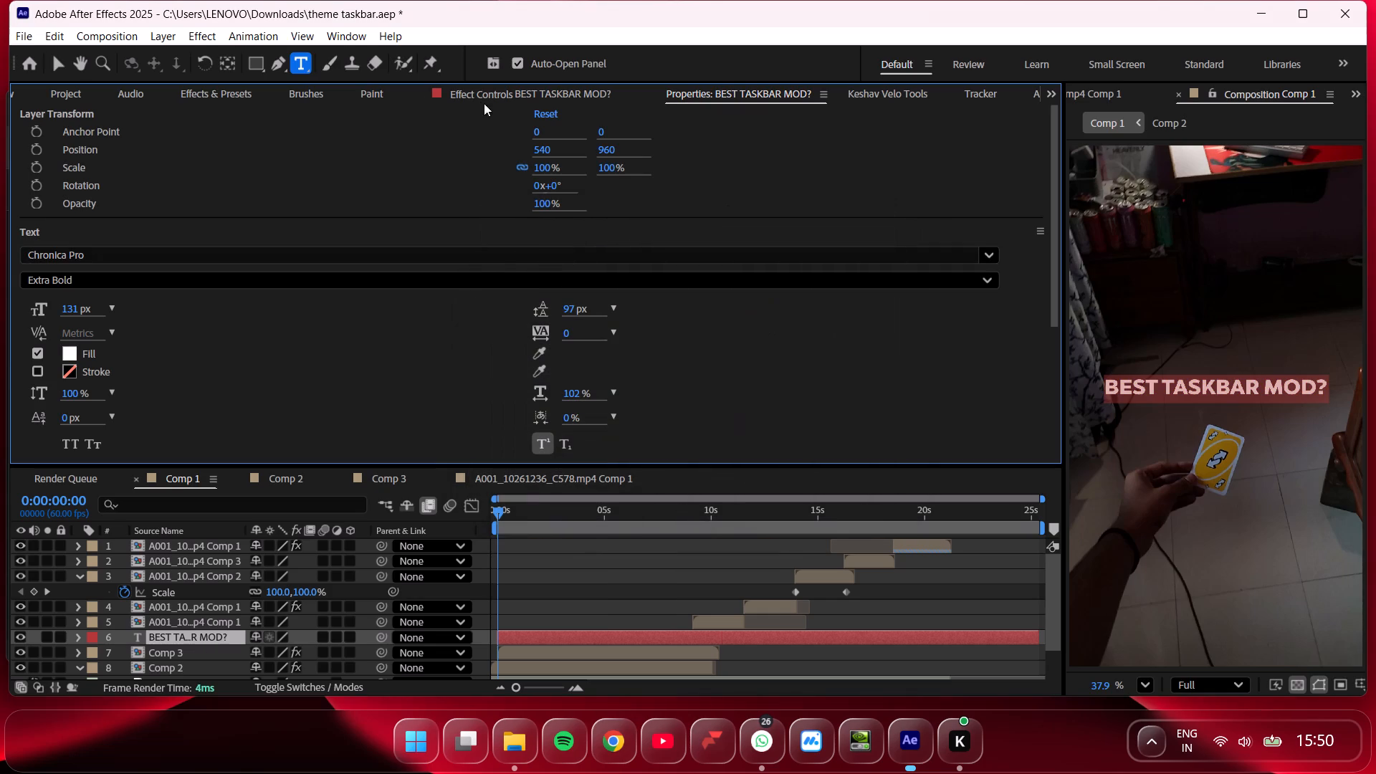
Apply the glowing-text animation preset with two Drop Shadows, Bevel Alpha, Turbulent Displace and Deep Glow 2 to the "BEST TASKBAR MOD?" layer.
click(267, 37)
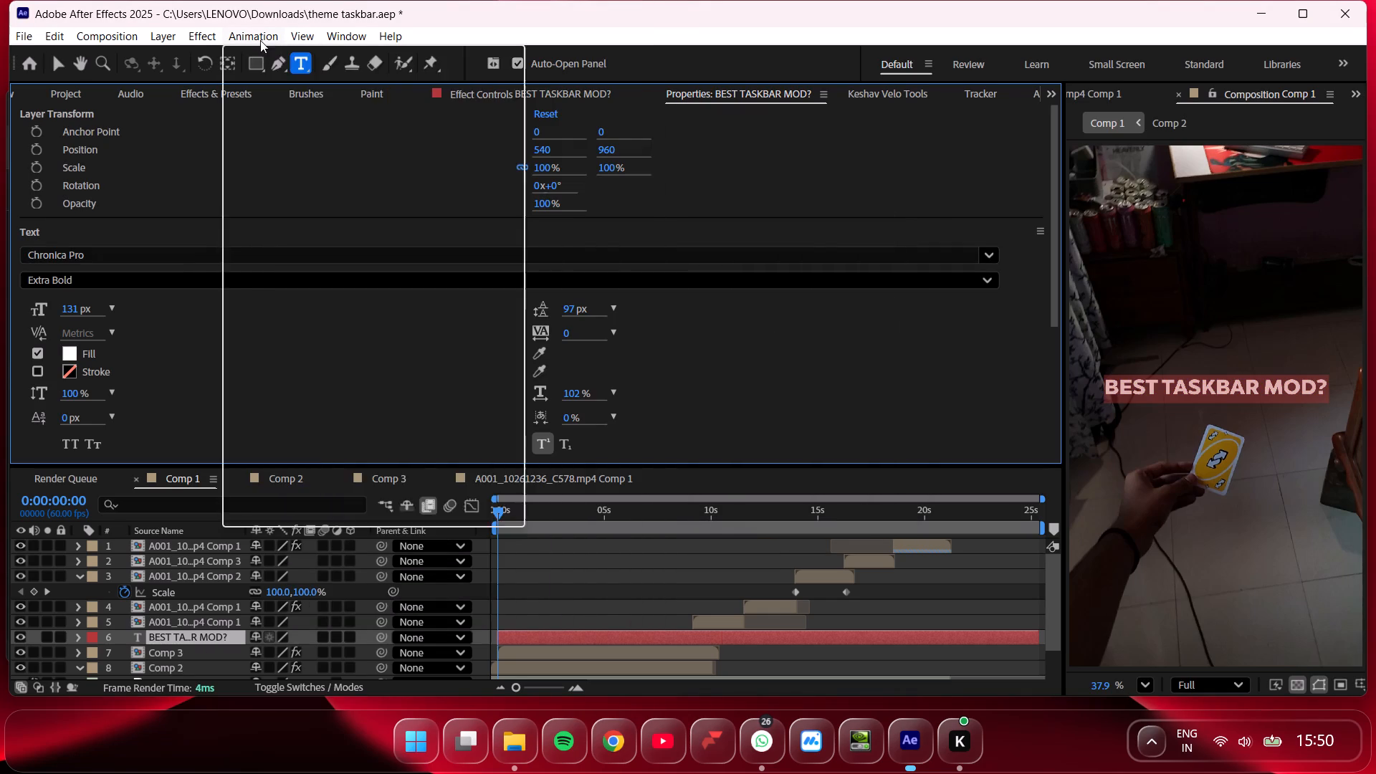
click(634, 93)
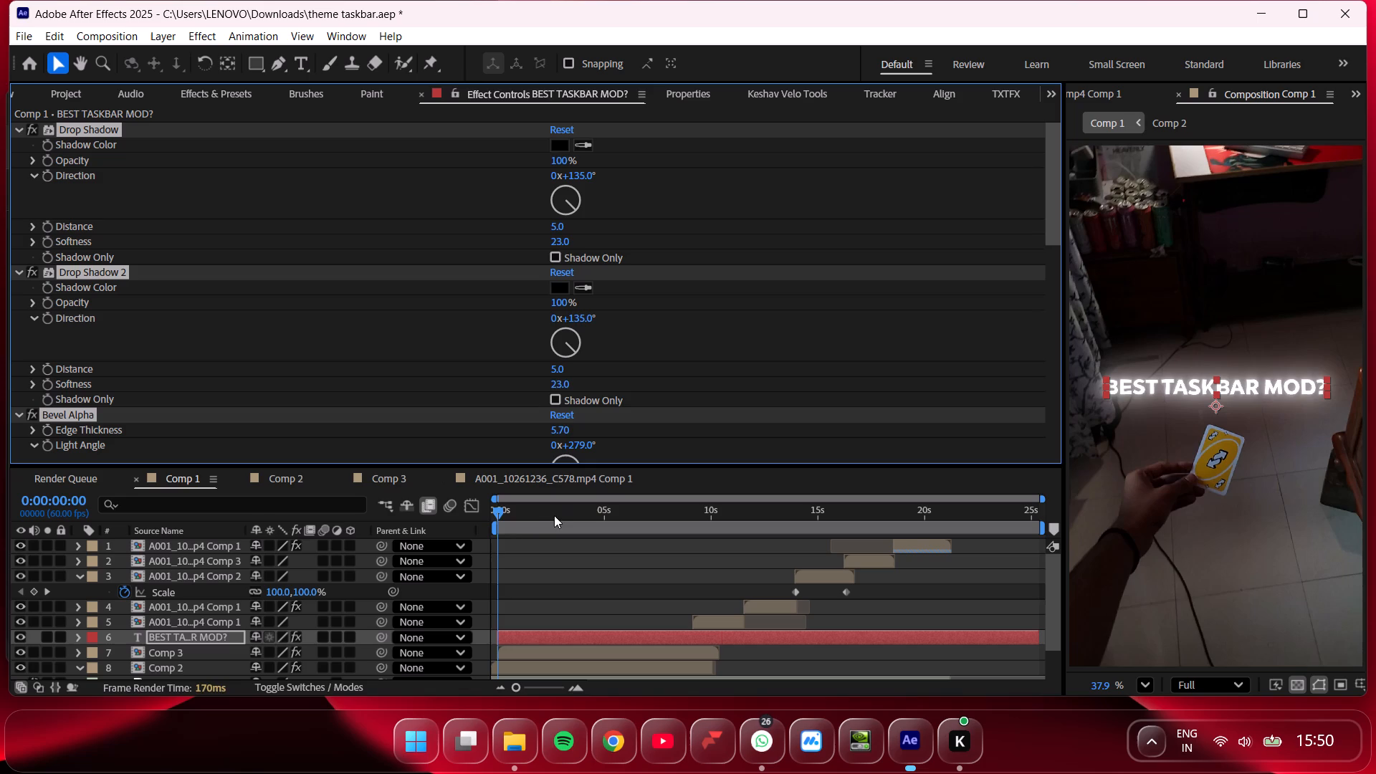
drag(531, 517, 465, 526)
scroll(1201, 398, up, 3)
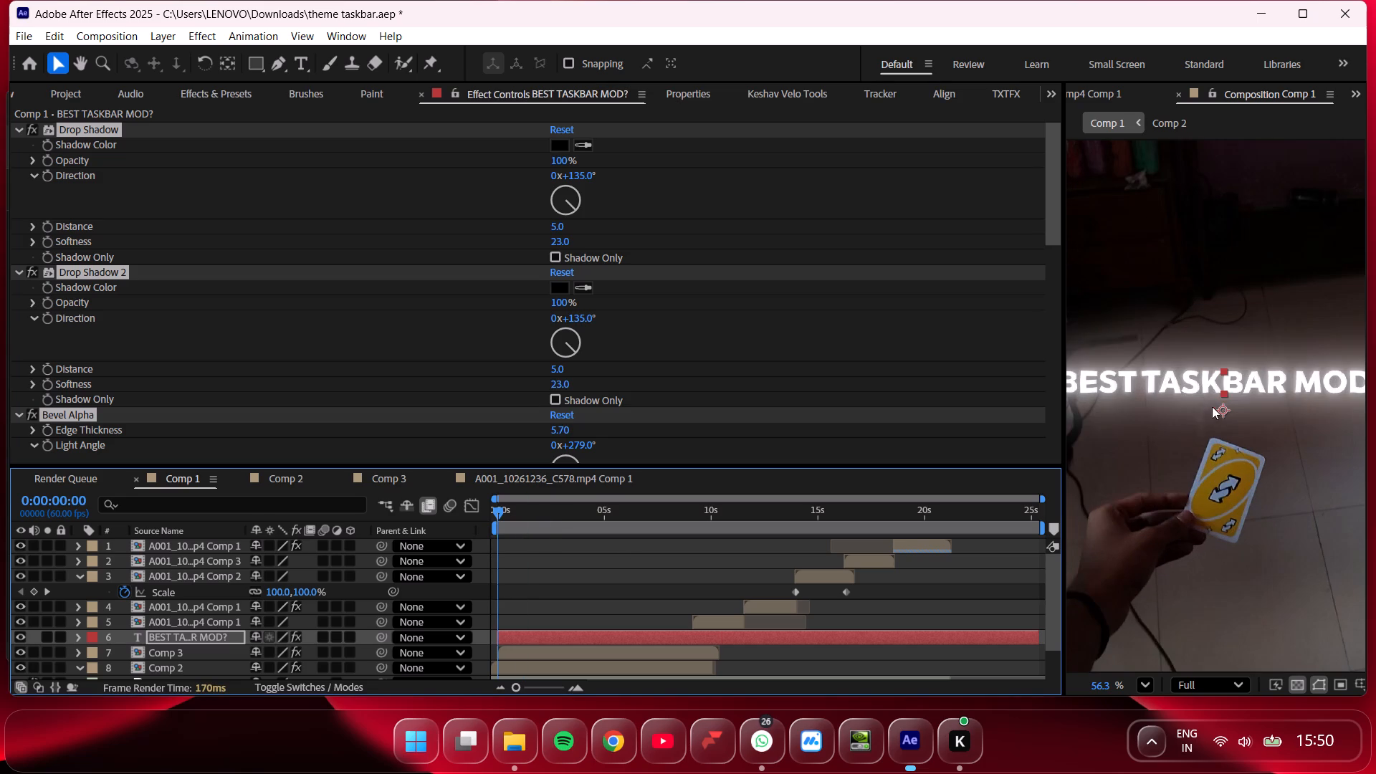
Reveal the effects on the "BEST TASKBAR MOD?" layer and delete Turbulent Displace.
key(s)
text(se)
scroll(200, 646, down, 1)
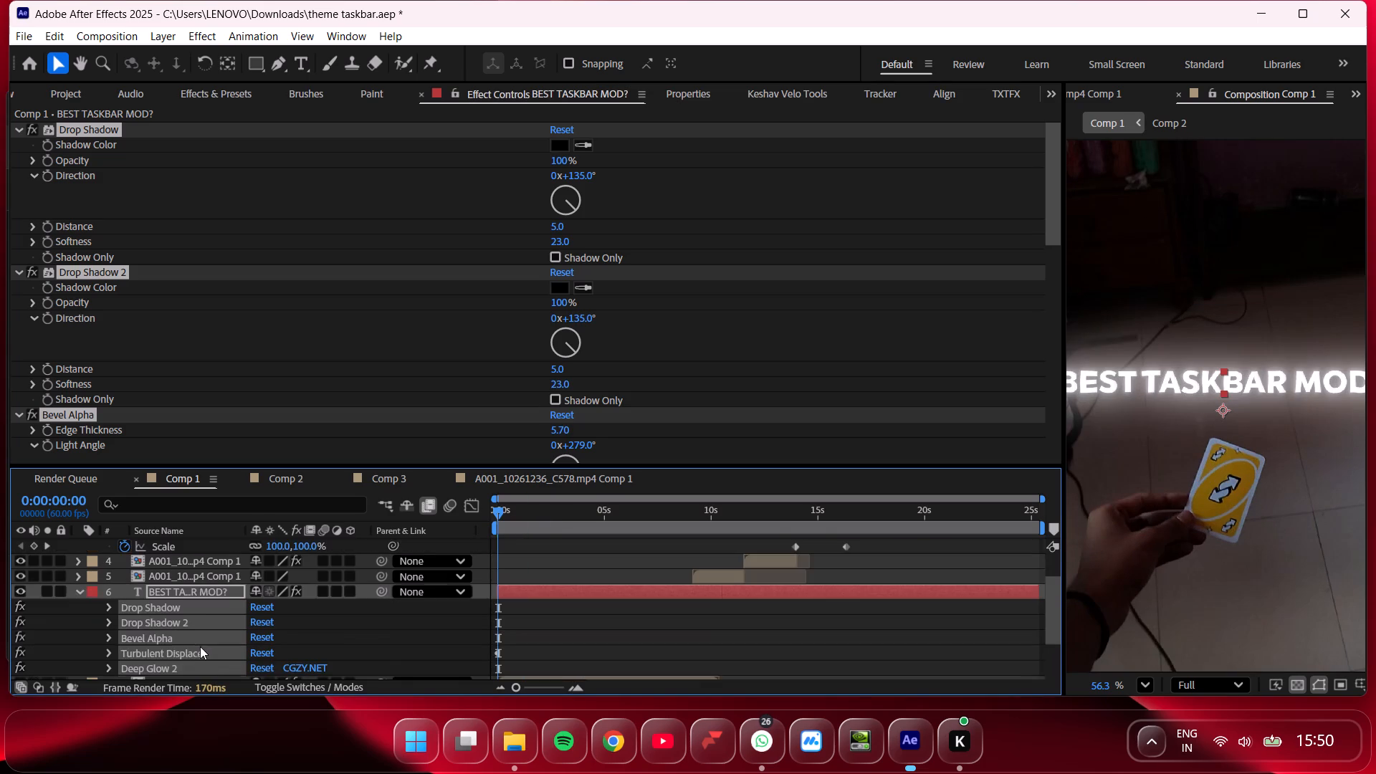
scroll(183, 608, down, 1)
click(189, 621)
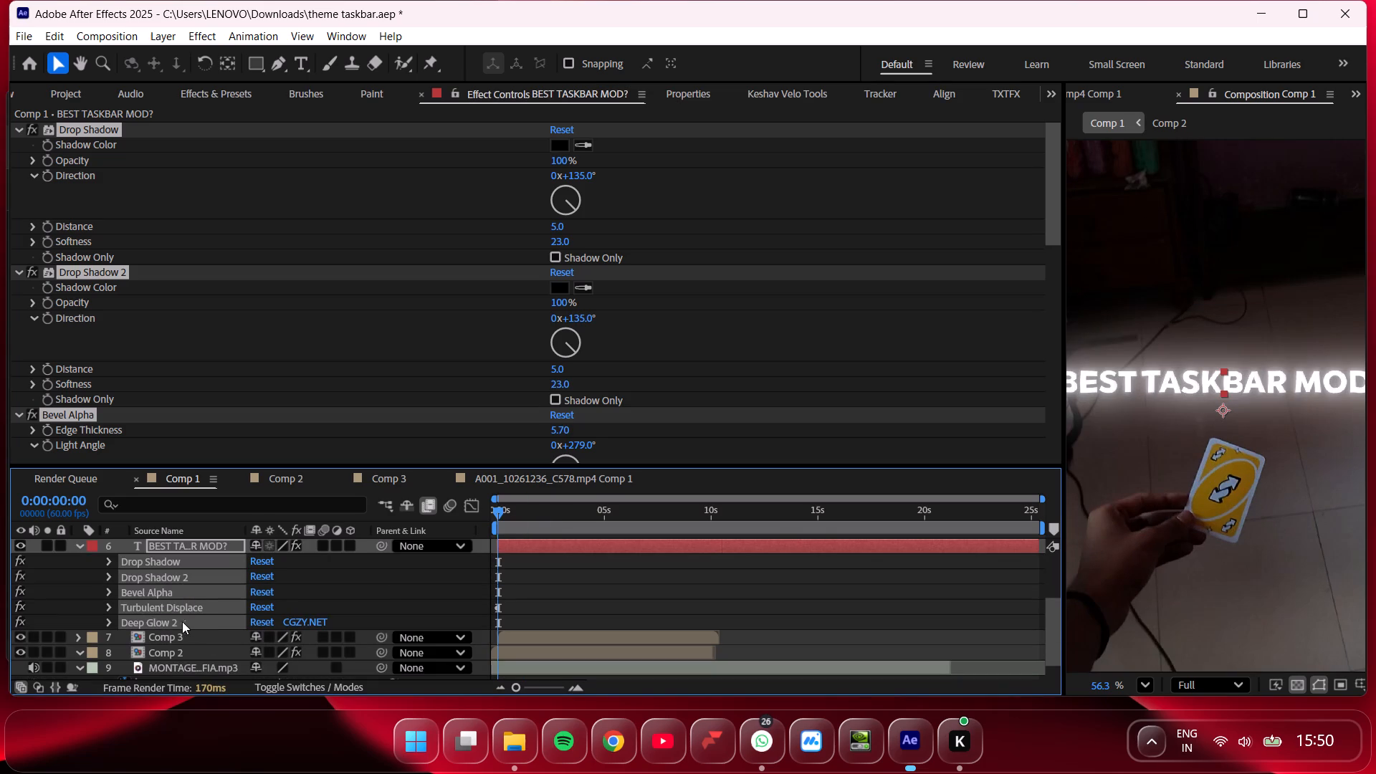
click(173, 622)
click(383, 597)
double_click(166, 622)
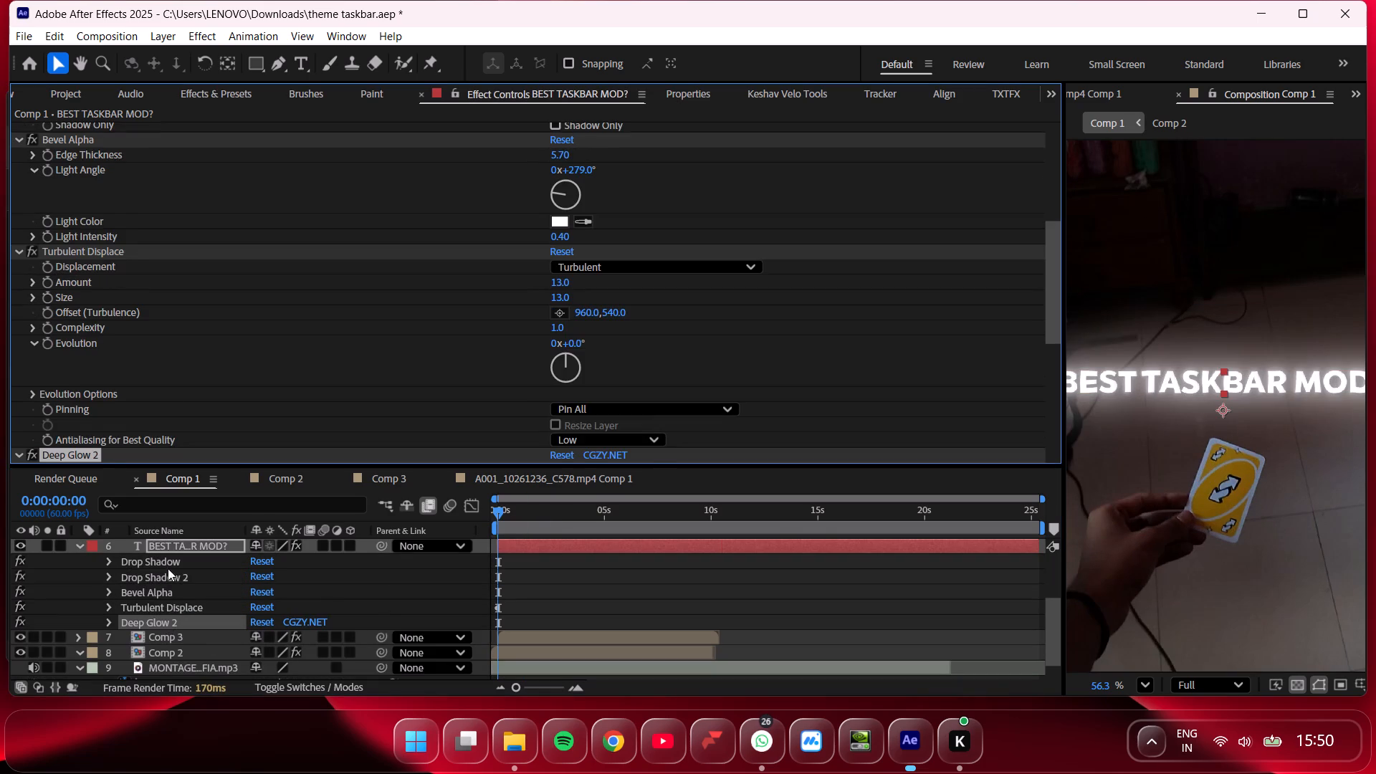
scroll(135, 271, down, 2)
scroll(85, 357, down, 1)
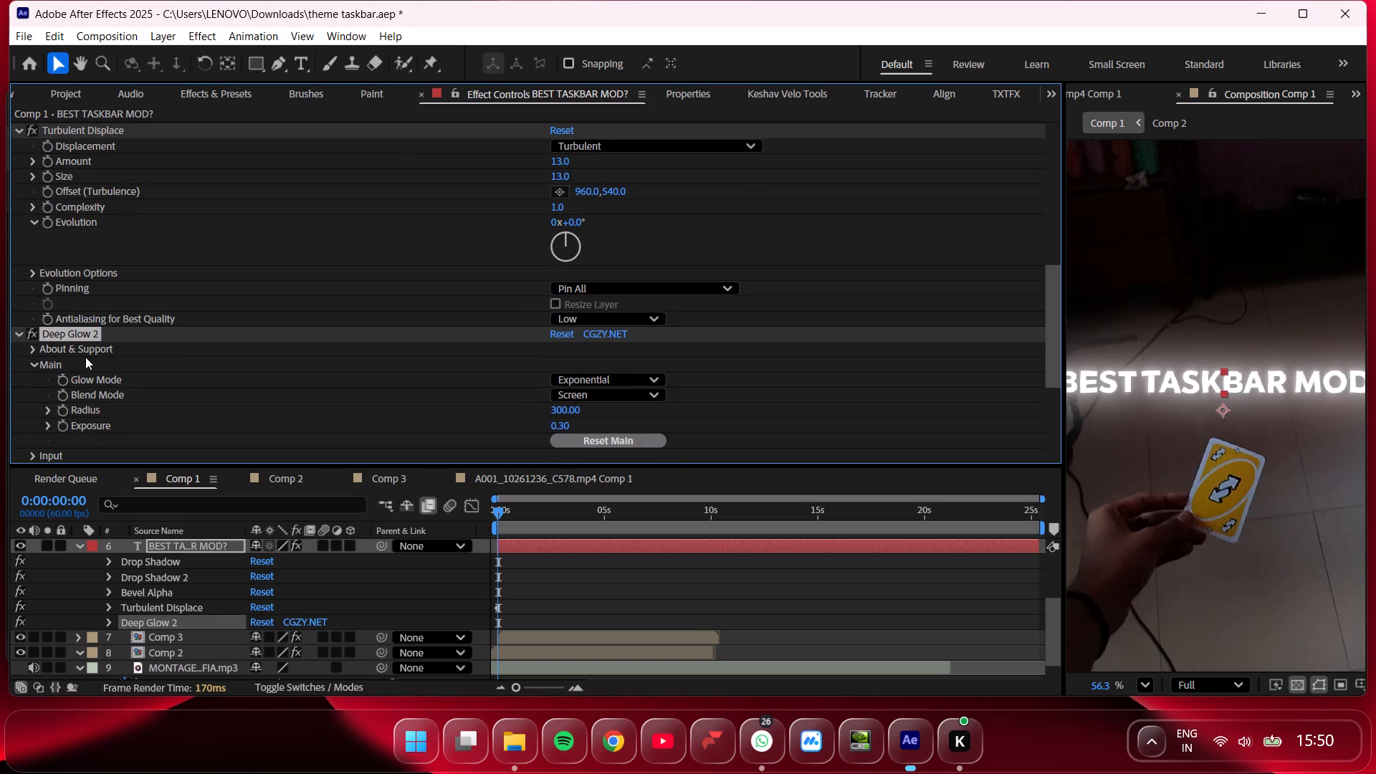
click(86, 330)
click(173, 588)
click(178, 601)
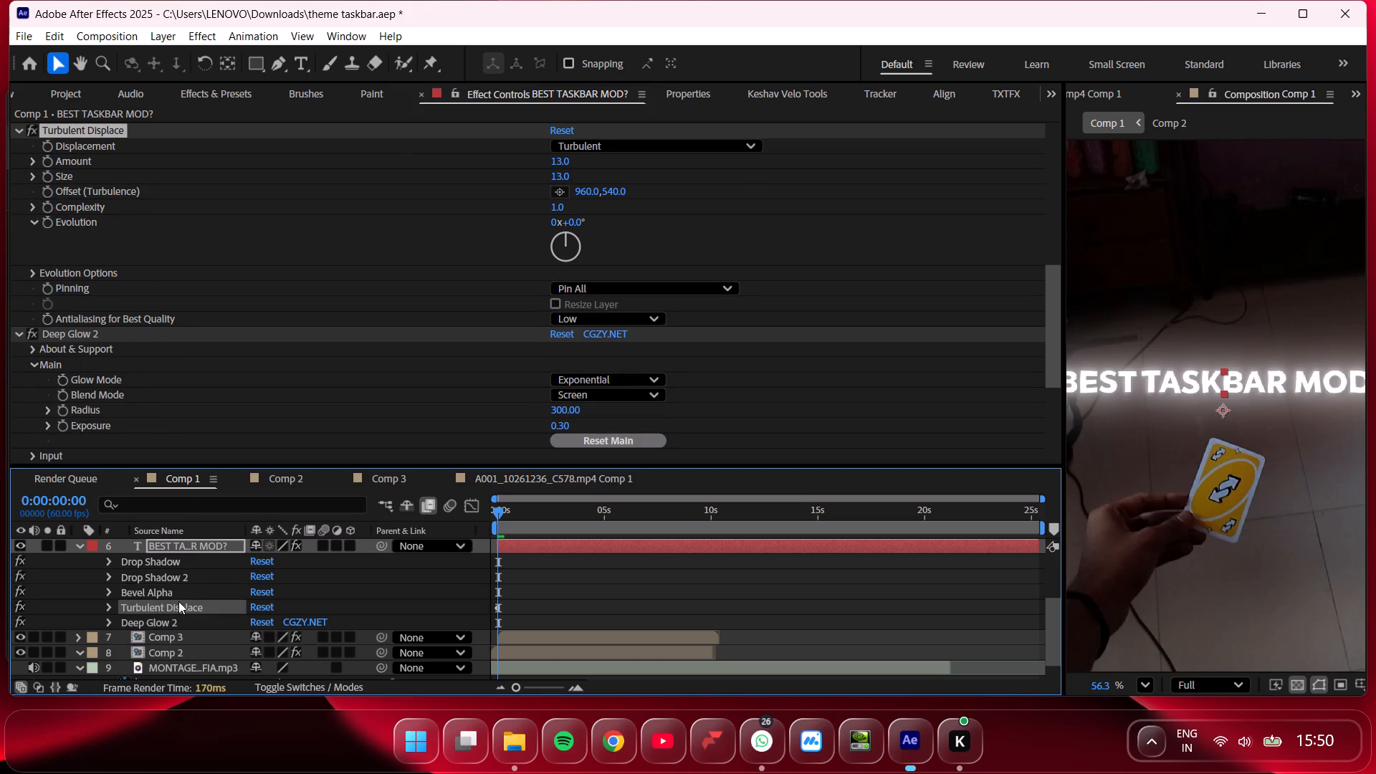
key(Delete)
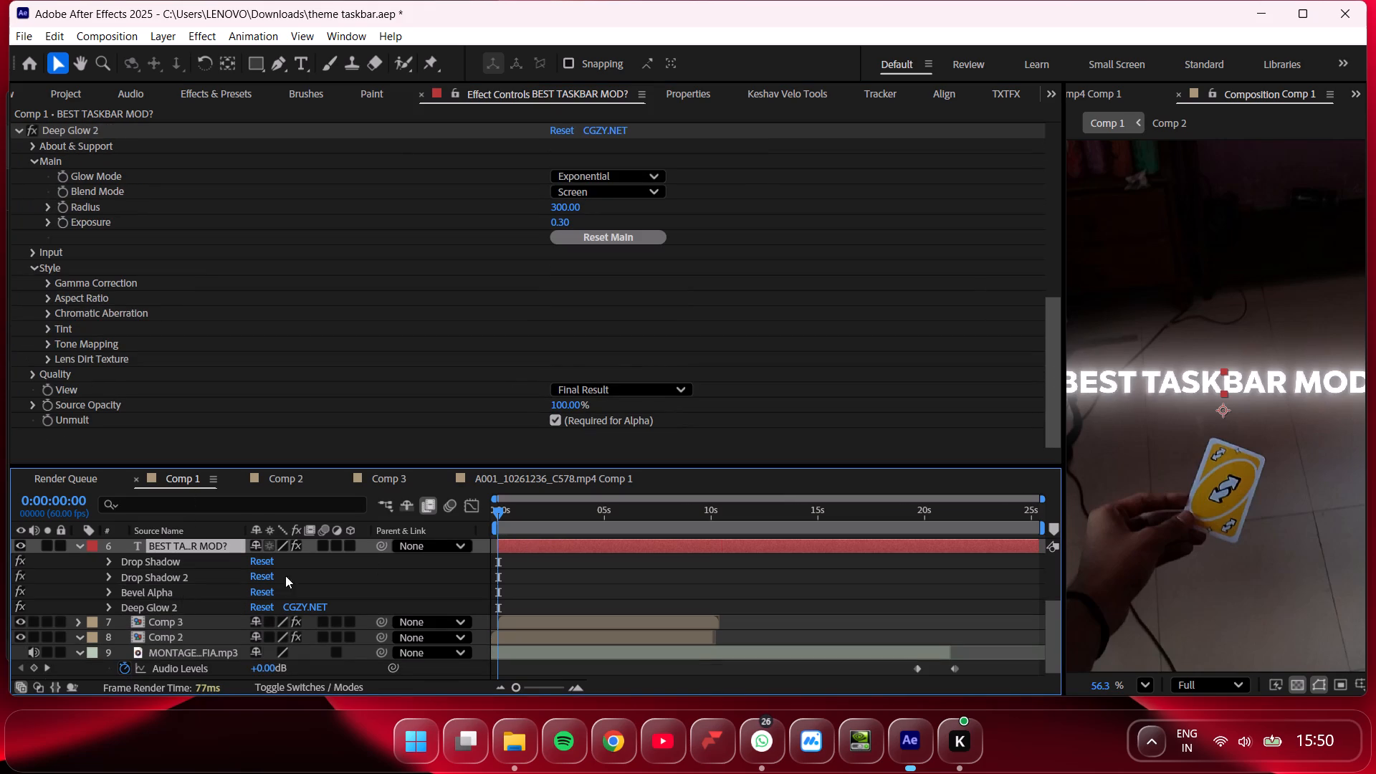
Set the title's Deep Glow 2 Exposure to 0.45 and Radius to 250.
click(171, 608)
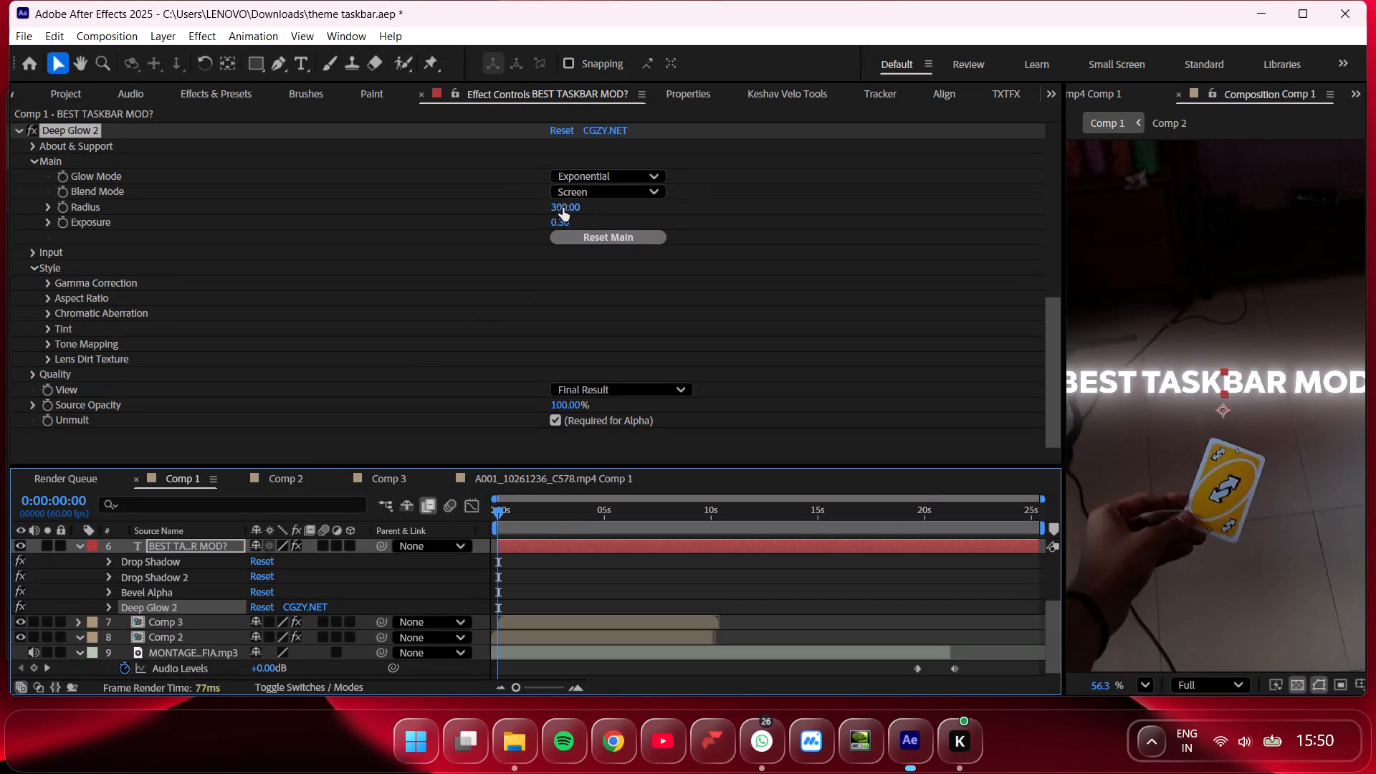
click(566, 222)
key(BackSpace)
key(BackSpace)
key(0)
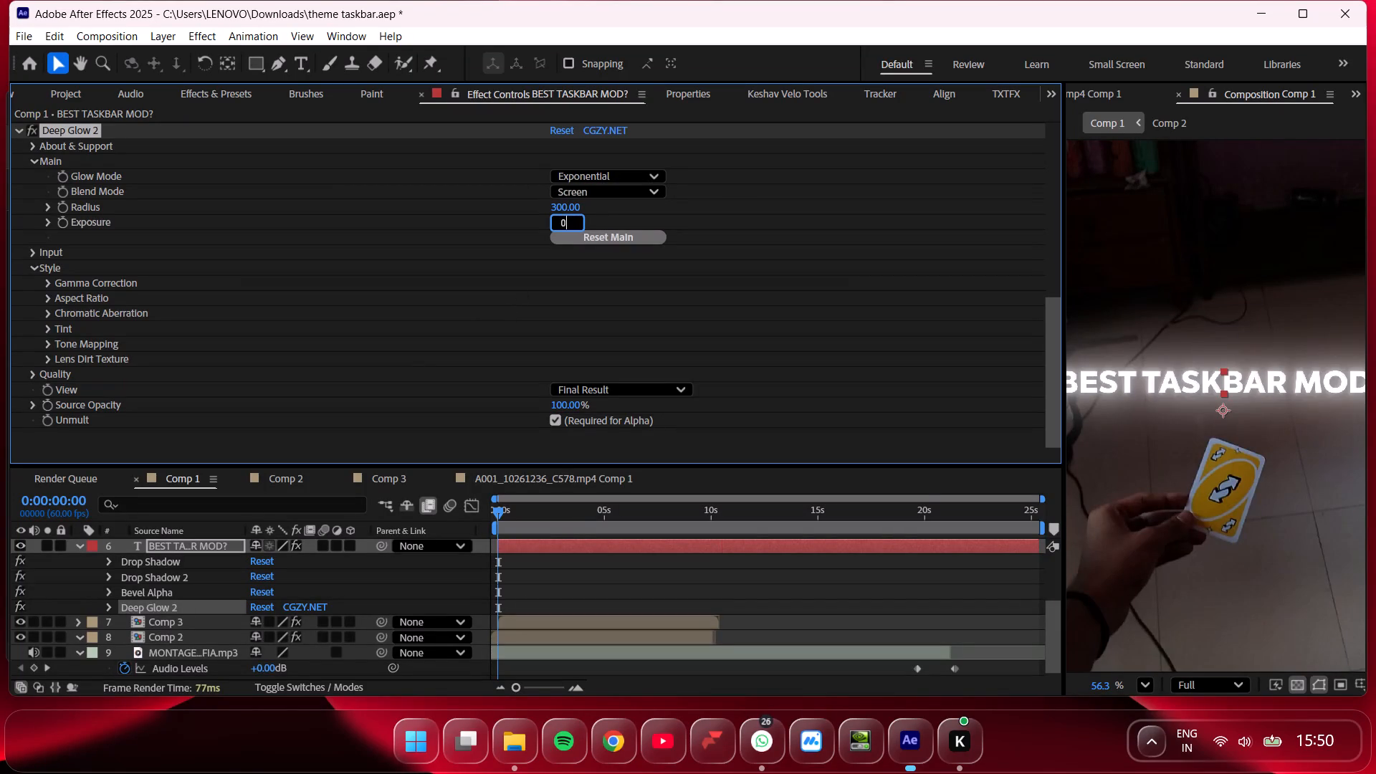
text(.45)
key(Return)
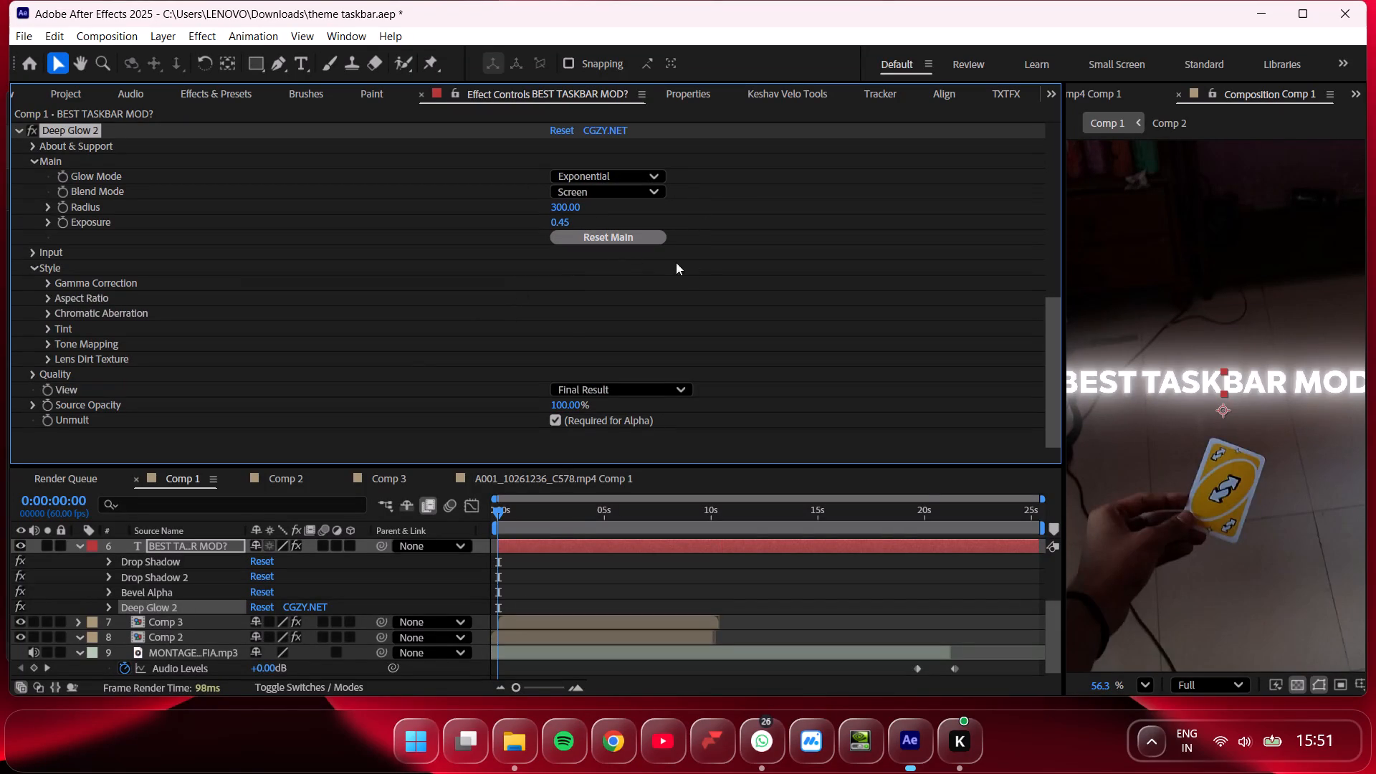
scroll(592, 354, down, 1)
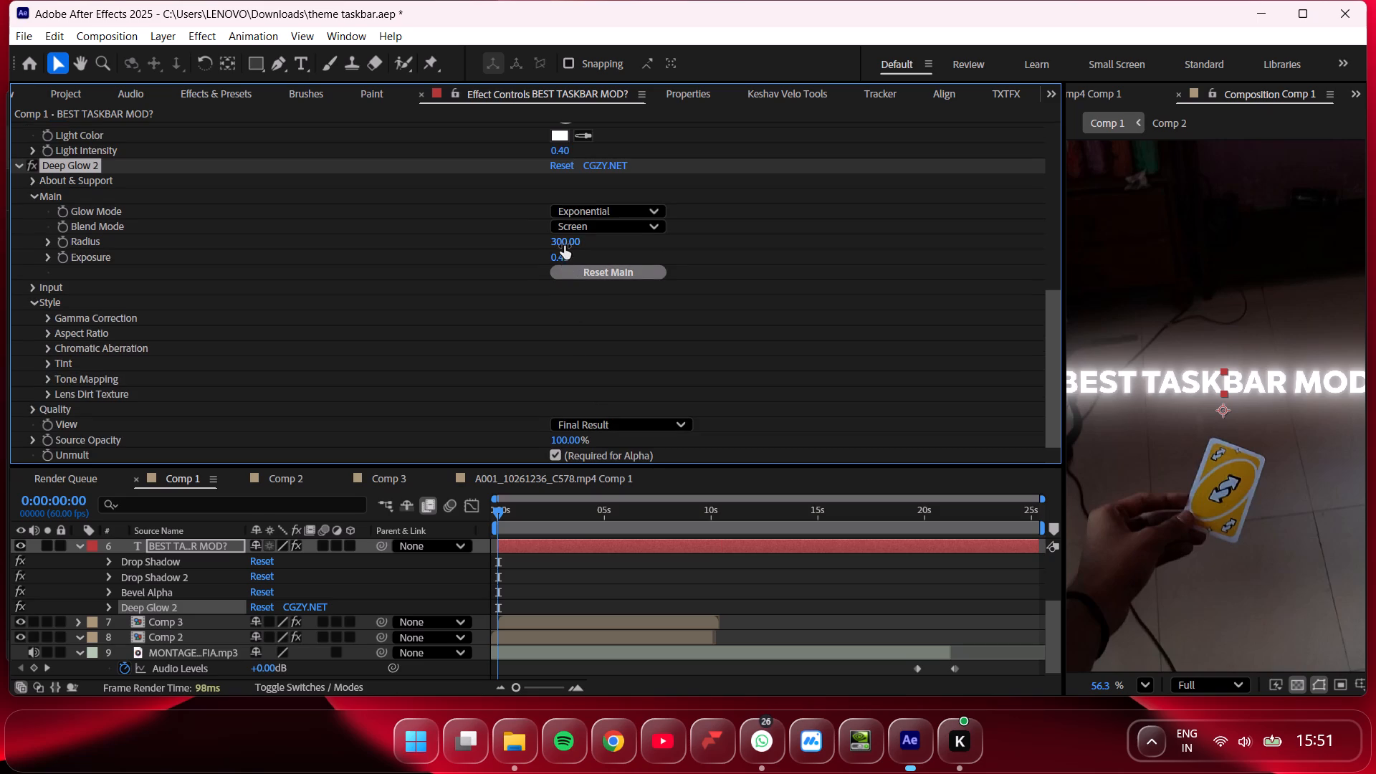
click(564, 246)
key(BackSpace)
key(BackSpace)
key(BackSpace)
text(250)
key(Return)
Fit the whole frame in the viewer and preview the glowing title from 0:00:00:00.
click(1146, 684)
click(1166, 337)
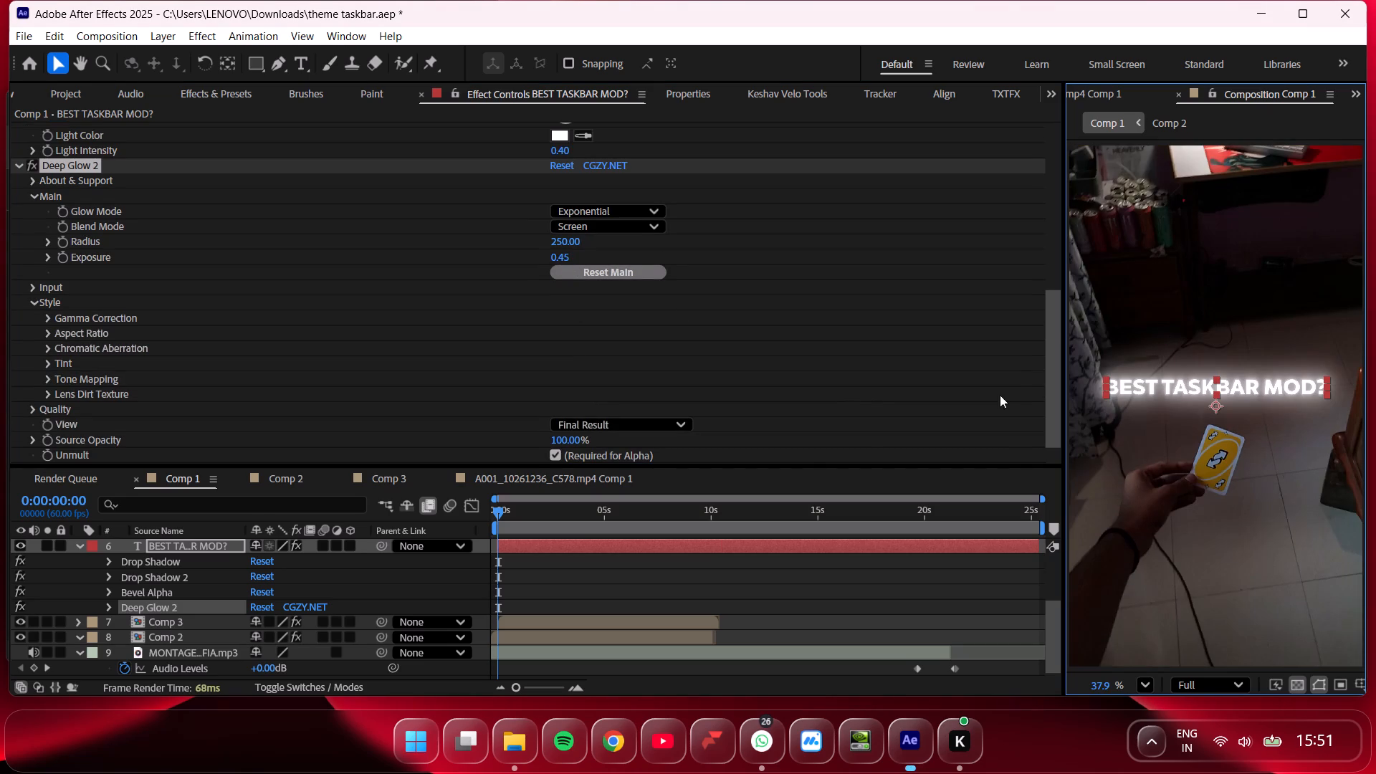
drag(560, 525, 468, 524)
key(space)
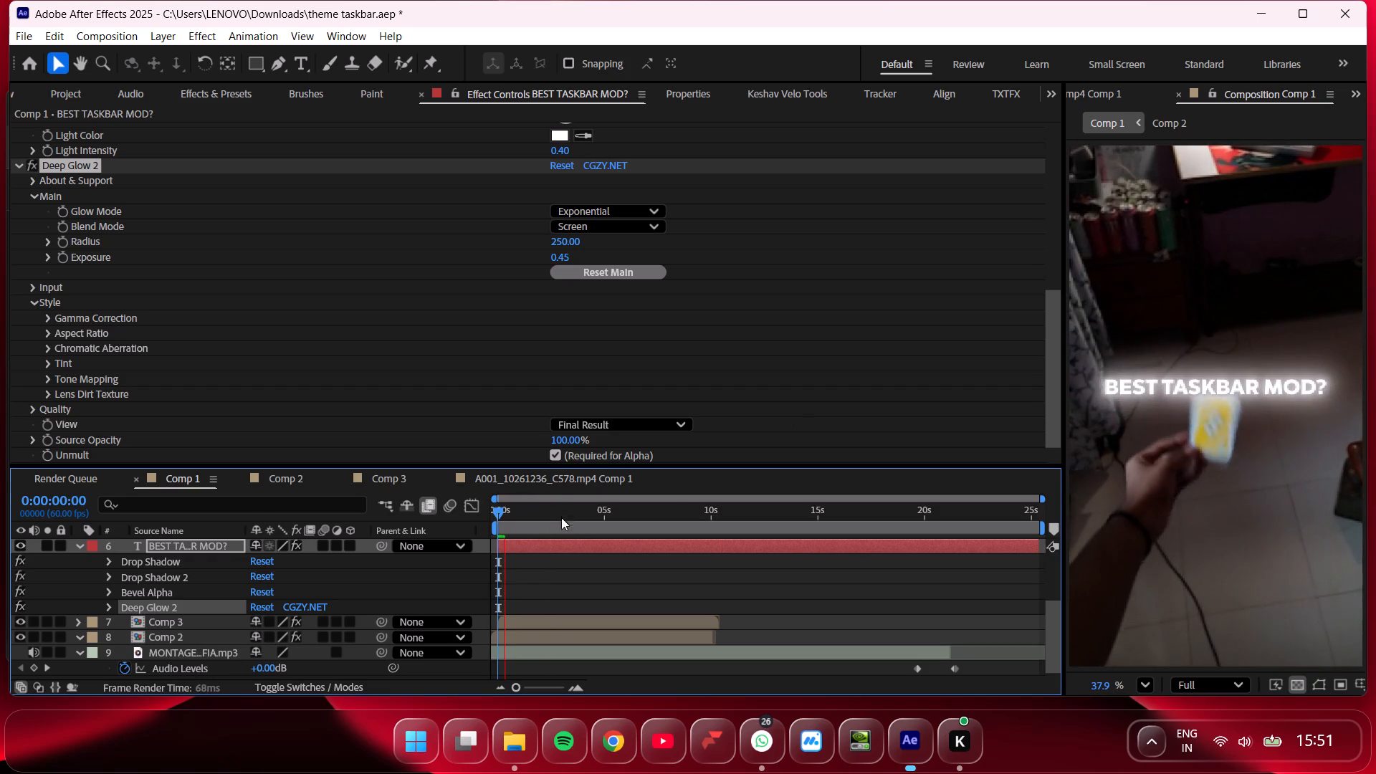
drag(552, 518, 478, 522)
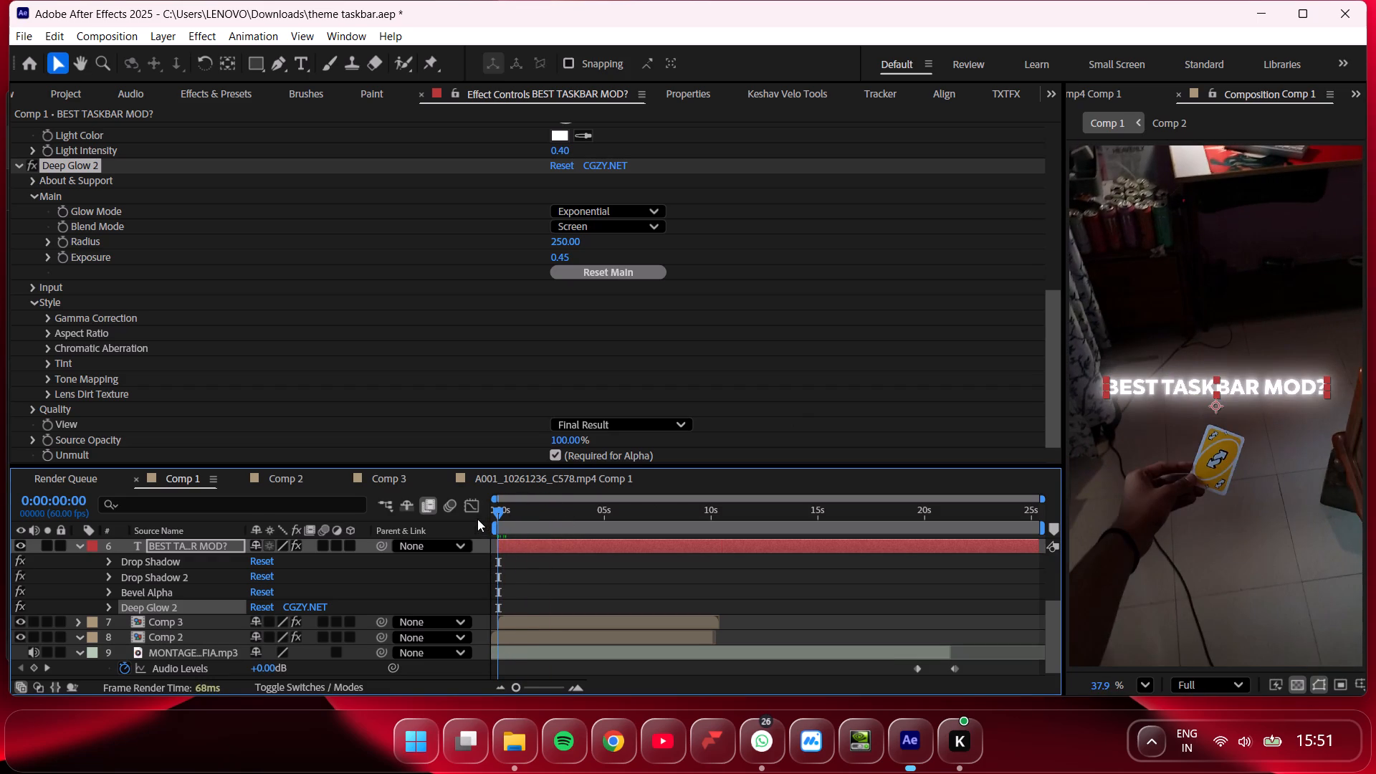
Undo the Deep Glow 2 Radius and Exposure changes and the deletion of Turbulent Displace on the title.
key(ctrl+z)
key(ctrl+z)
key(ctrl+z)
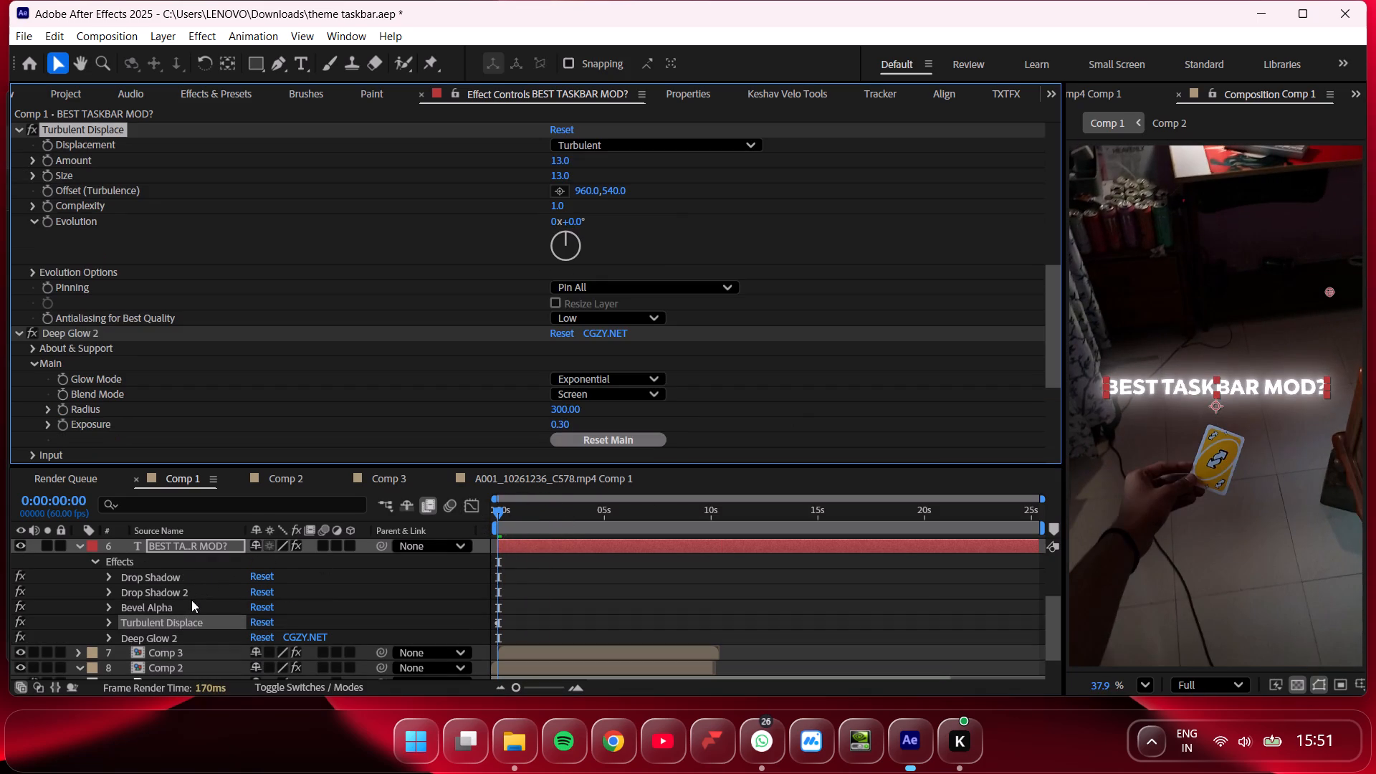
Set the Exposure of Deep Glow 2 on the "BEST TASKBAR MOD?" layer to 0.50.
click(178, 632)
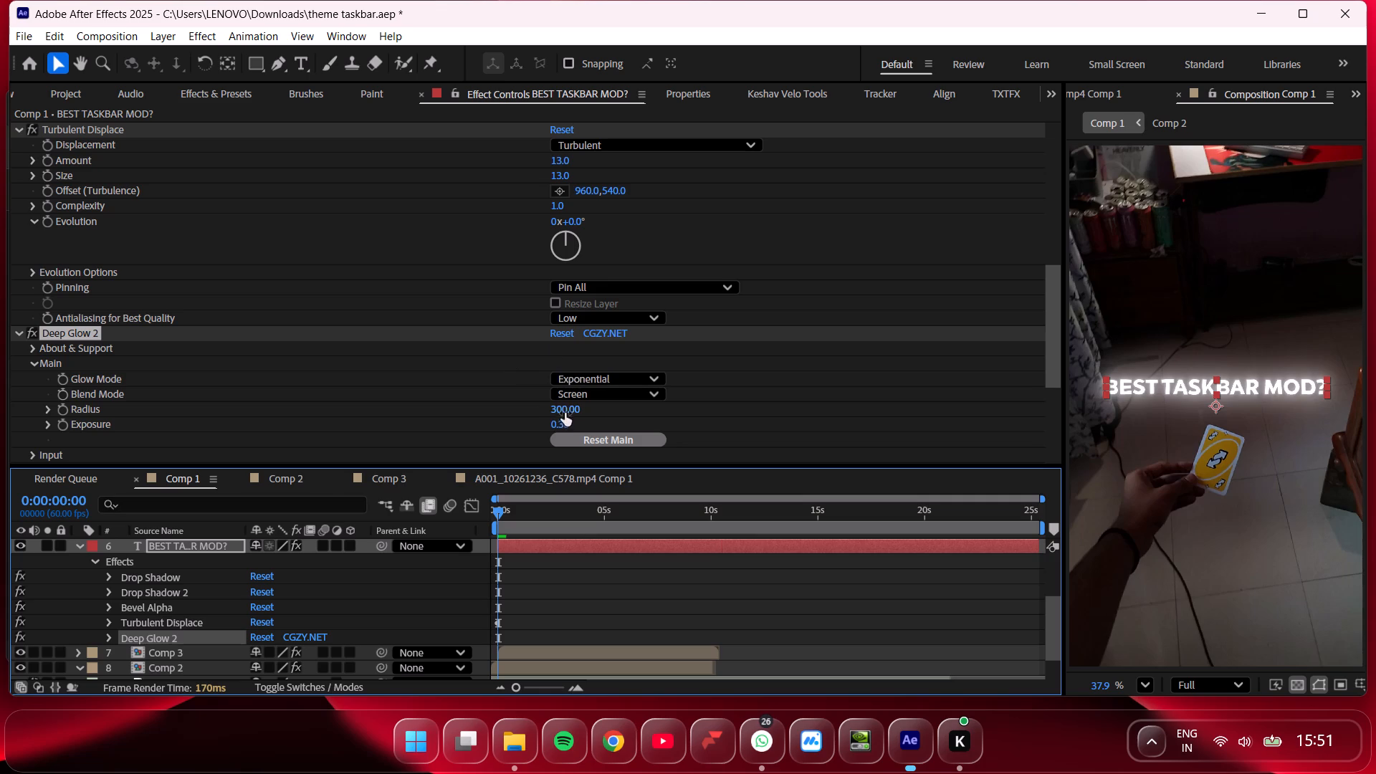
double_click(568, 421)
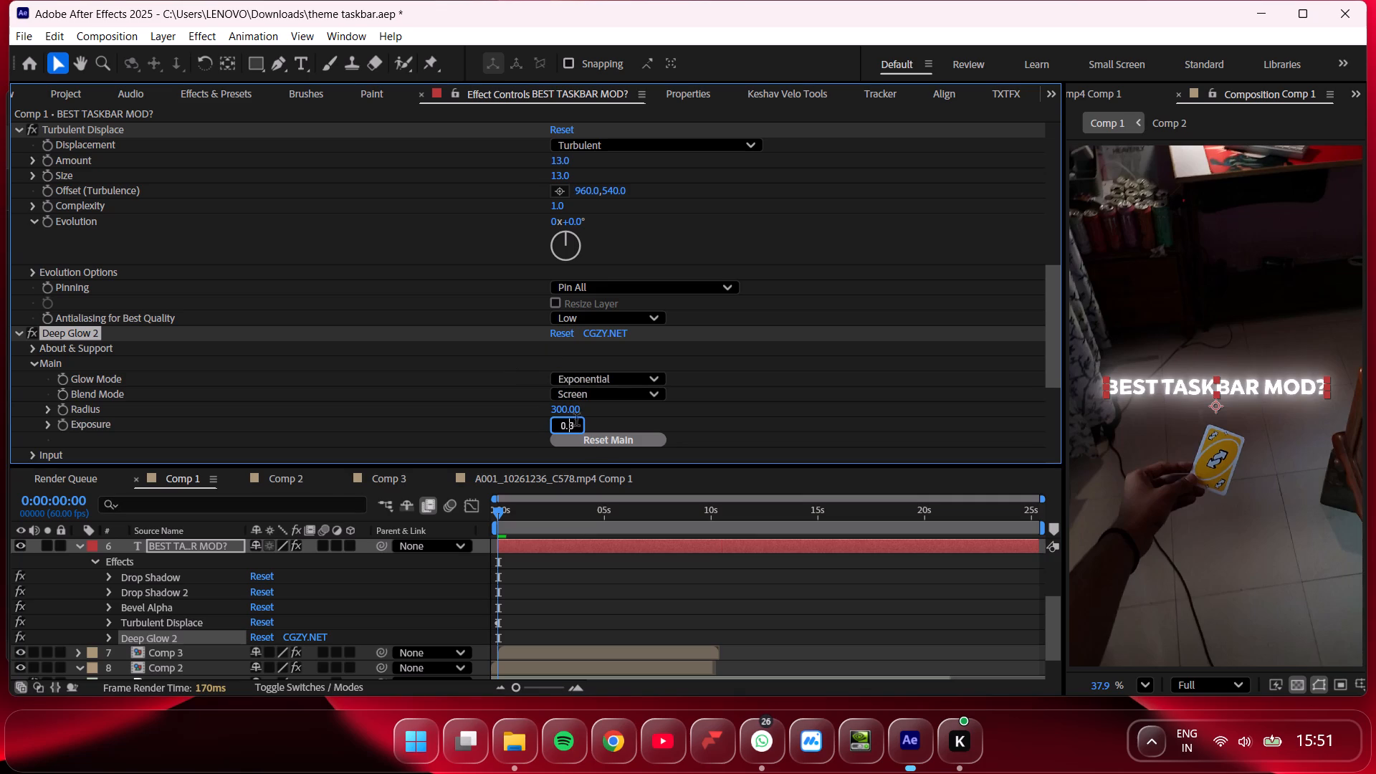
drag(576, 418, 559, 418)
click(574, 422)
key(BackSpace)
key(BackSpace)
key(BackSpace)
key(BackSpace)
text(0.50)
key(Return)
Set the Radius of Deep Glow 2 on the "BEST TASKBAR MOD?" layer to 270.
click(566, 399)
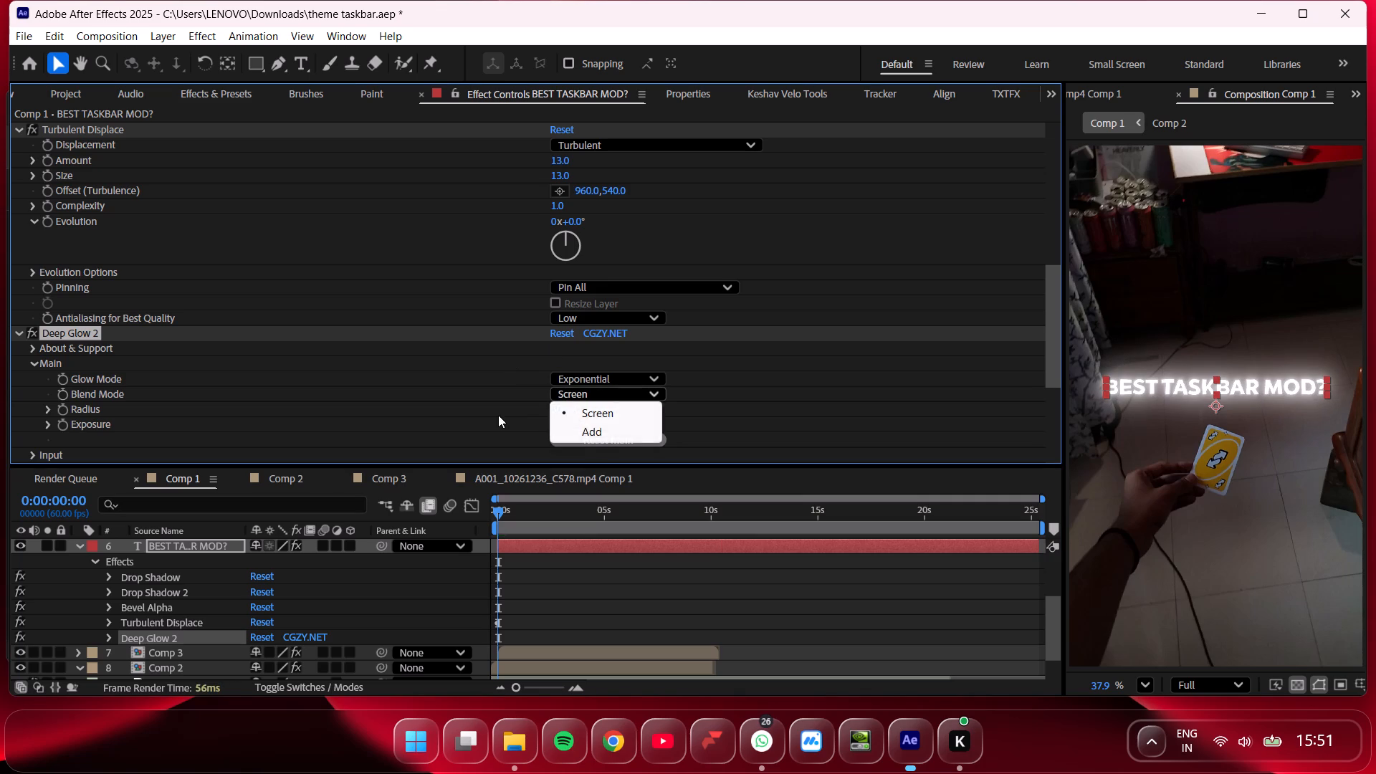
click(495, 415)
double_click(578, 411)
key(BackSpace)
key(BackSpace)
key(BackSpace)
key(2)
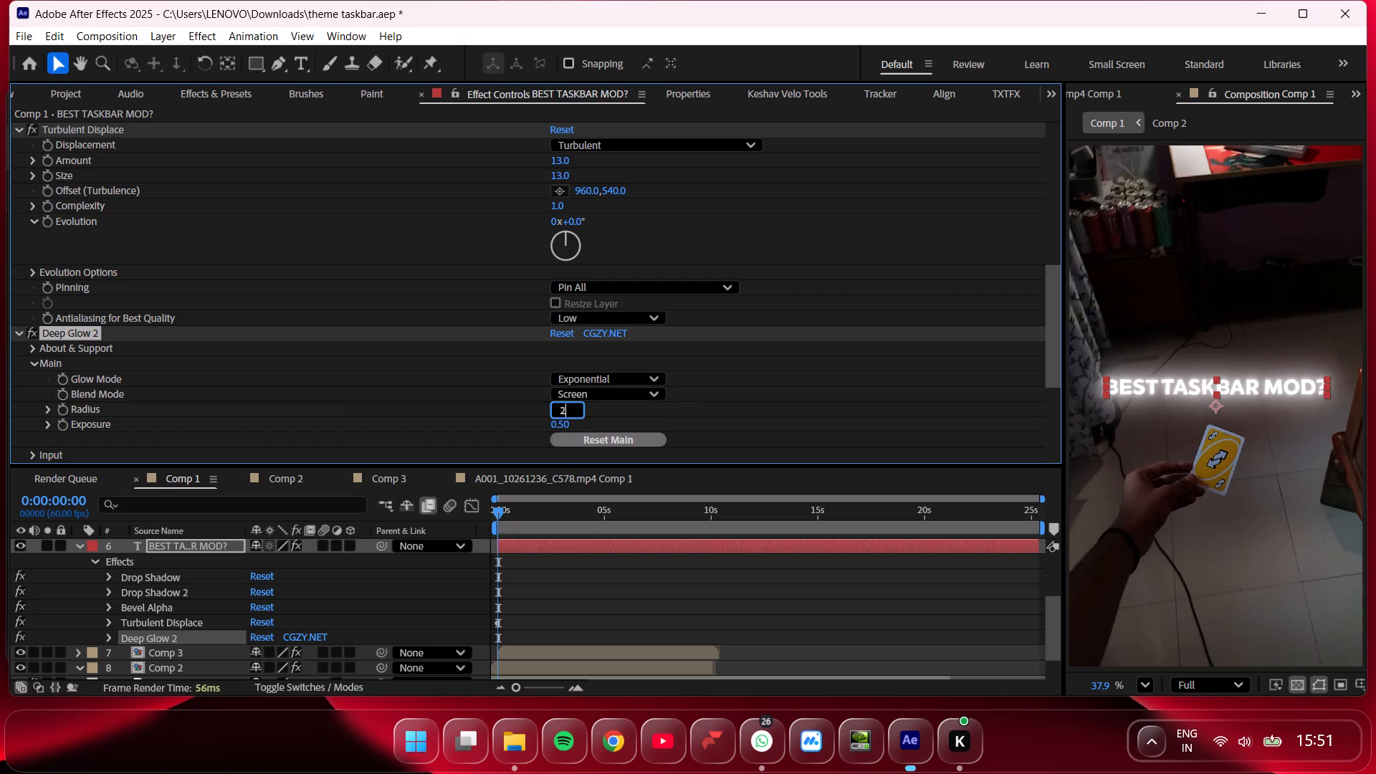
text(70)
key(Return)
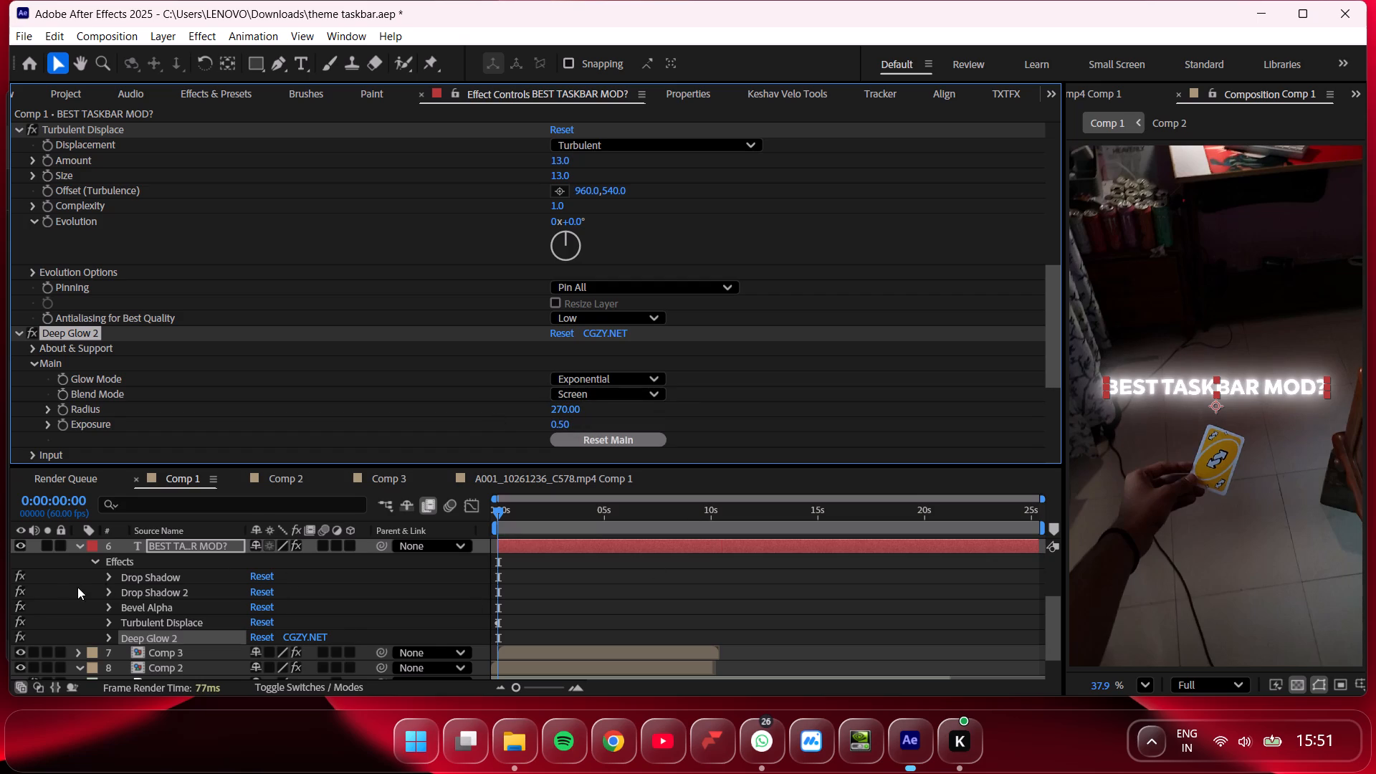
Scale the "BEST TASKBAR MOD?" title layer down to 90%.
click(82, 544)
click(204, 588)
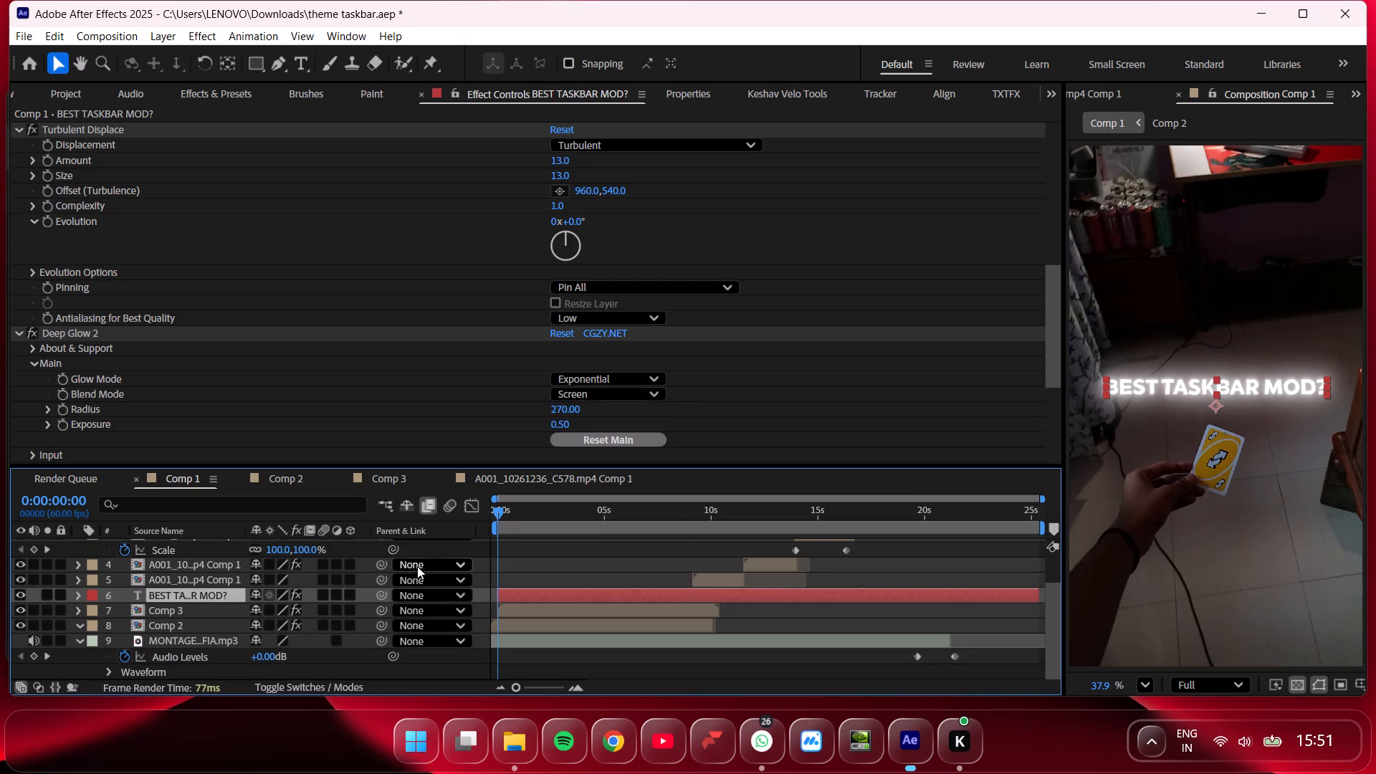
drag(507, 519, 473, 519)
key(s)
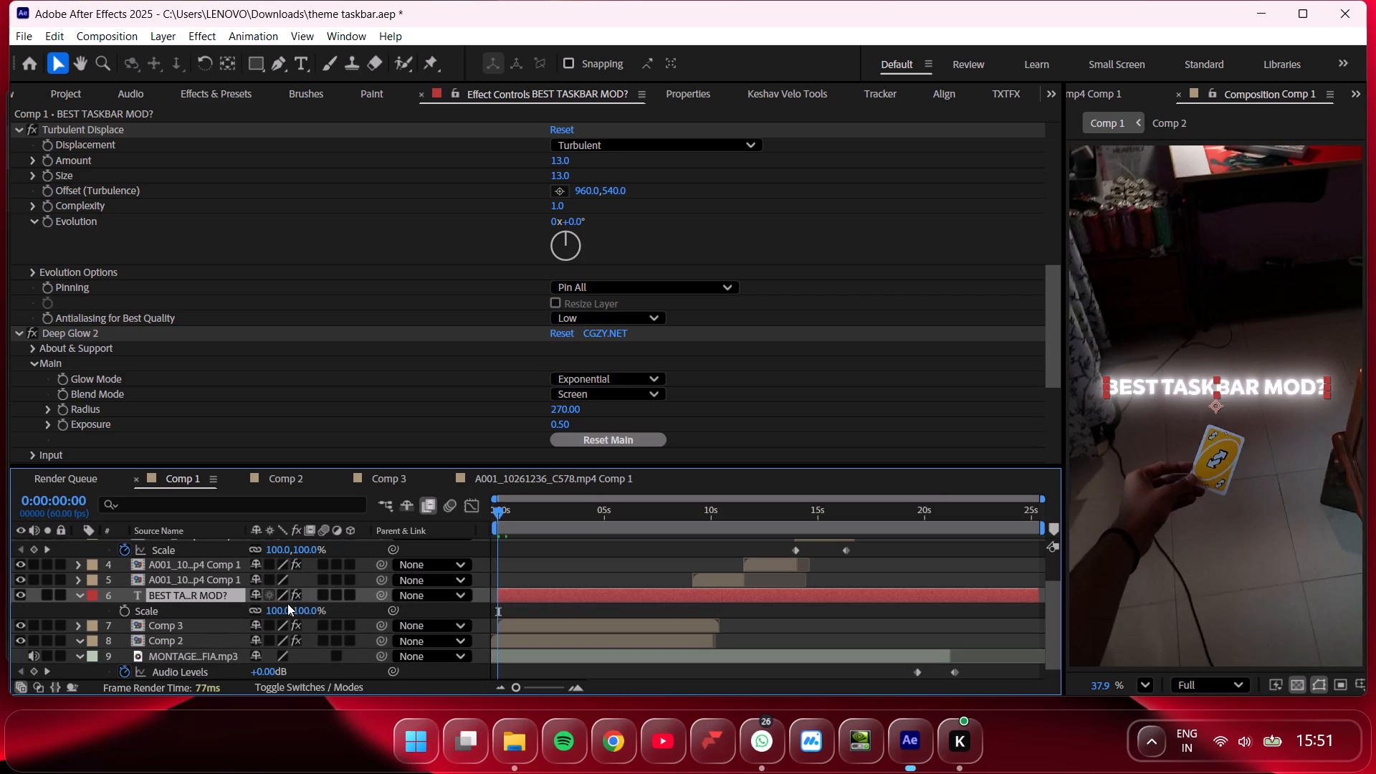
drag(285, 612, 274, 611)
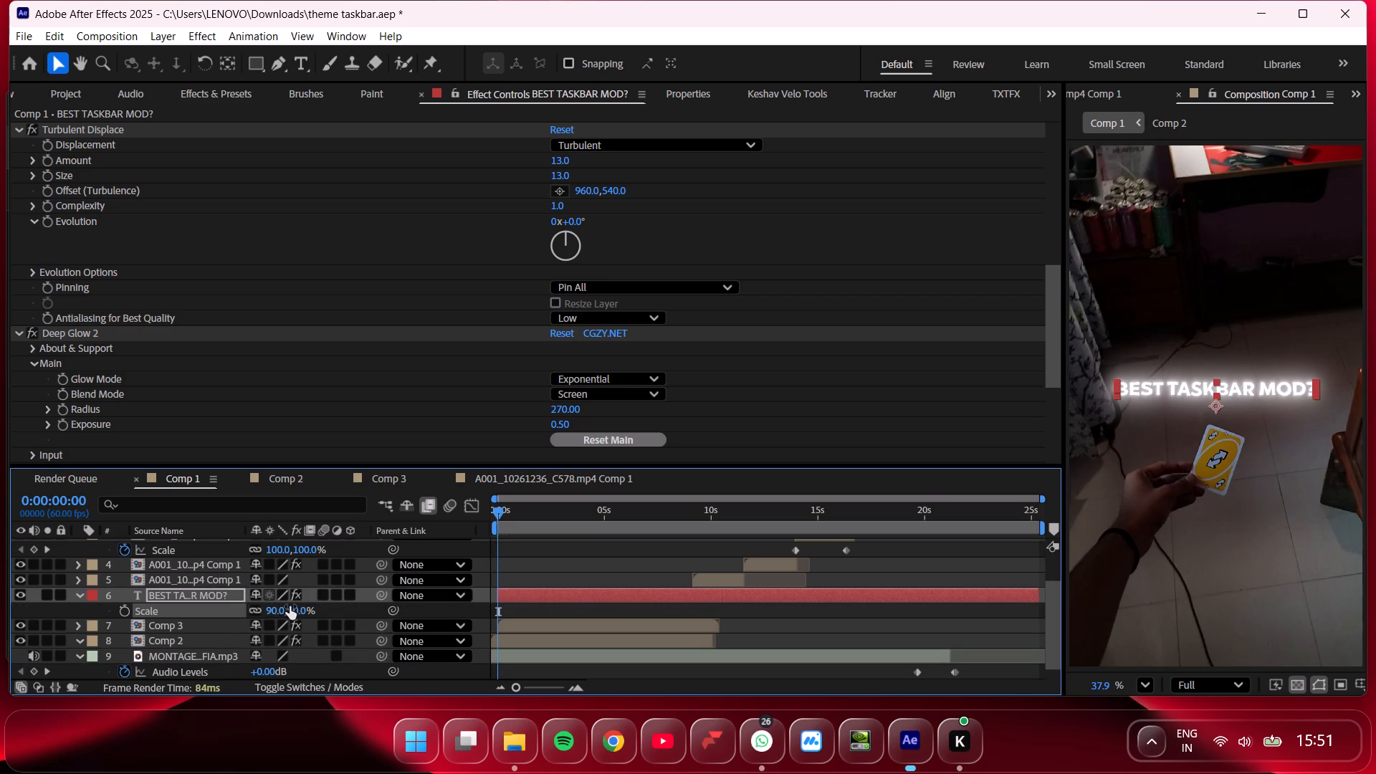
Move the title up the frame to position 540, 455.
key(p)
drag(289, 612, 0, 447)
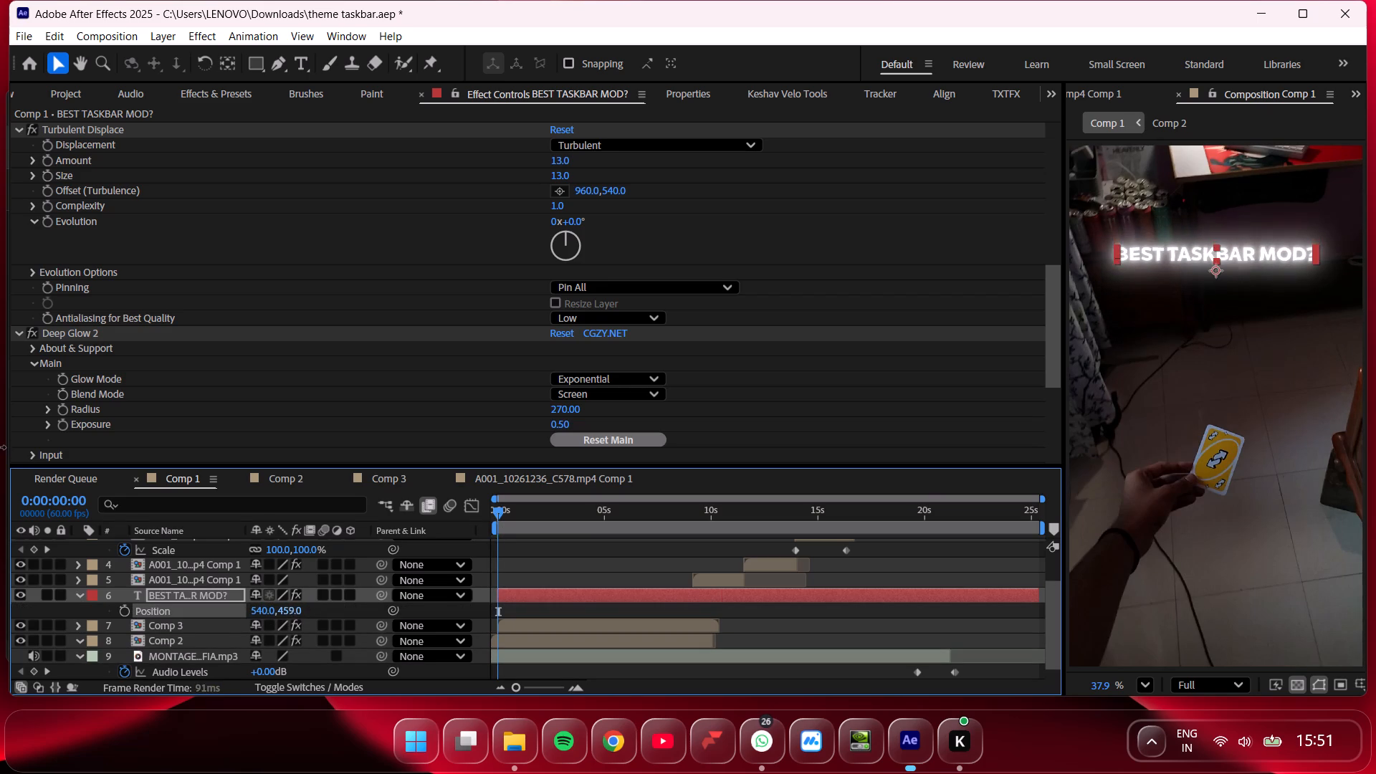
drag(0, 447, 0, 446)
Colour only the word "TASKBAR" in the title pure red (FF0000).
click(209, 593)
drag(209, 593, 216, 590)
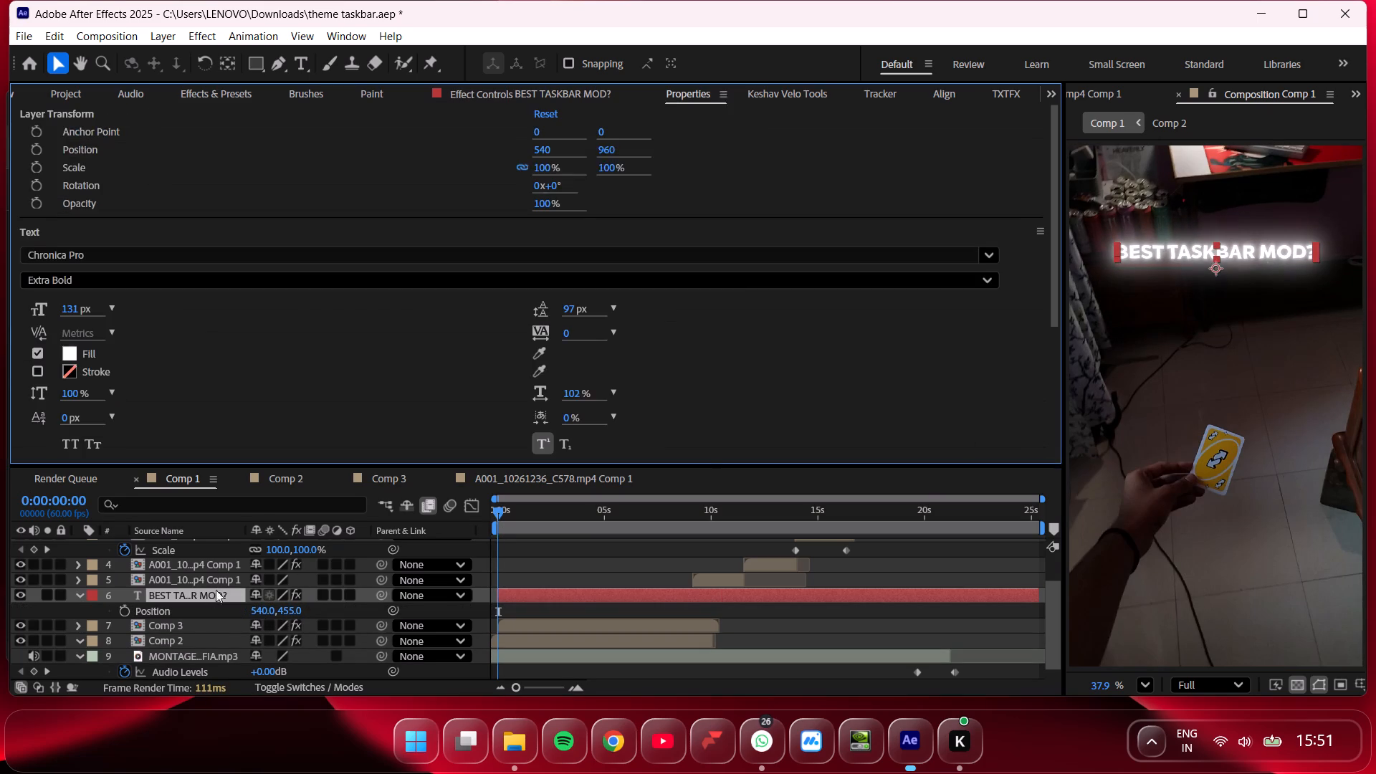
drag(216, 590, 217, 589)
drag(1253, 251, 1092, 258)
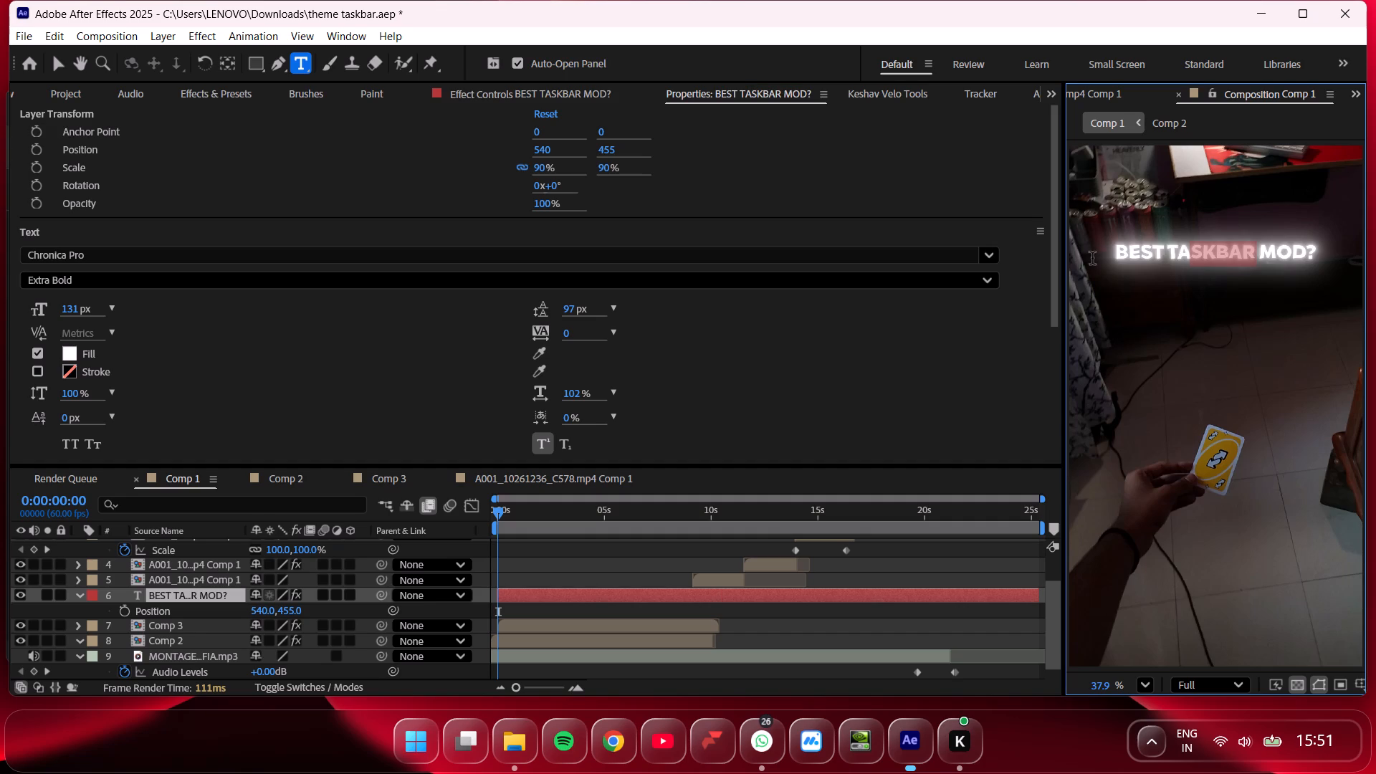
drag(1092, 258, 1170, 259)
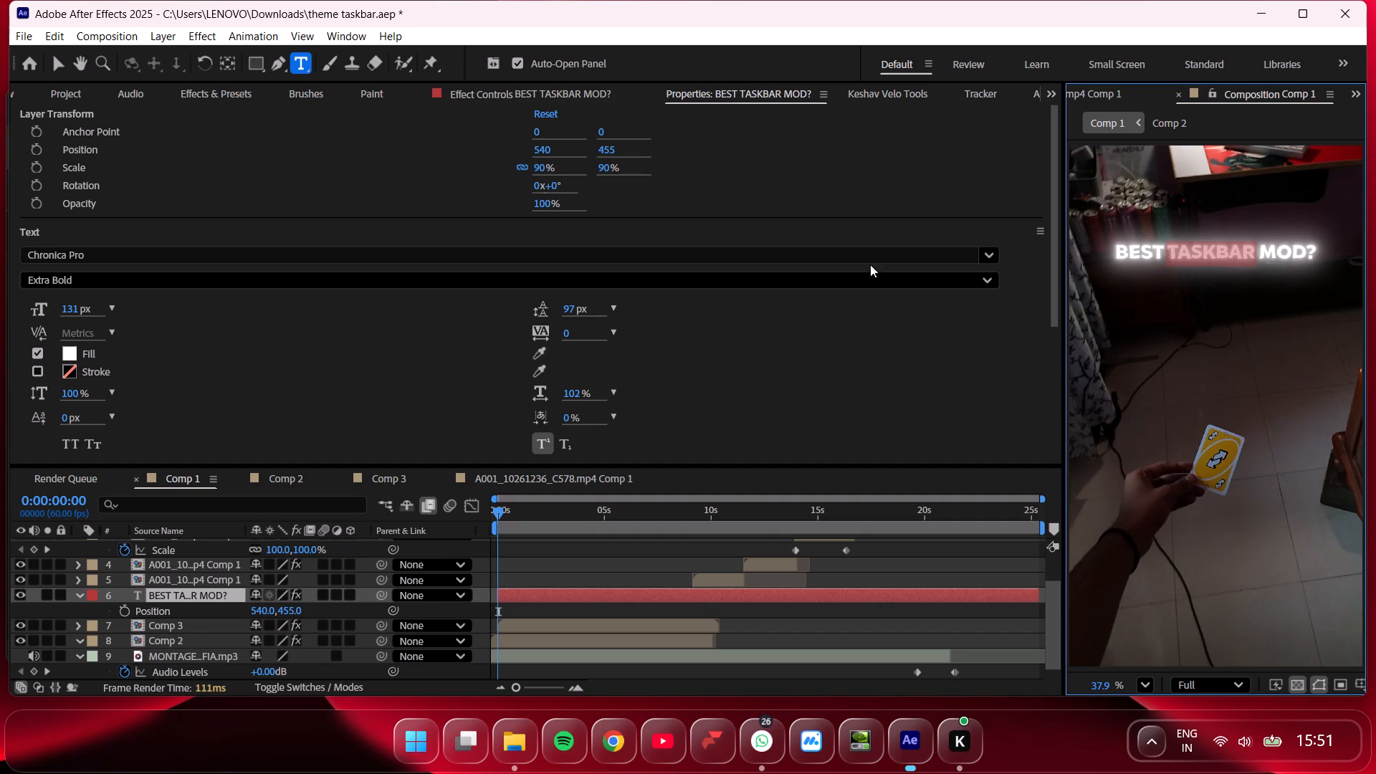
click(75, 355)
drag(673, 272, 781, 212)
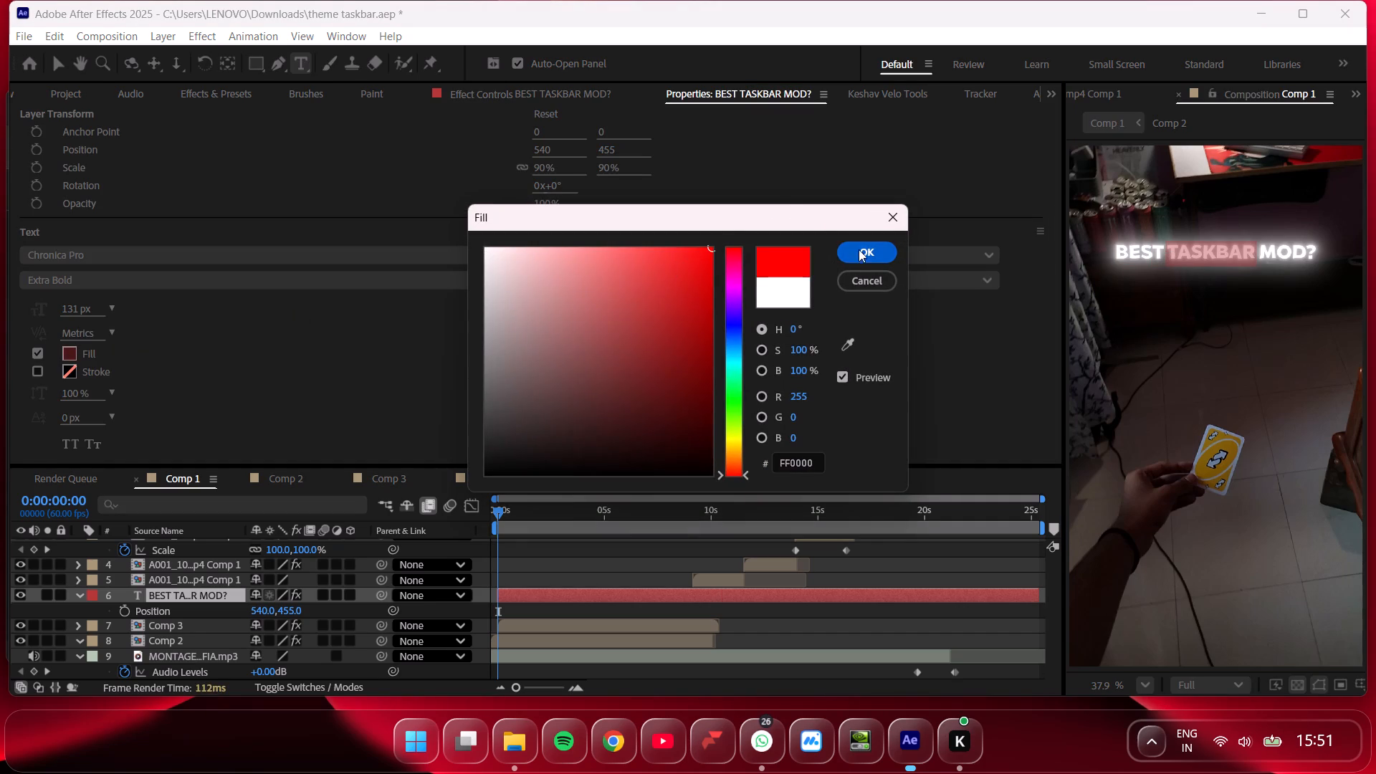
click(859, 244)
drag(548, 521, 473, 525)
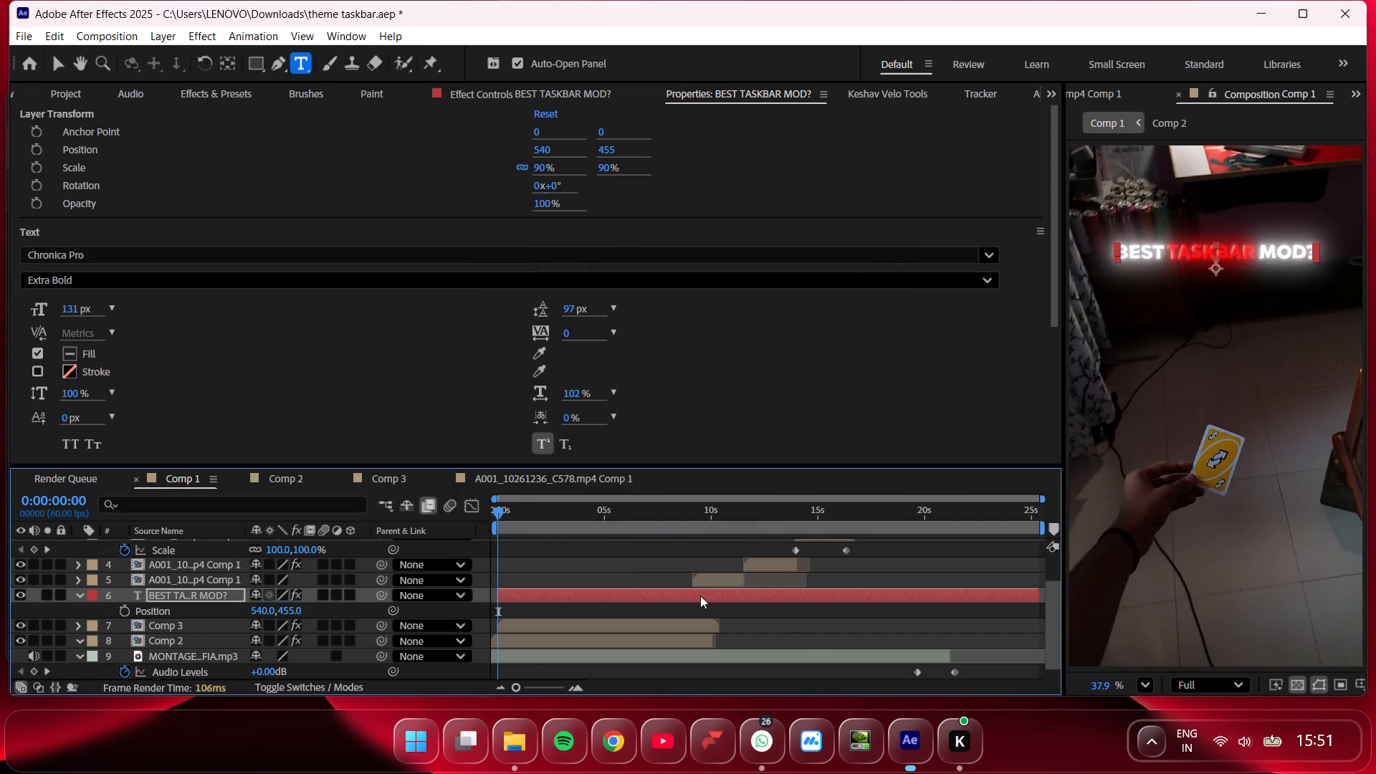
Change the fill of the entire title text to bright magenta (EA18E7).
double_click(529, 598)
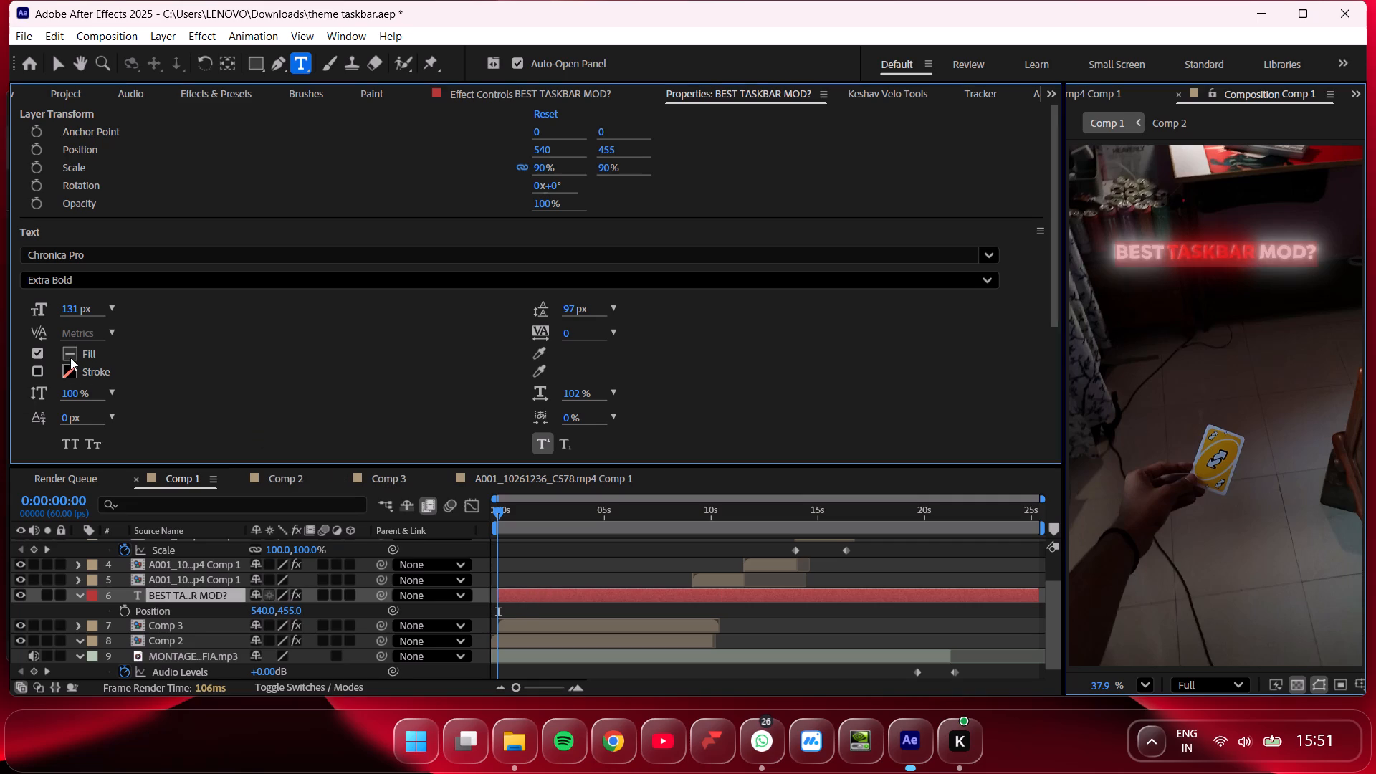
click(70, 358)
drag(732, 292, 732, 285)
drag(680, 291, 692, 272)
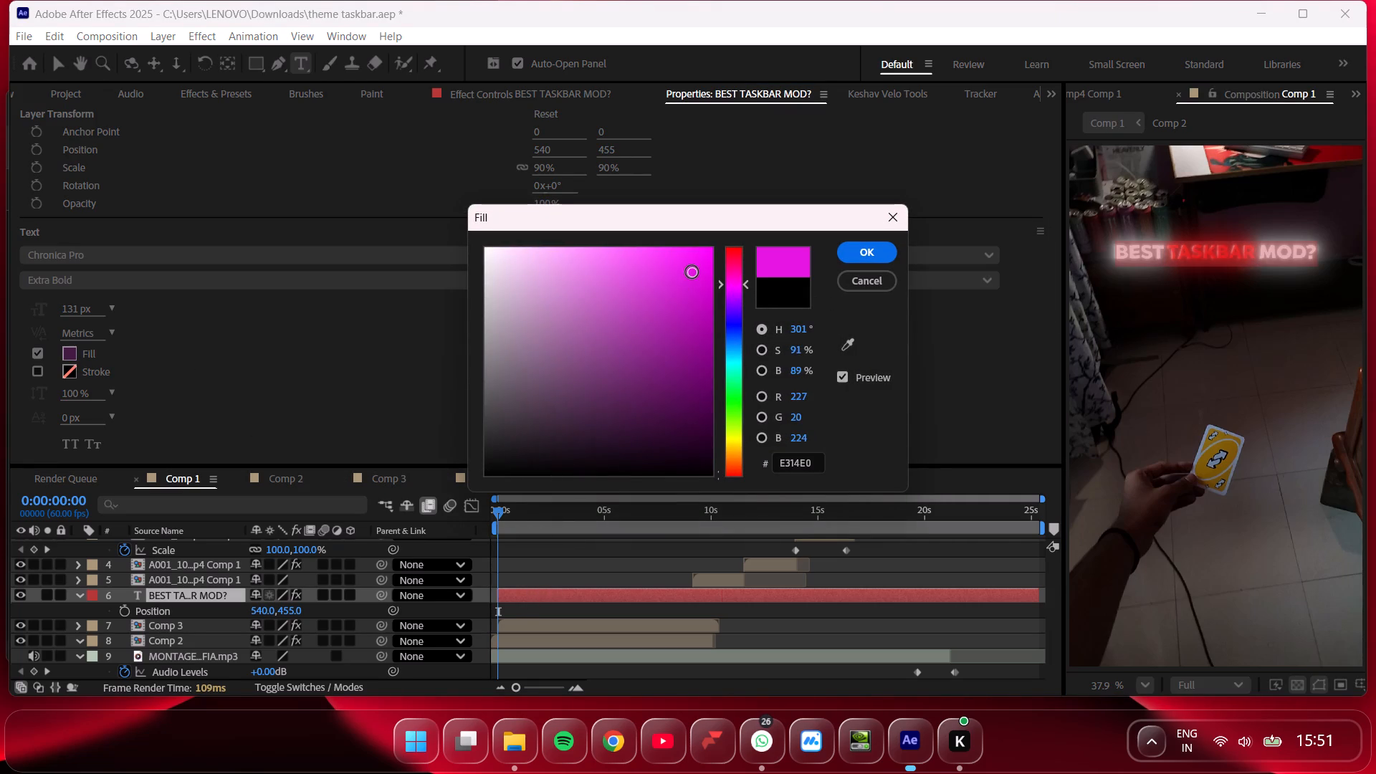
drag(692, 272, 689, 266)
click(871, 242)
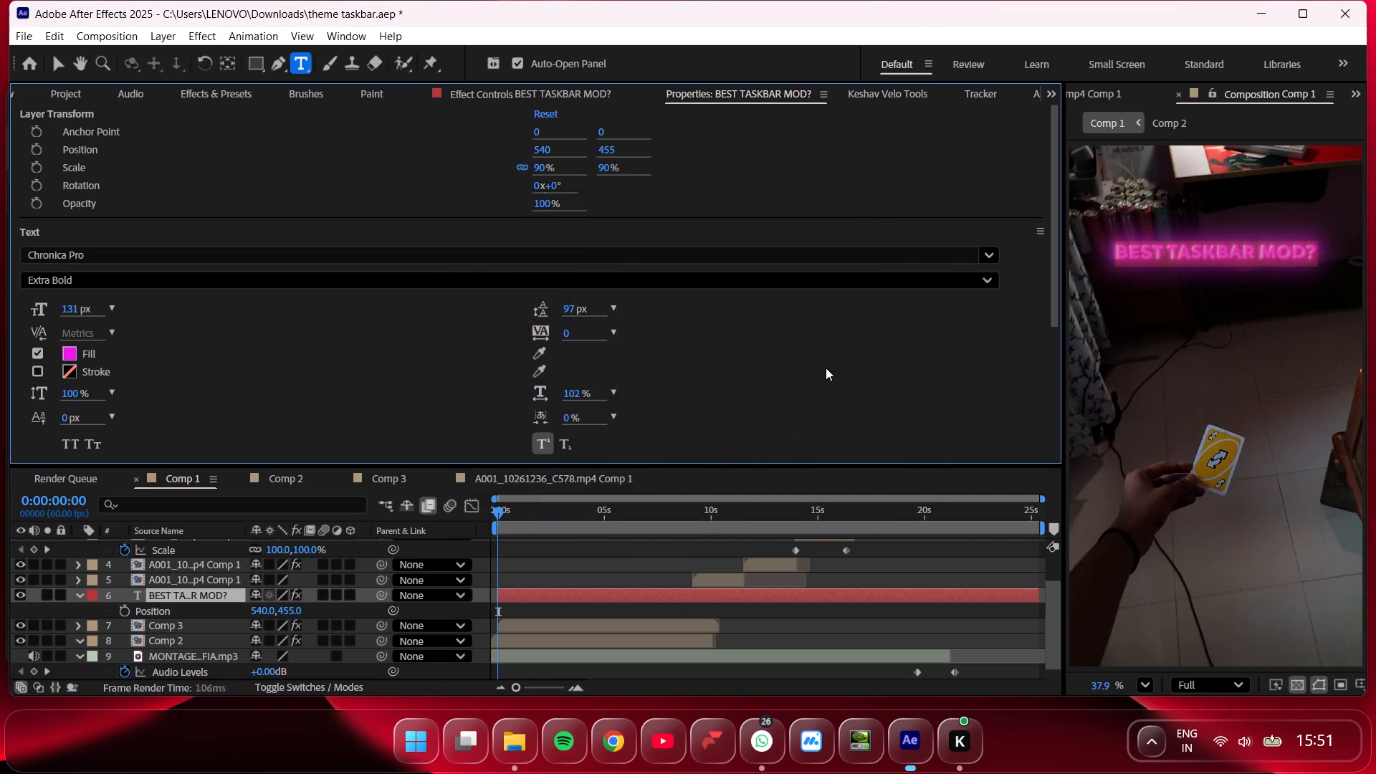
click(662, 617)
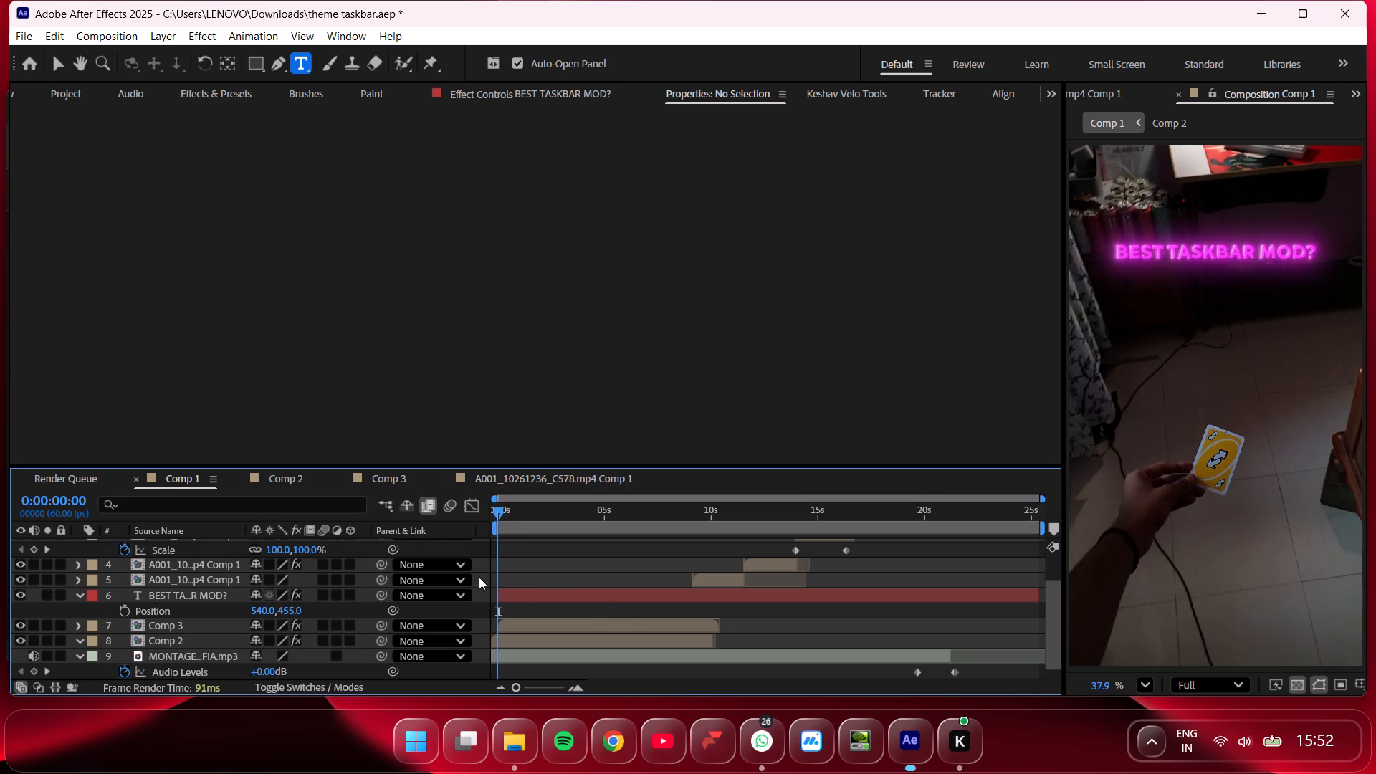
Set the fill of only the word "BEST" in the title to white.
double_click(512, 593)
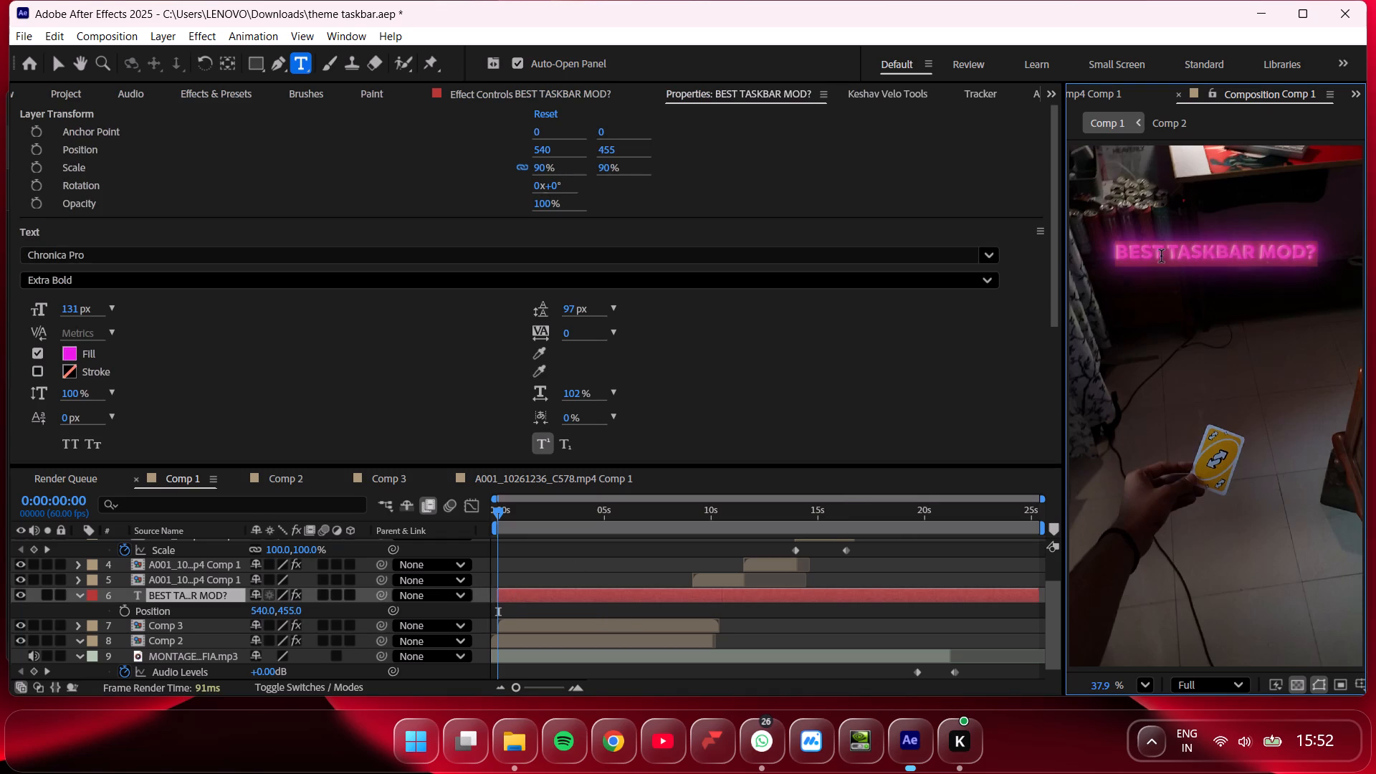
drag(1161, 256, 1116, 252)
click(76, 354)
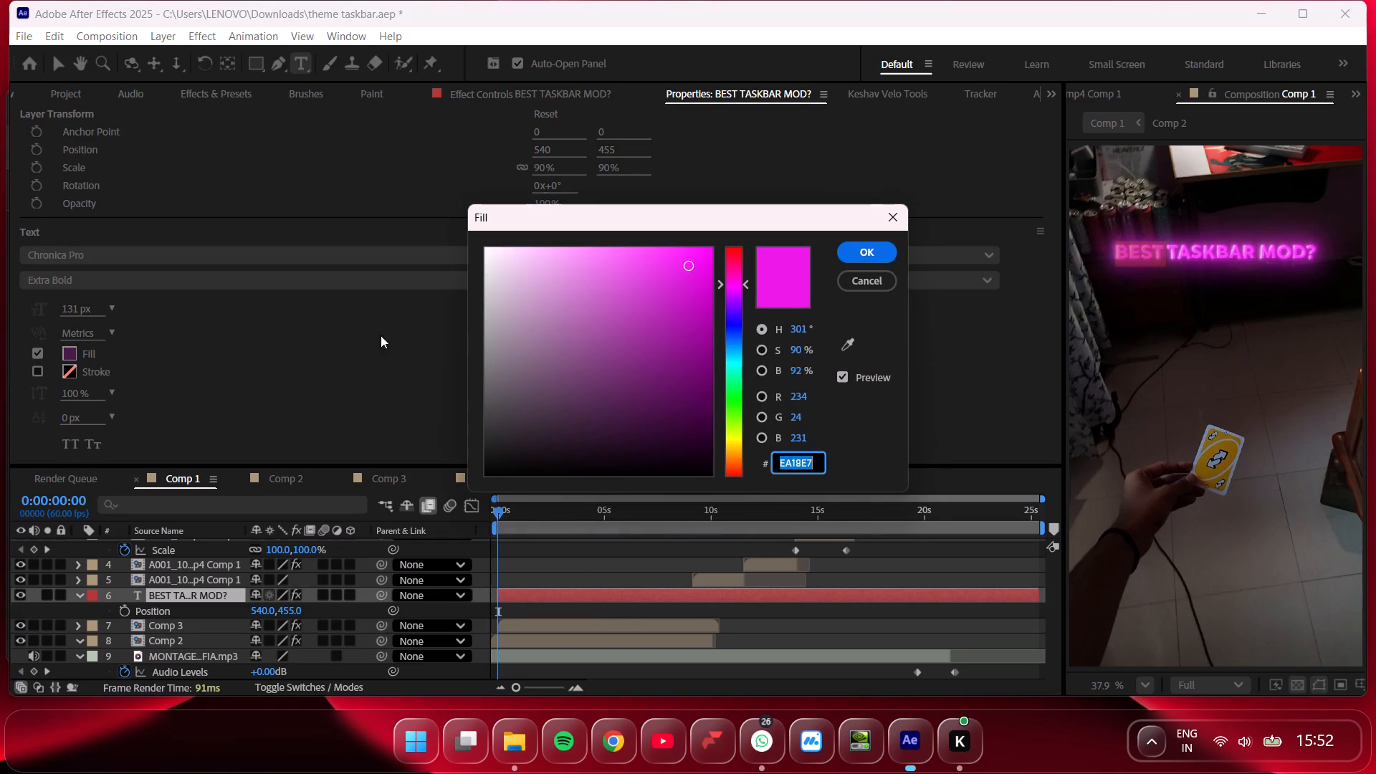
drag(500, 277, 469, 208)
click(877, 251)
Set the fill of only "MOD?" in the title to a very pale pink, nearly white.
drag(1325, 252, 1304, 252)
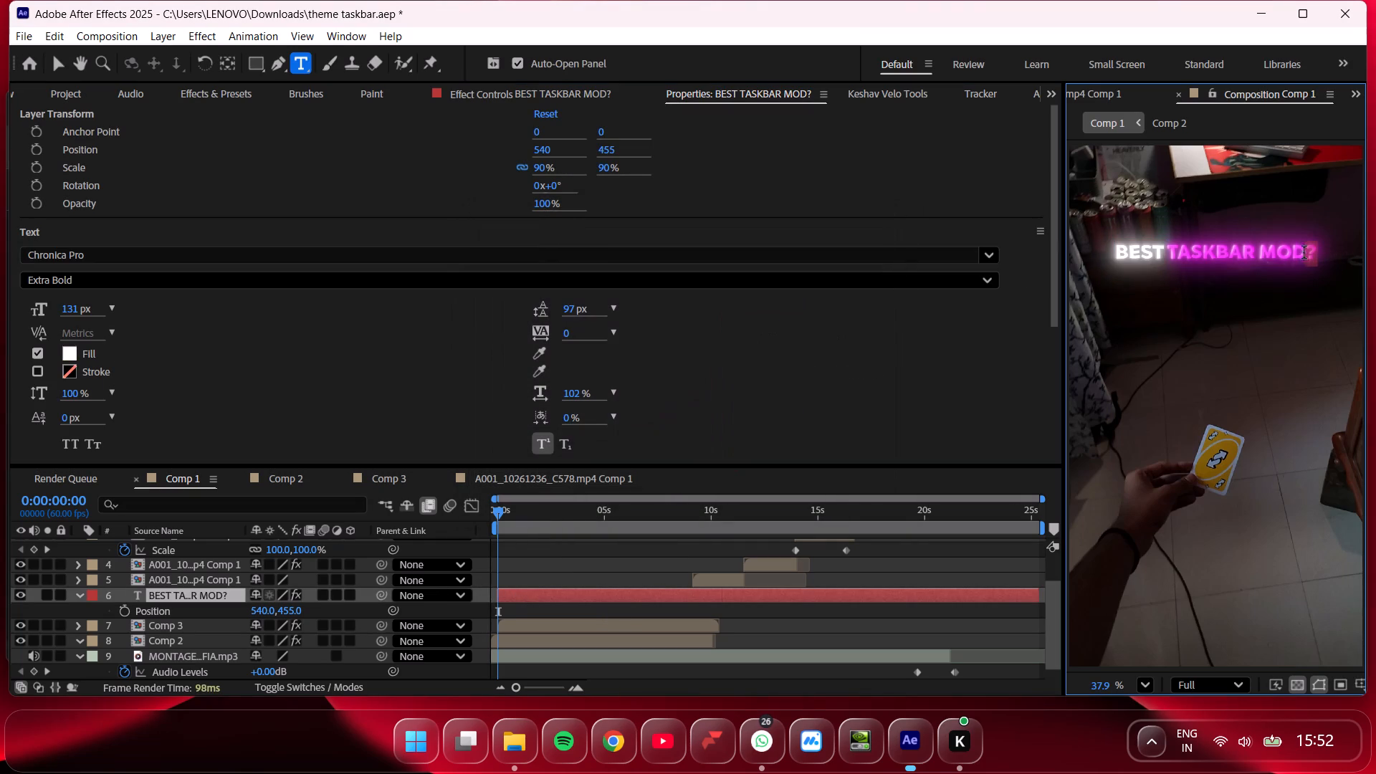
drag(1304, 252, 1261, 252)
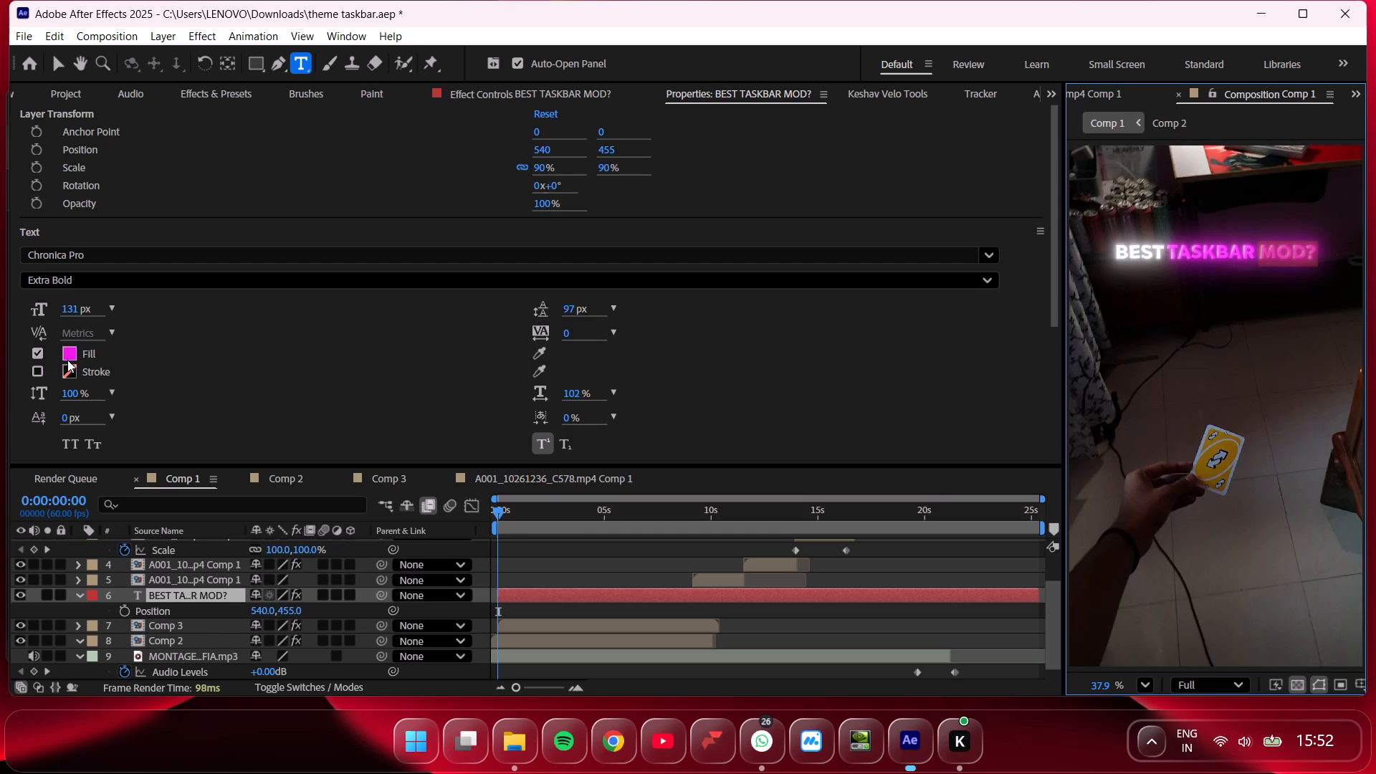
click(72, 357)
drag(521, 307, 472, 238)
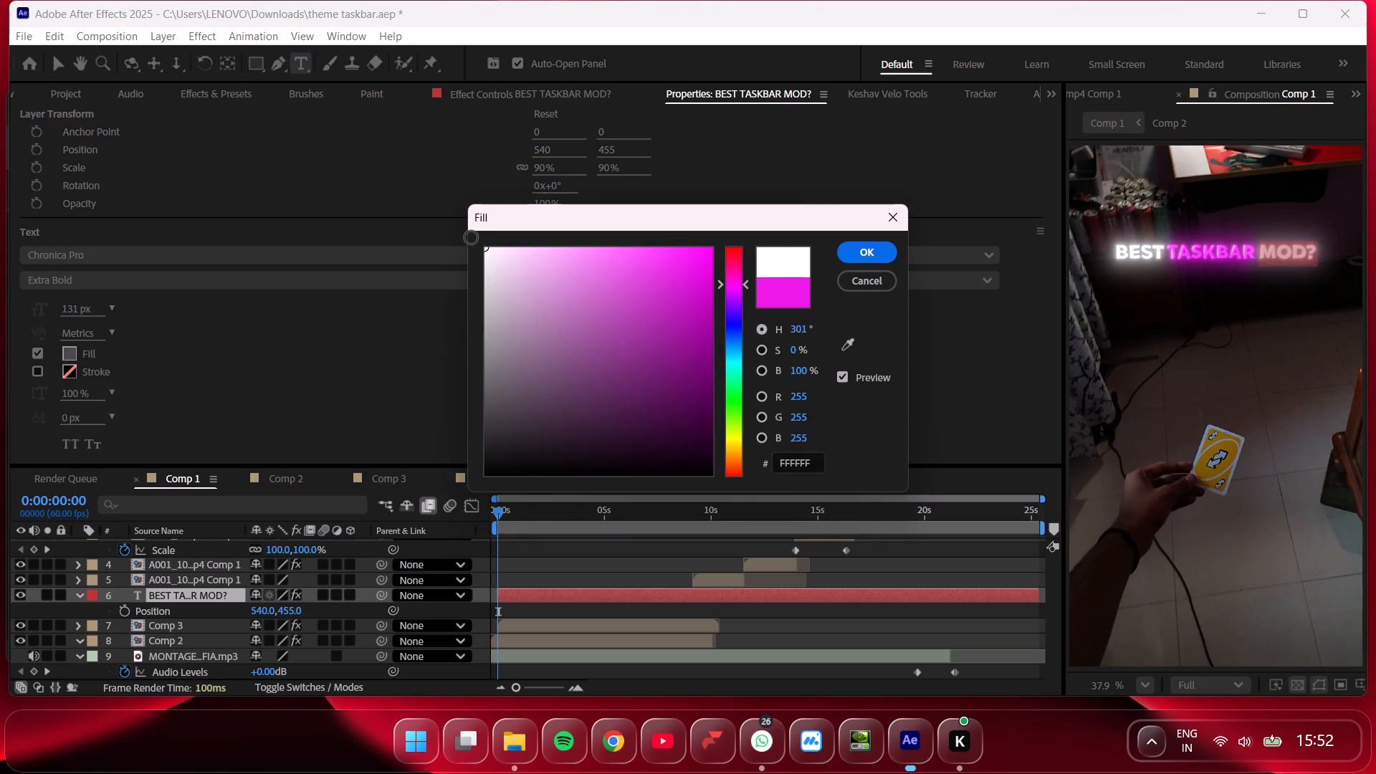
drag(472, 238, 507, 244)
click(857, 252)
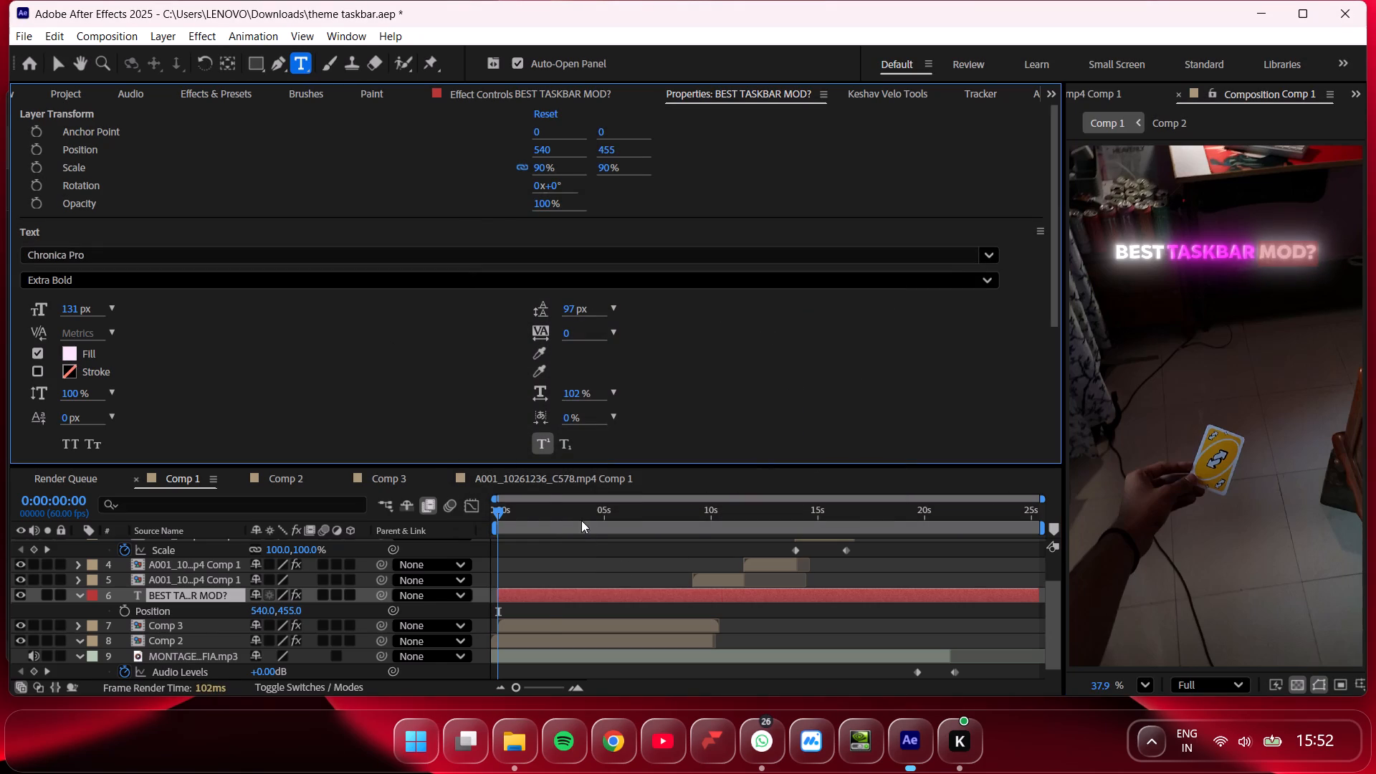
Preview the recoloured title from the start, and inspect it close up at 0:00:03:57.
drag(578, 520, 500, 523)
key(space)
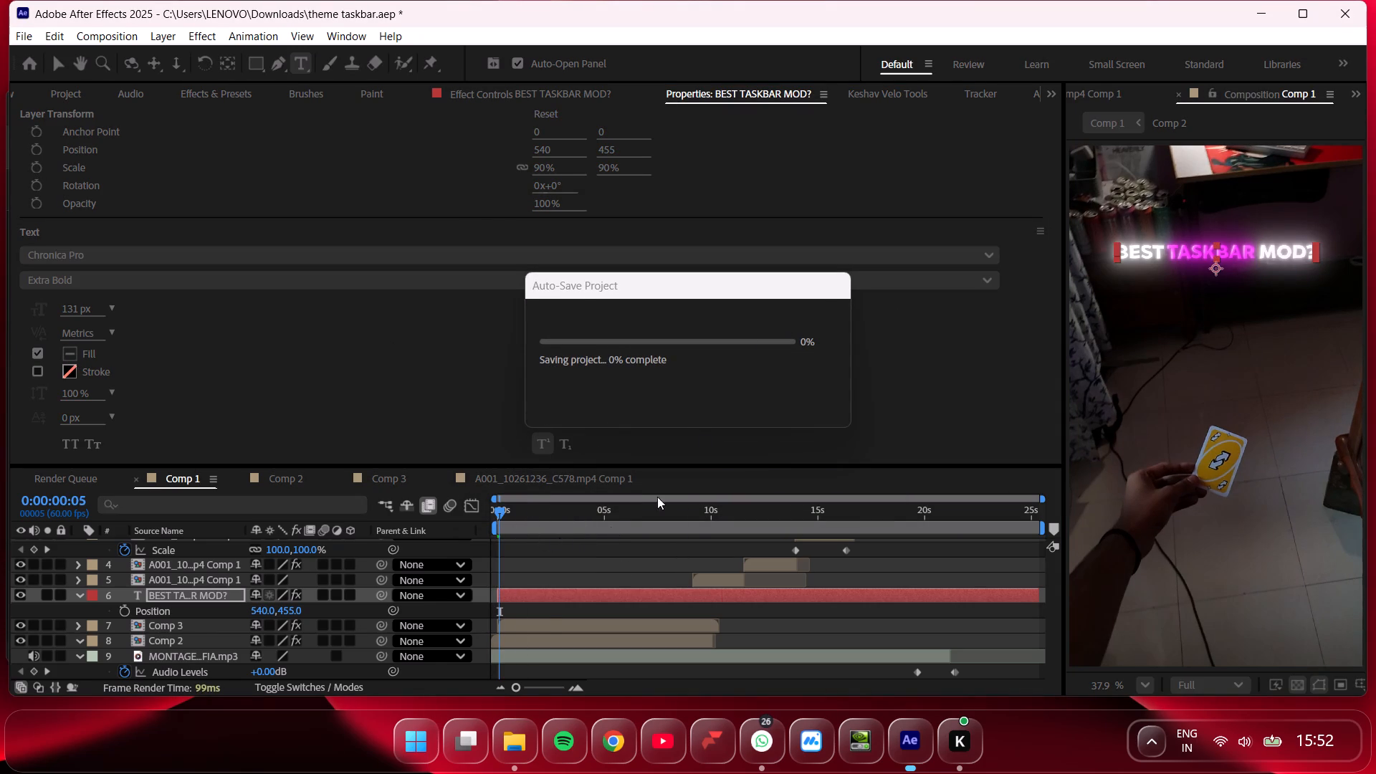
key(space)
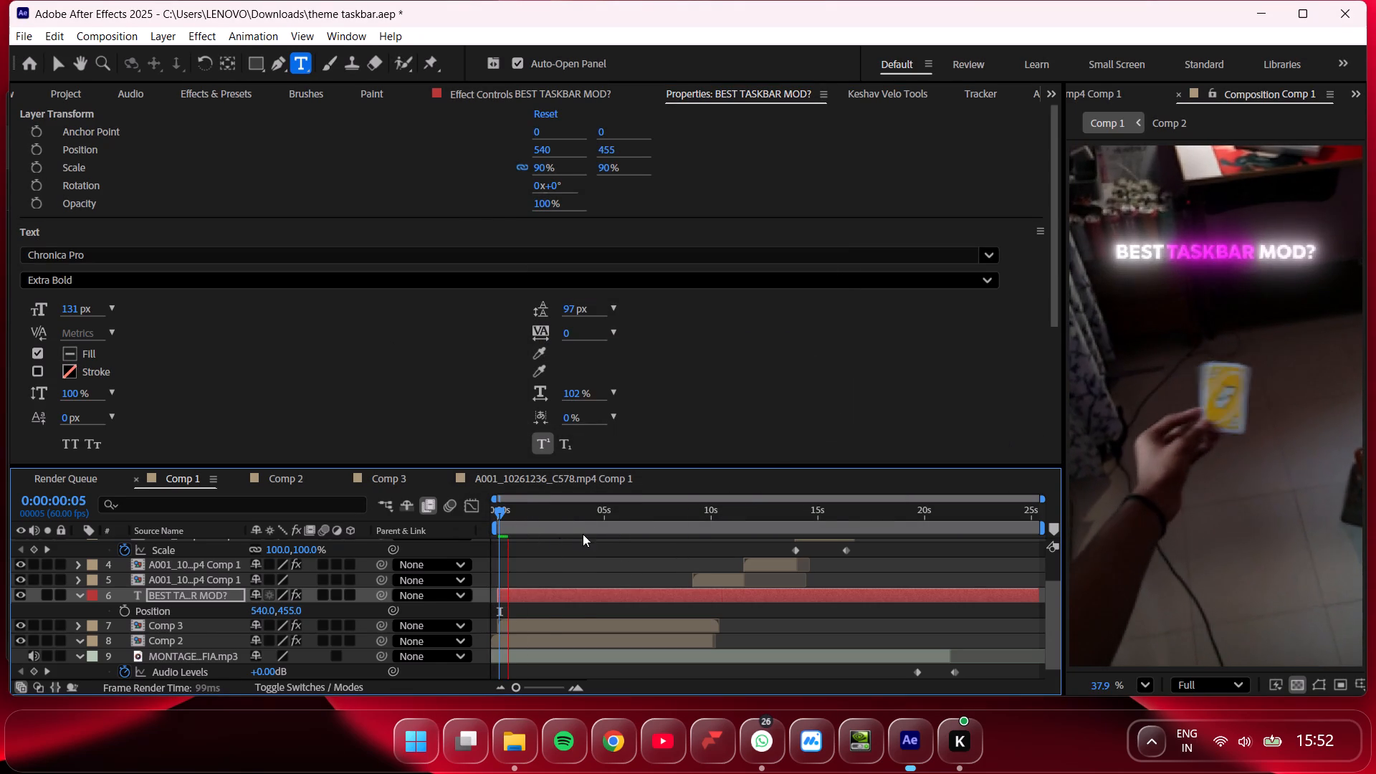
click(582, 530)
scroll(1239, 230, up, 5)
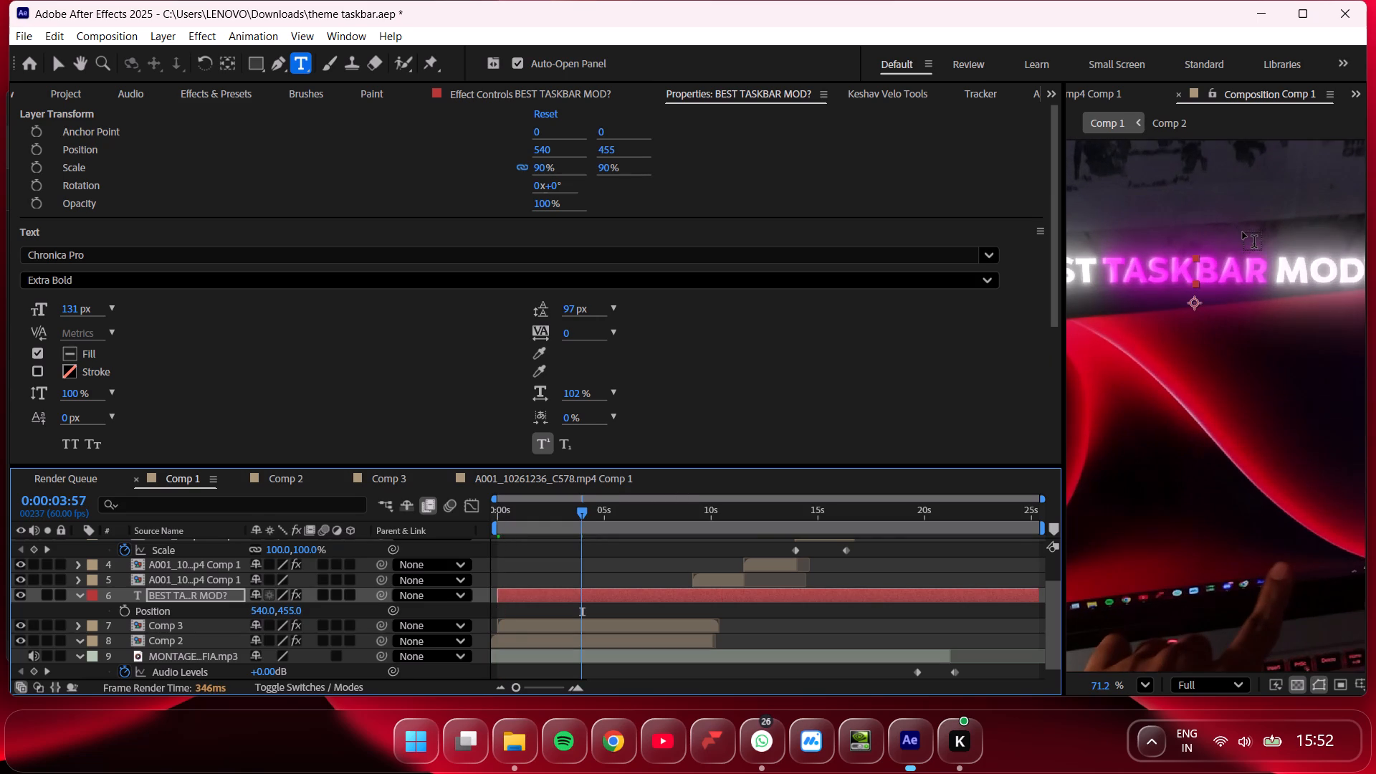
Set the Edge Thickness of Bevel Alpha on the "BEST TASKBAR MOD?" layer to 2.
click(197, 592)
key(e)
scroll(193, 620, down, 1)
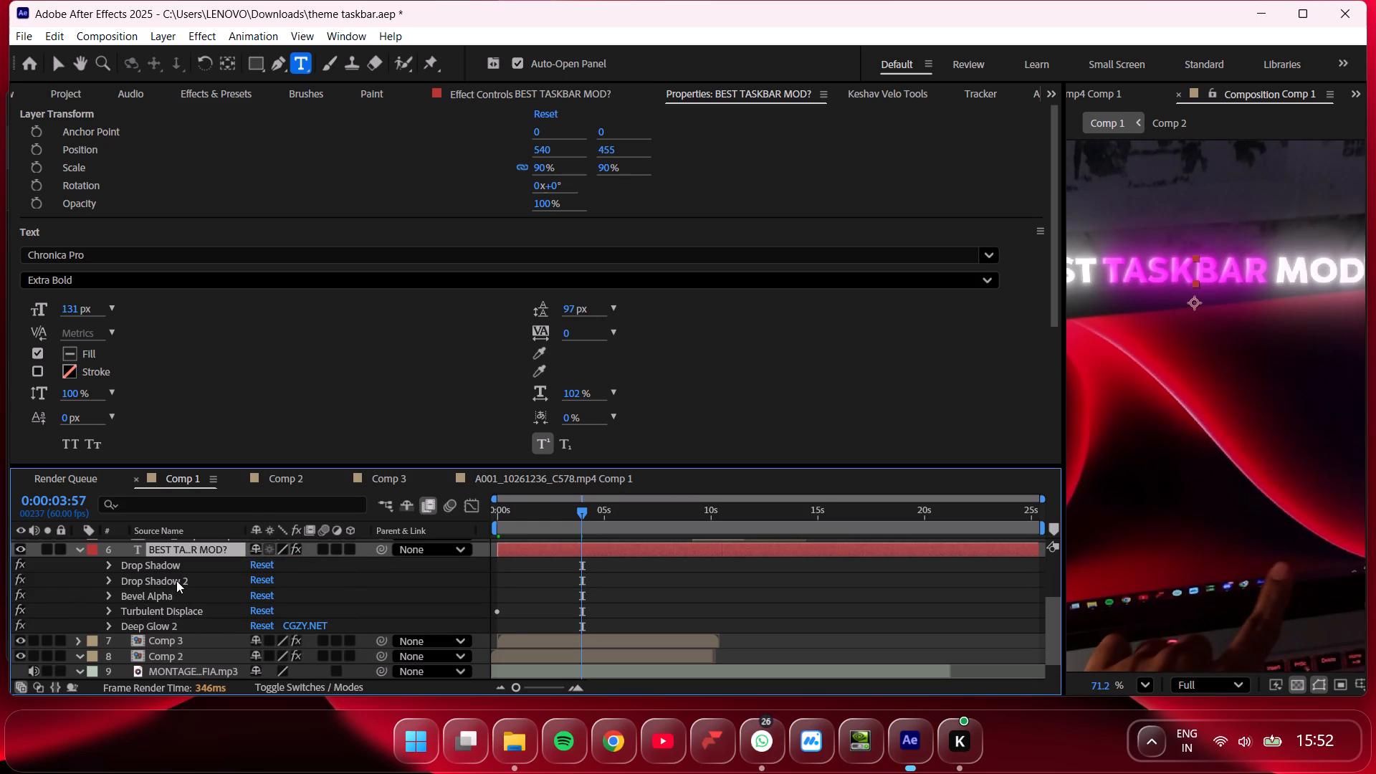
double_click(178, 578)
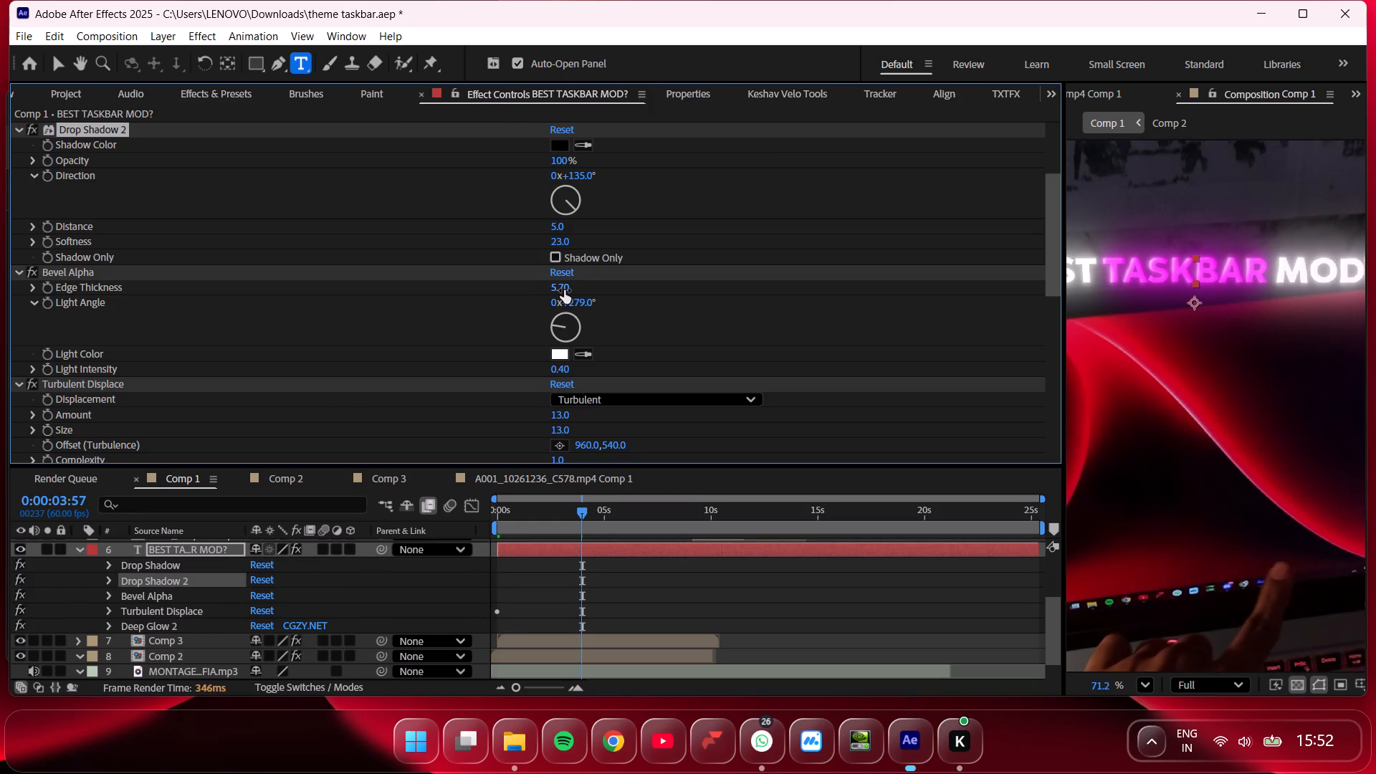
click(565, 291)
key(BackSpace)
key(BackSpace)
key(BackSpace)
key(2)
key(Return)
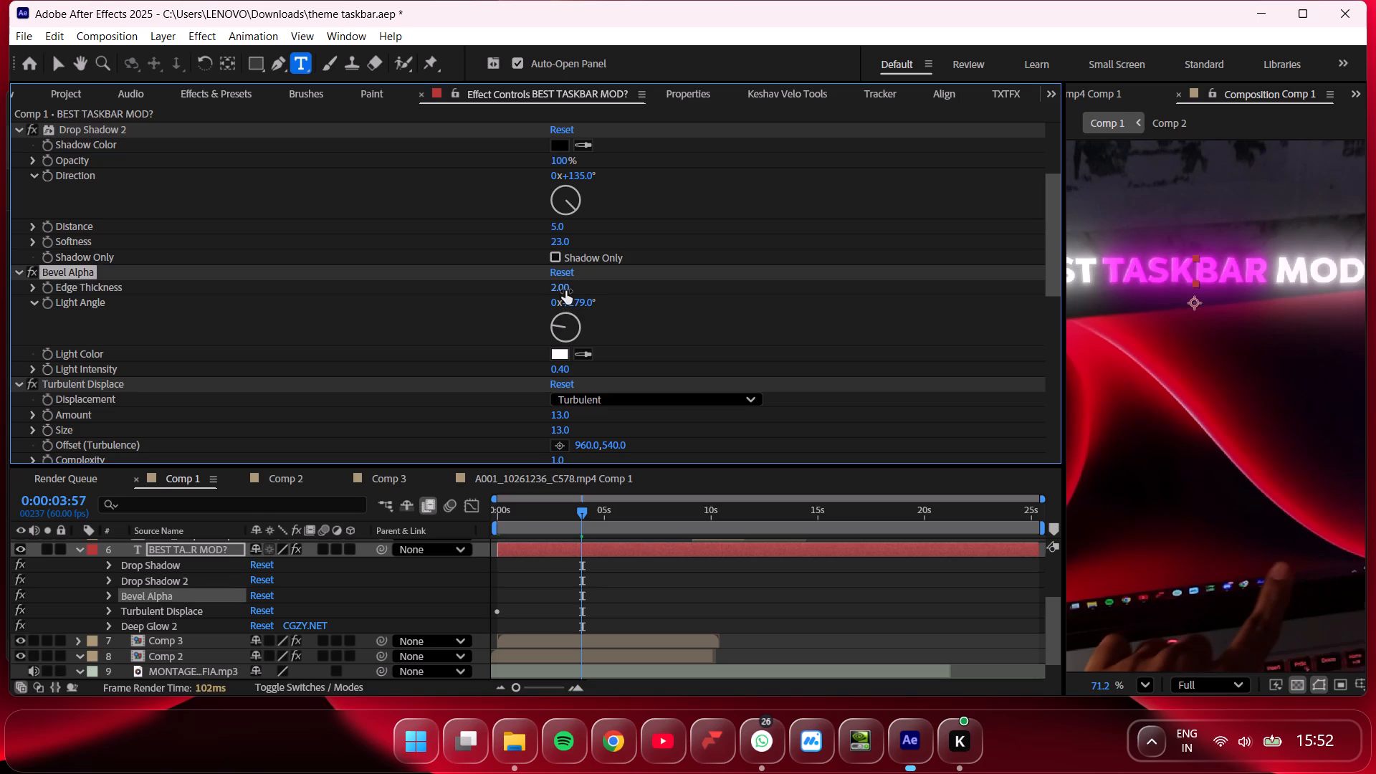
Set the Edge Thickness of the title's Bevel Alpha effect to 5.
click(565, 291)
key(BackSpace)
key(BackSpace)
key(BackSpace)
key(5)
key(Return)
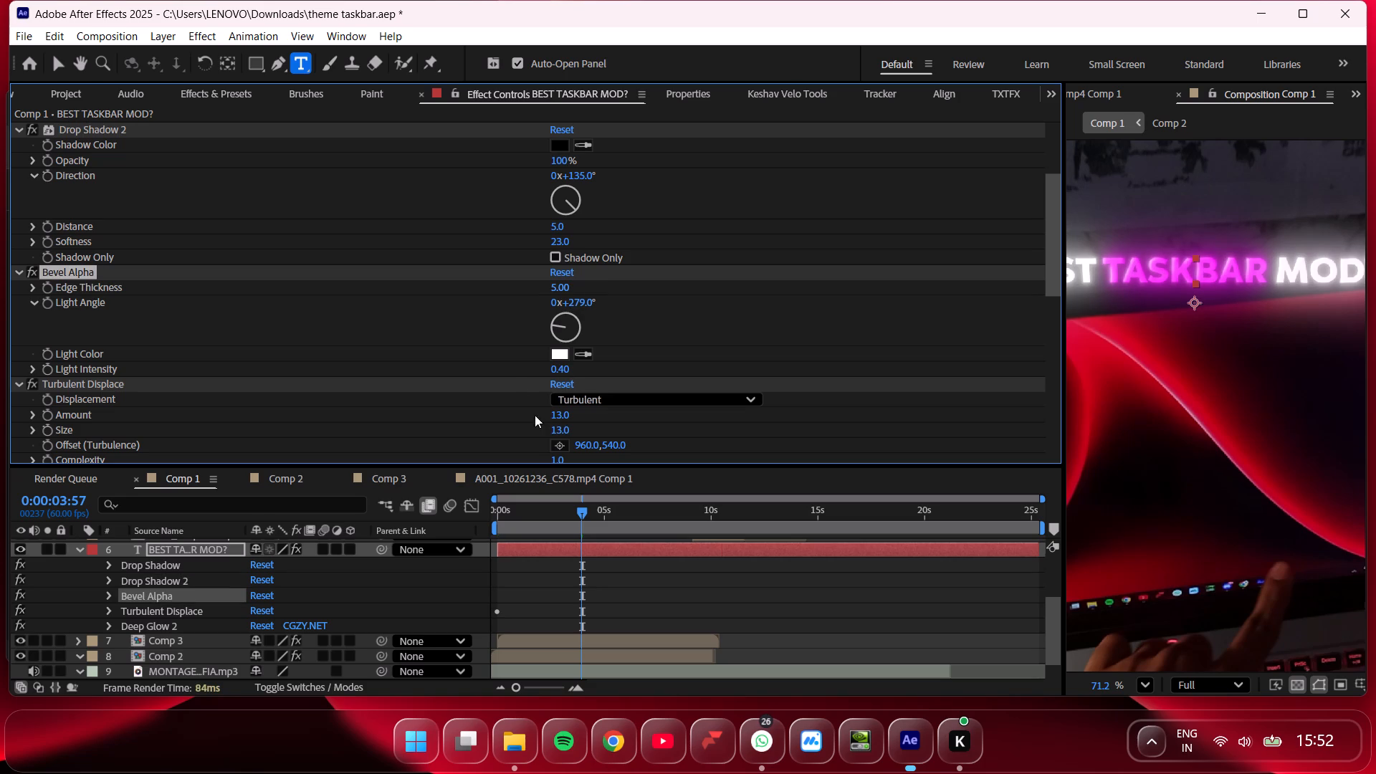
click(90, 268)
Set the Distance of Drop Shadow 2 on the title layer to 2.
scroll(525, 299, up, 2)
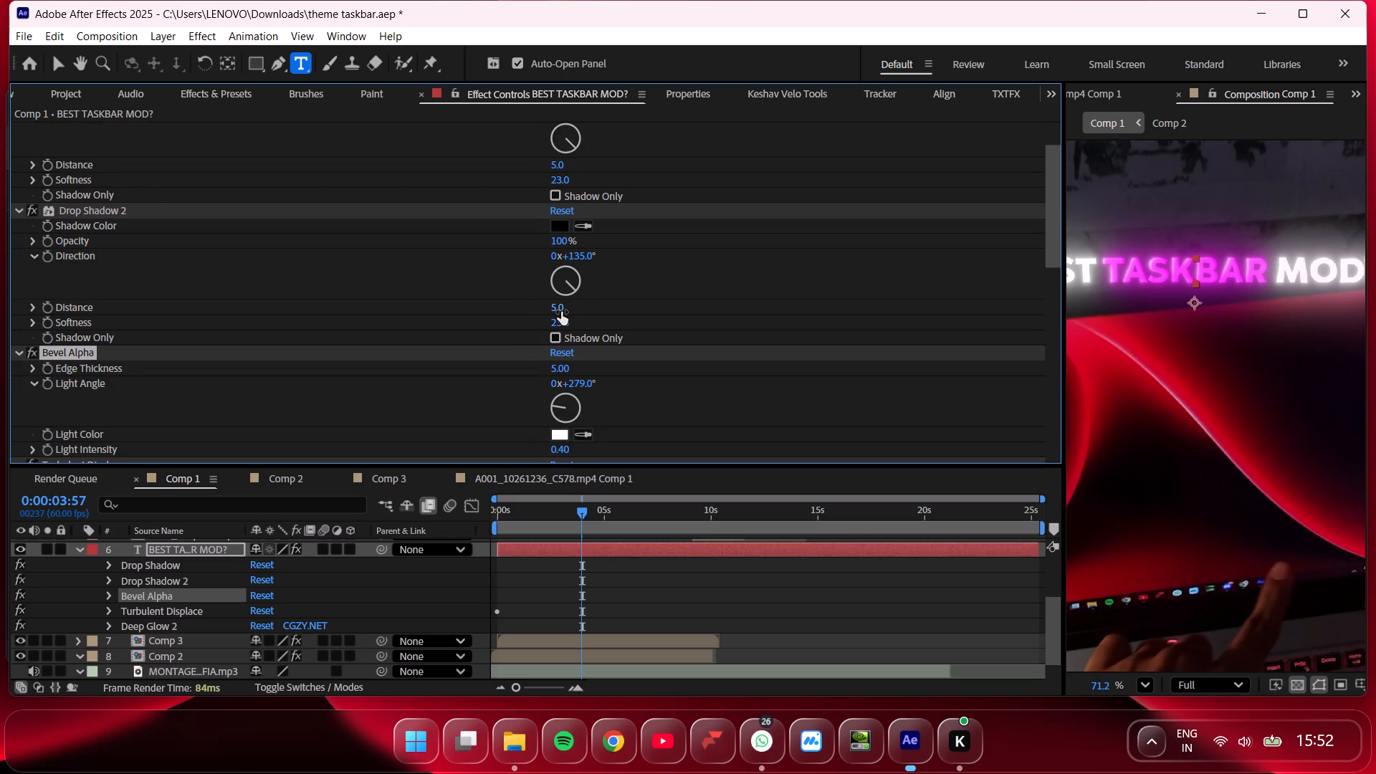
click(121, 210)
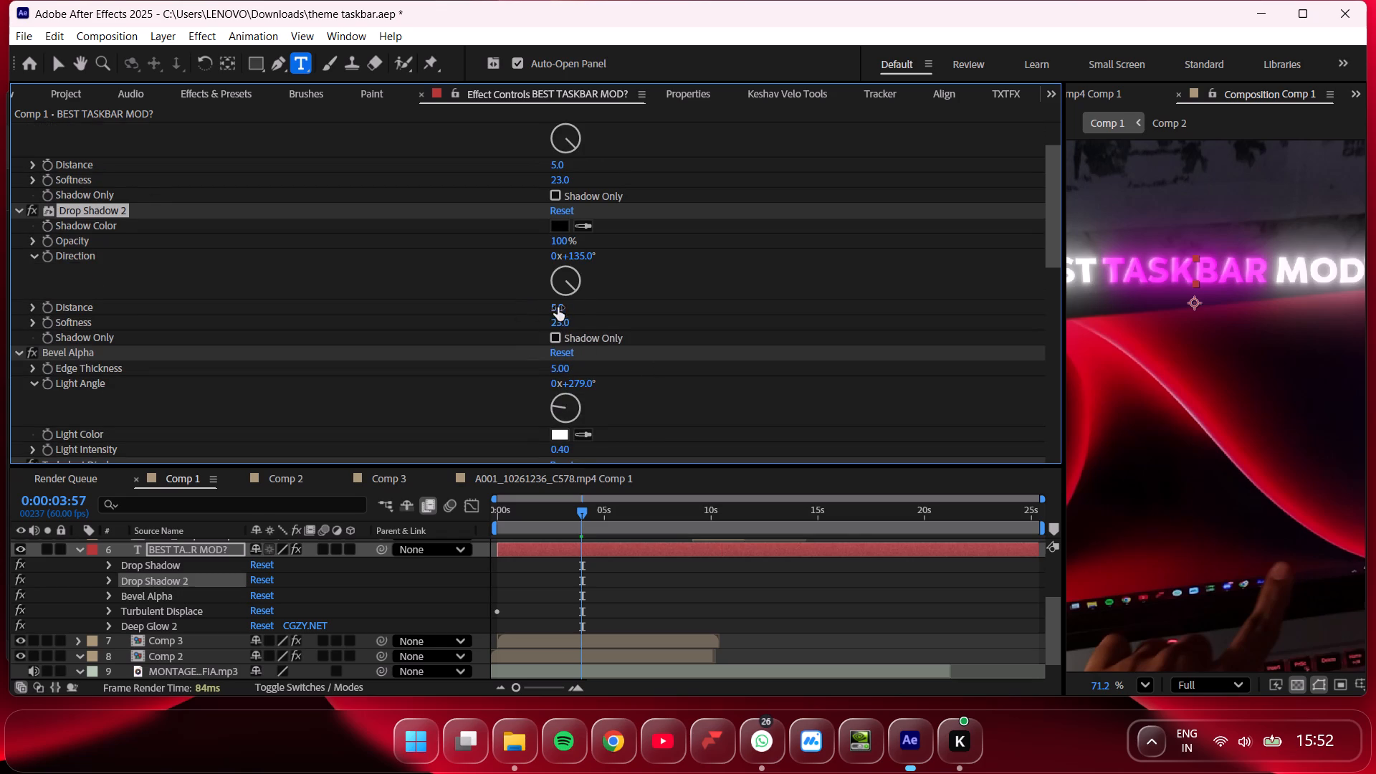
click(558, 307)
key(BackSpace)
key(BackSpace)
key(2)
key(Return)
Set the Distance to 2 and the Softness to 10 on the title layer's first Drop Shadow effect.
scroll(515, 319, up, 2)
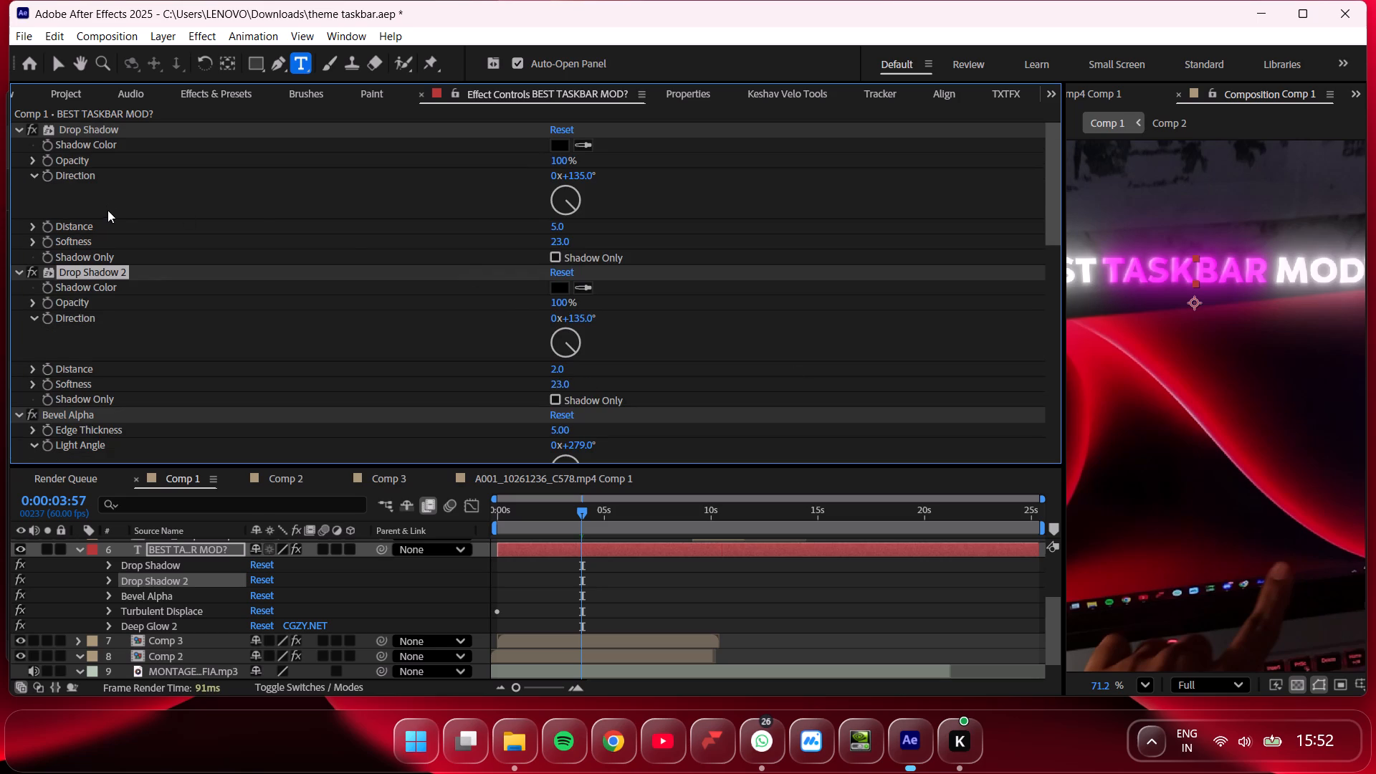
scroll(108, 211, up, 1)
click(555, 234)
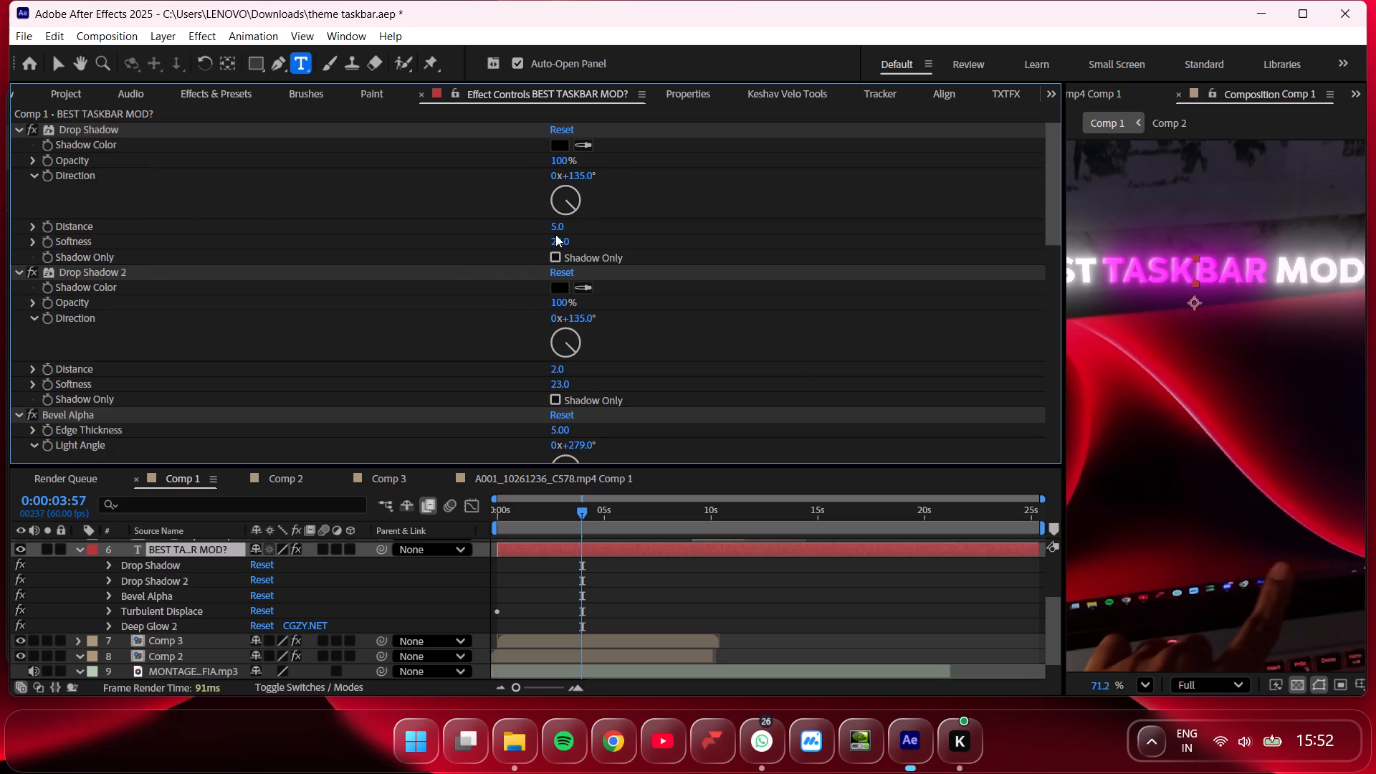
click(560, 224)
key(BackSpace)
key(BackSpace)
key(2)
key(Return)
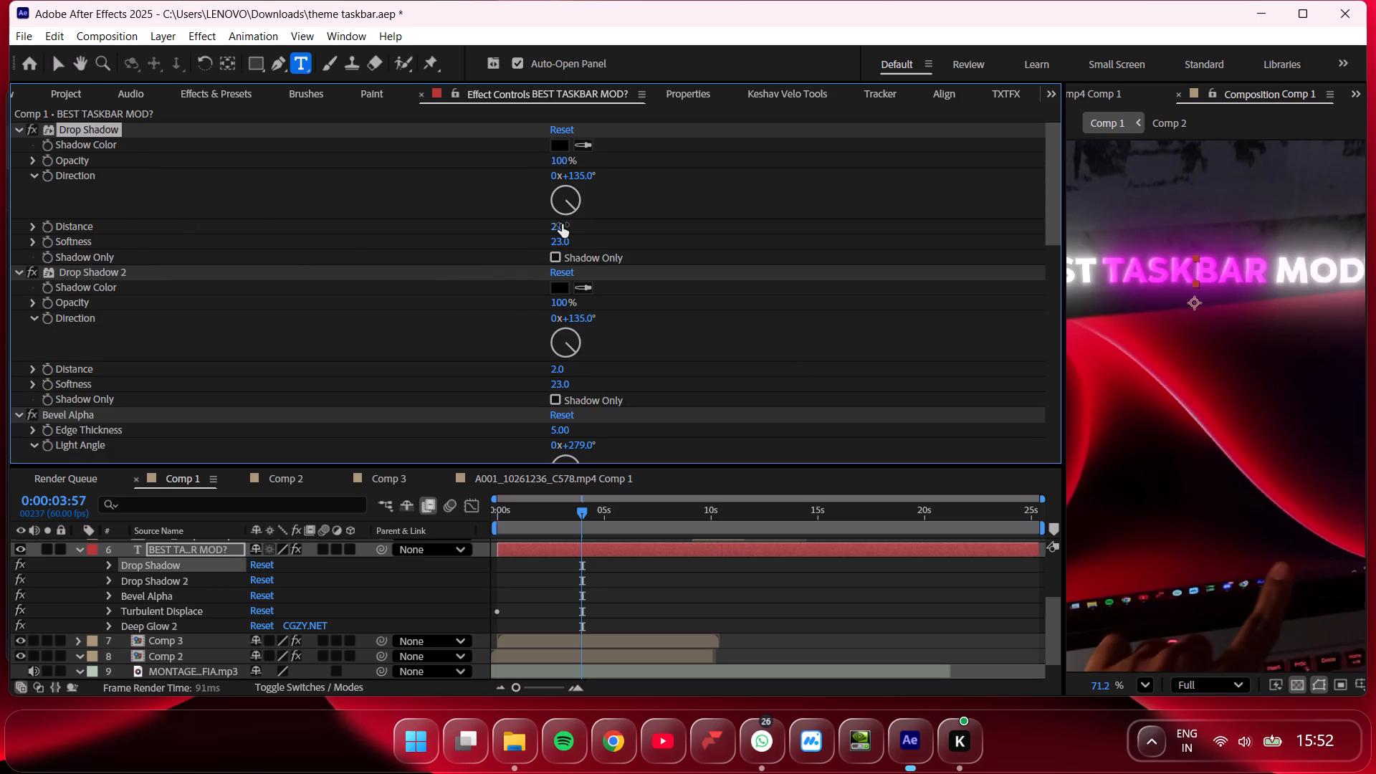
click(561, 242)
key(BackSpace)
key(BackSpace)
text(10)
key(Return)
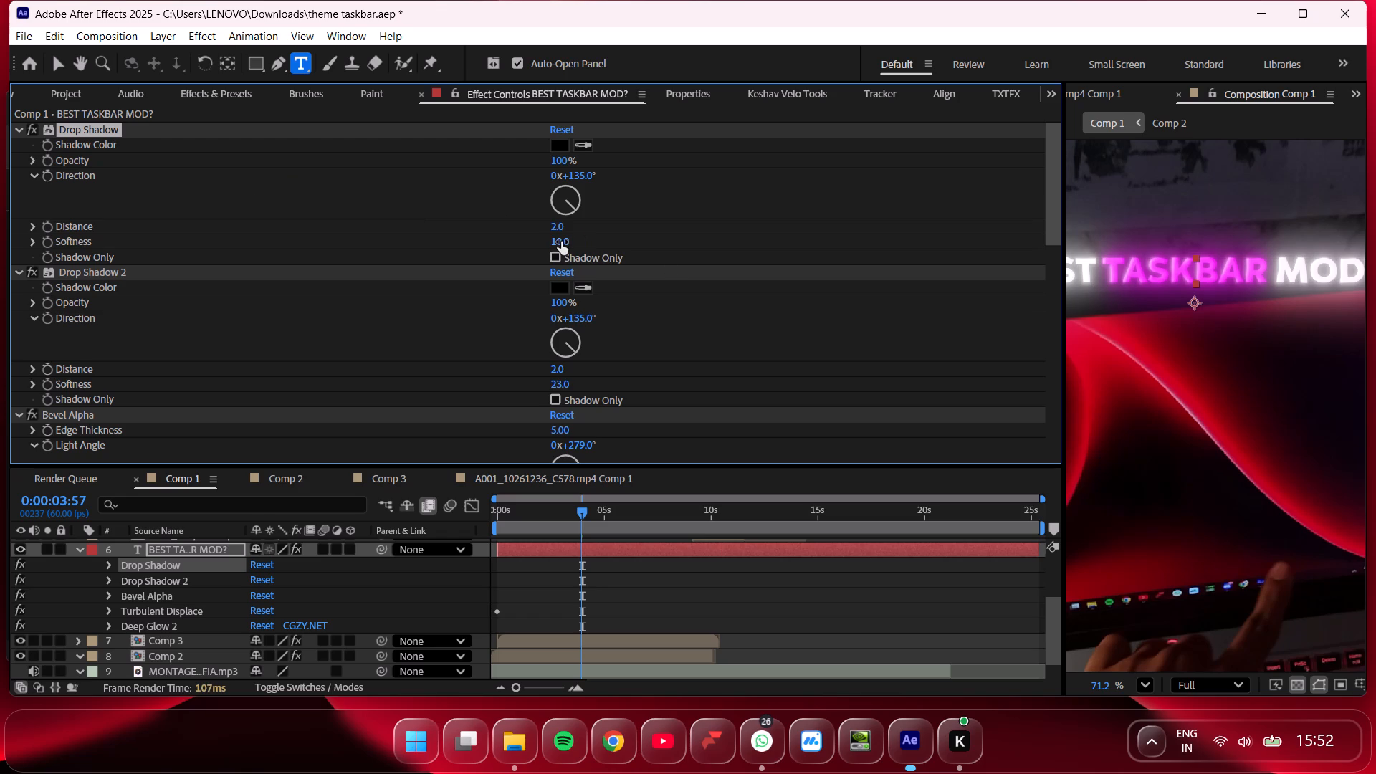
Fit the whole composition in the viewer and preview the title with its adjusted shadows from the start of Comp 1.
click(1146, 686)
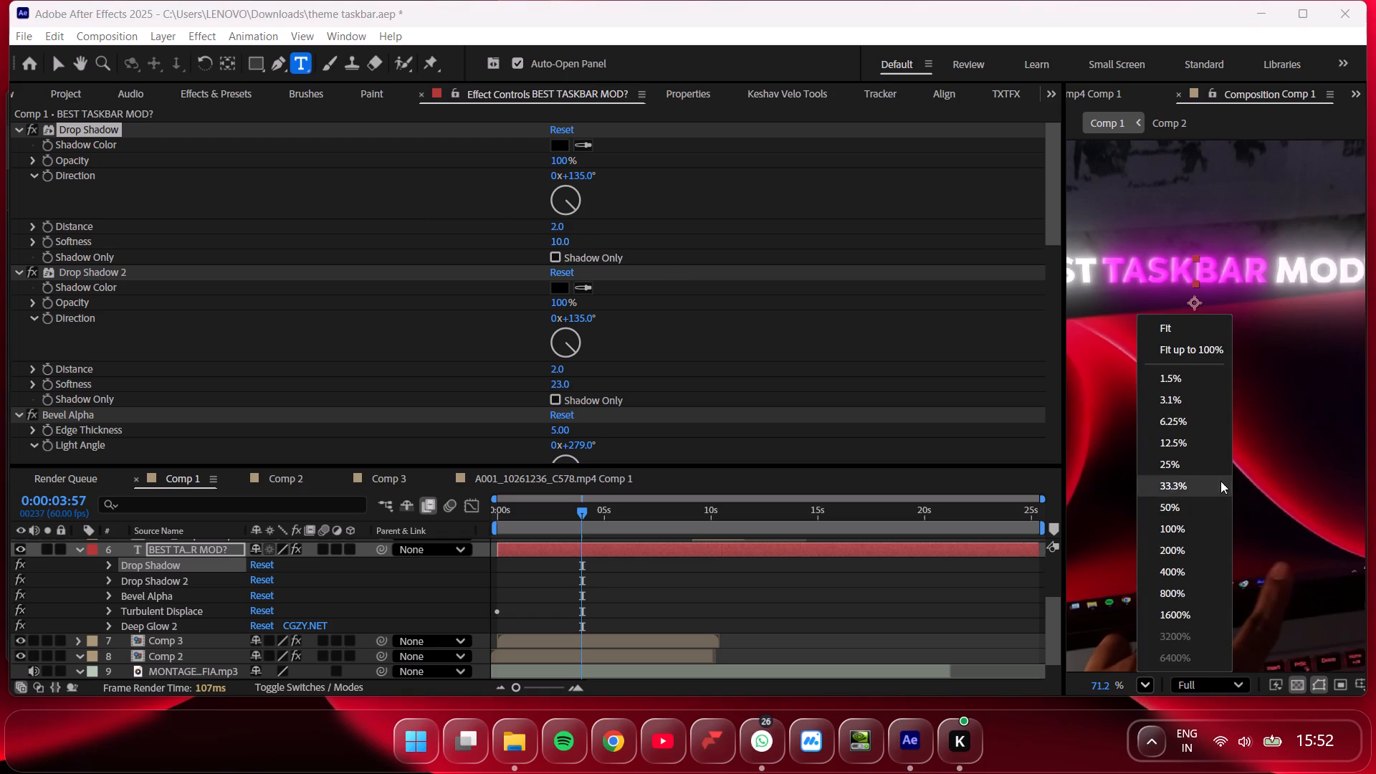
click(1174, 336)
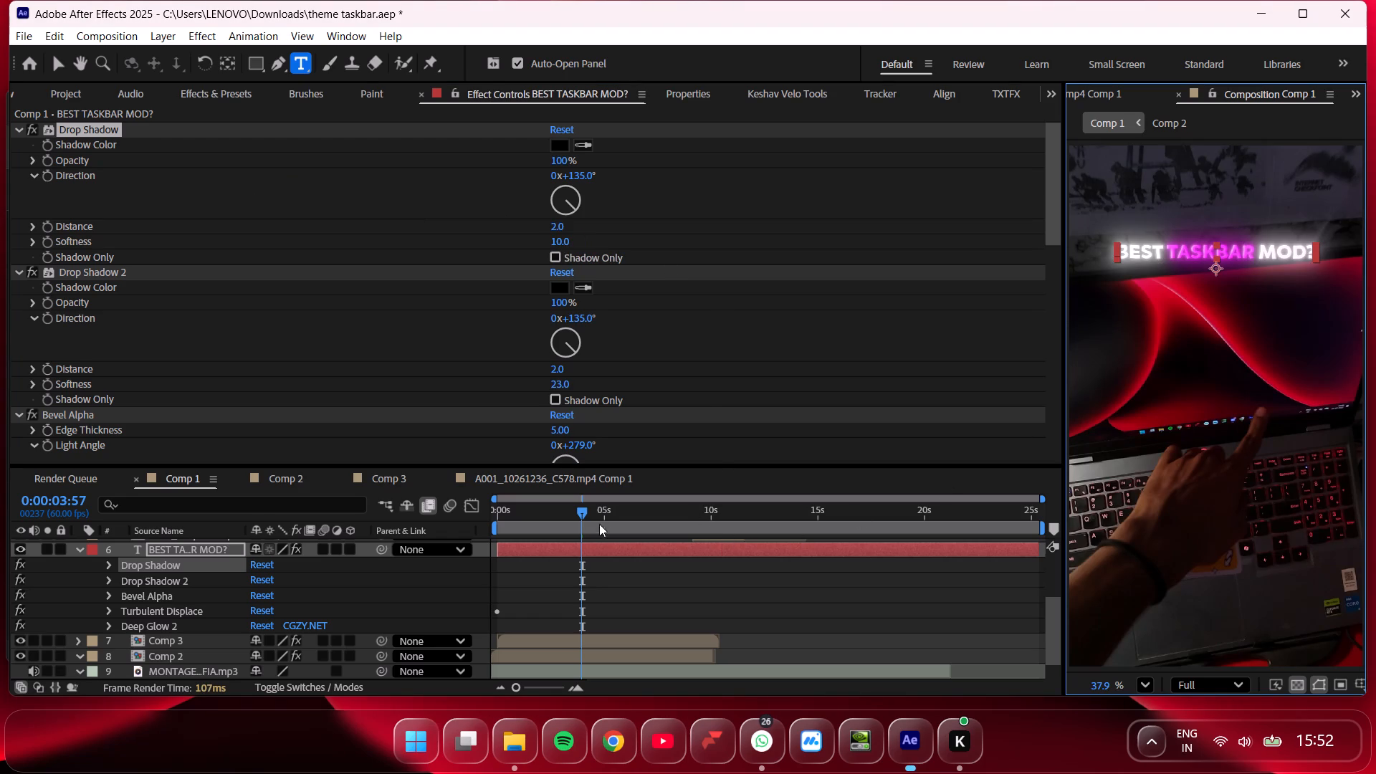
drag(565, 516, 489, 519)
key(space)
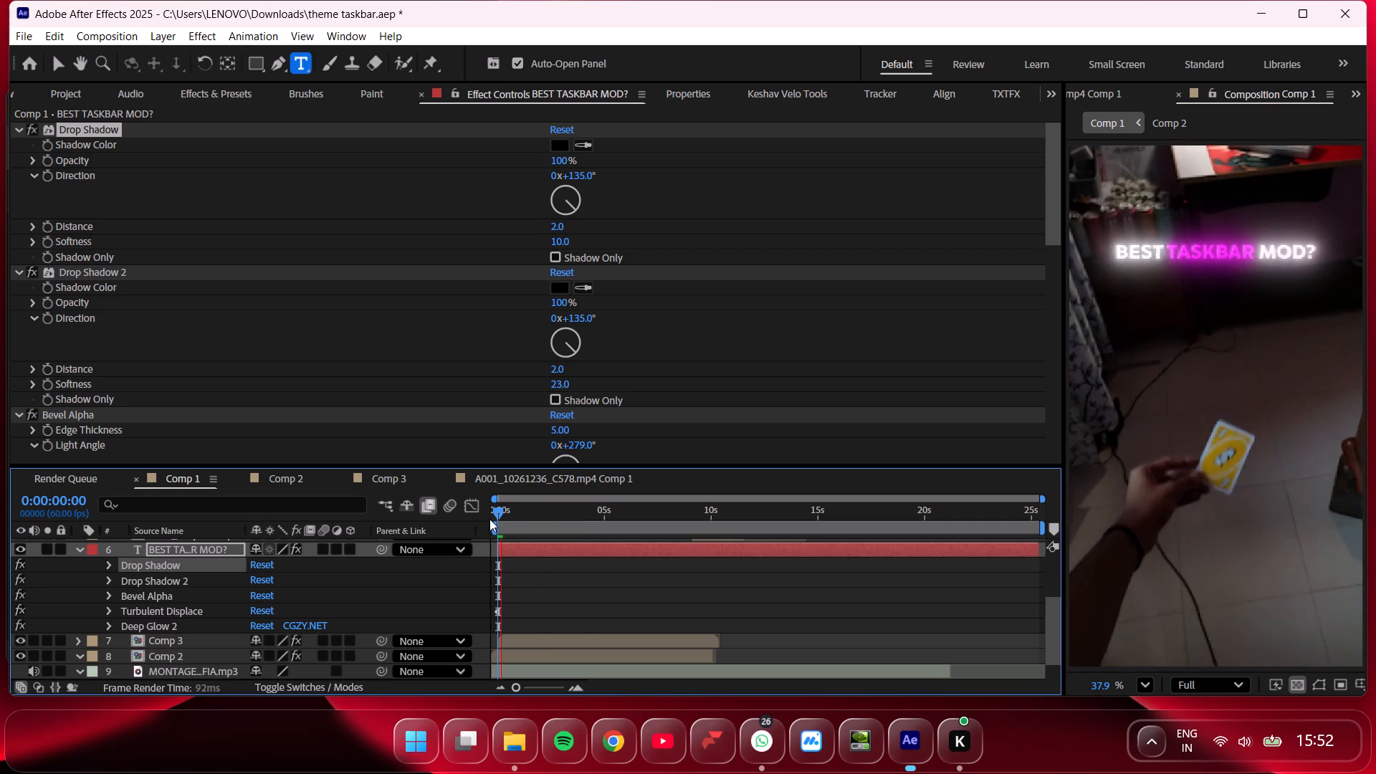
drag(507, 524, 484, 525)
key(space)
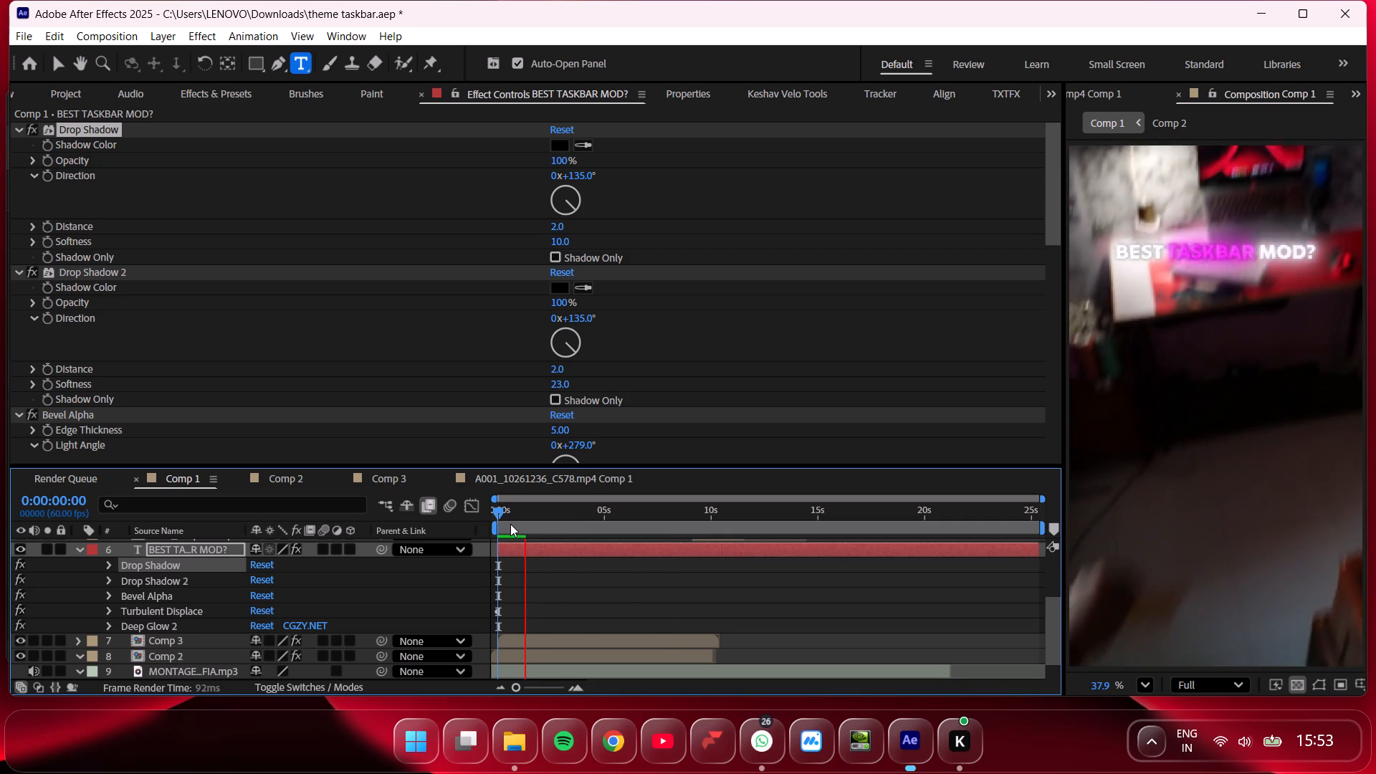
click(510, 524)
drag(510, 524, 478, 524)
key(space)
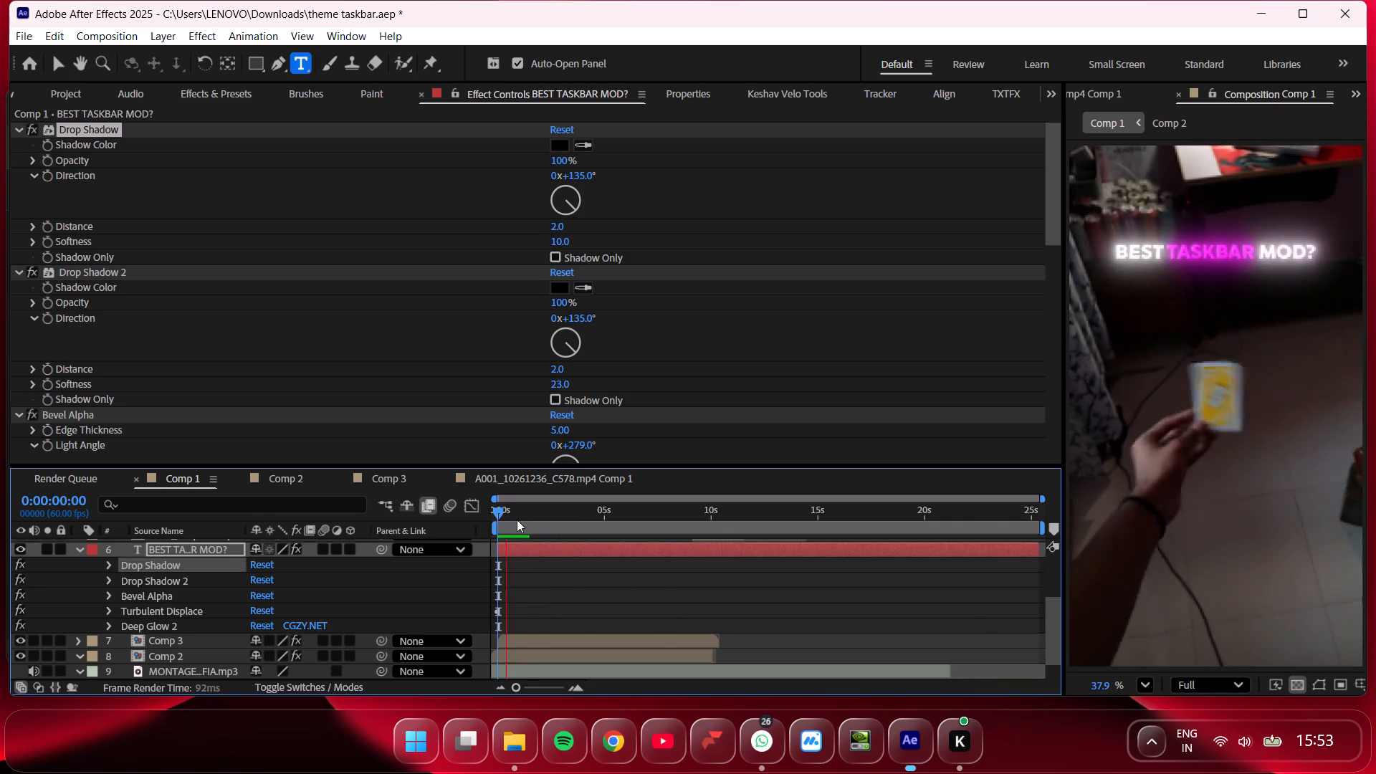
drag(517, 520, 378, 515)
Import the "gpu cpu" After Effects project file from the Downloads folder into the current project.
click(27, 39)
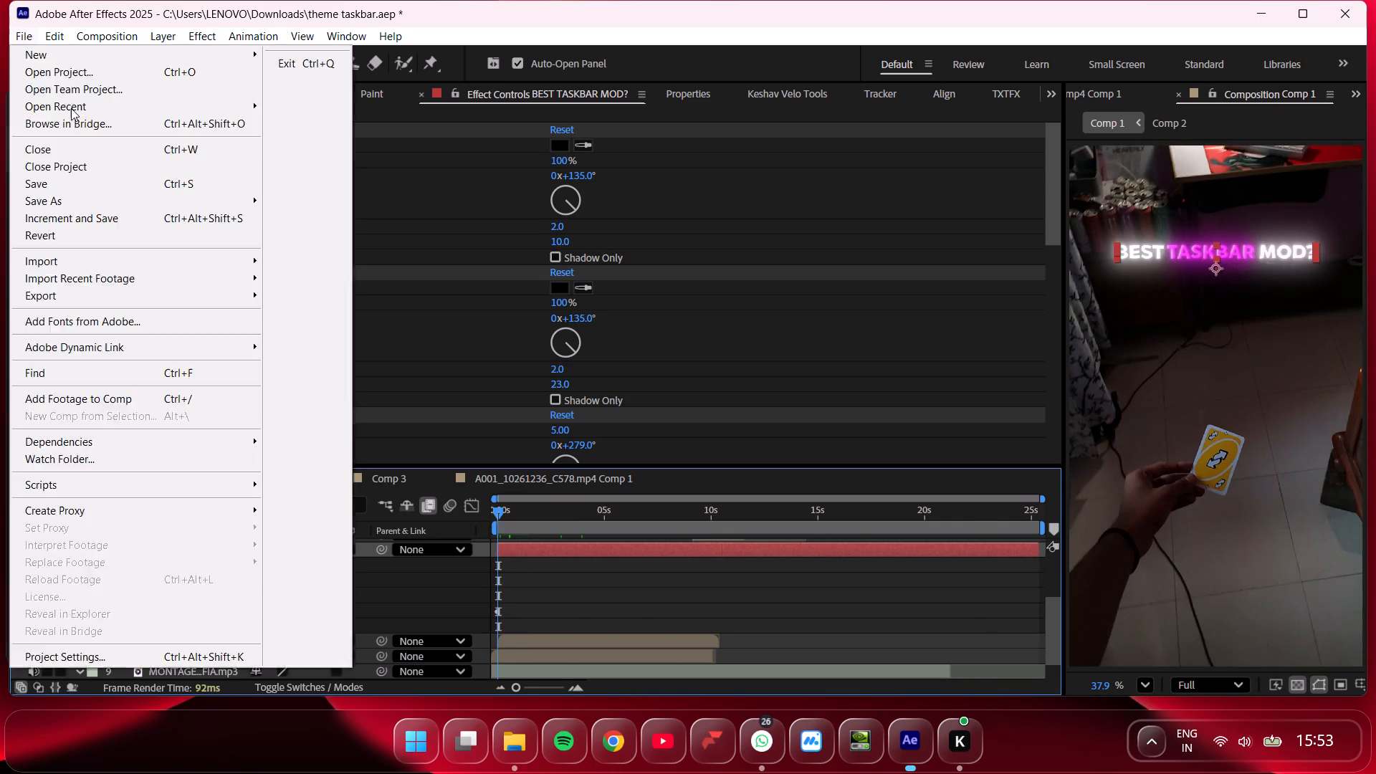
click(29, 264)
click(353, 262)
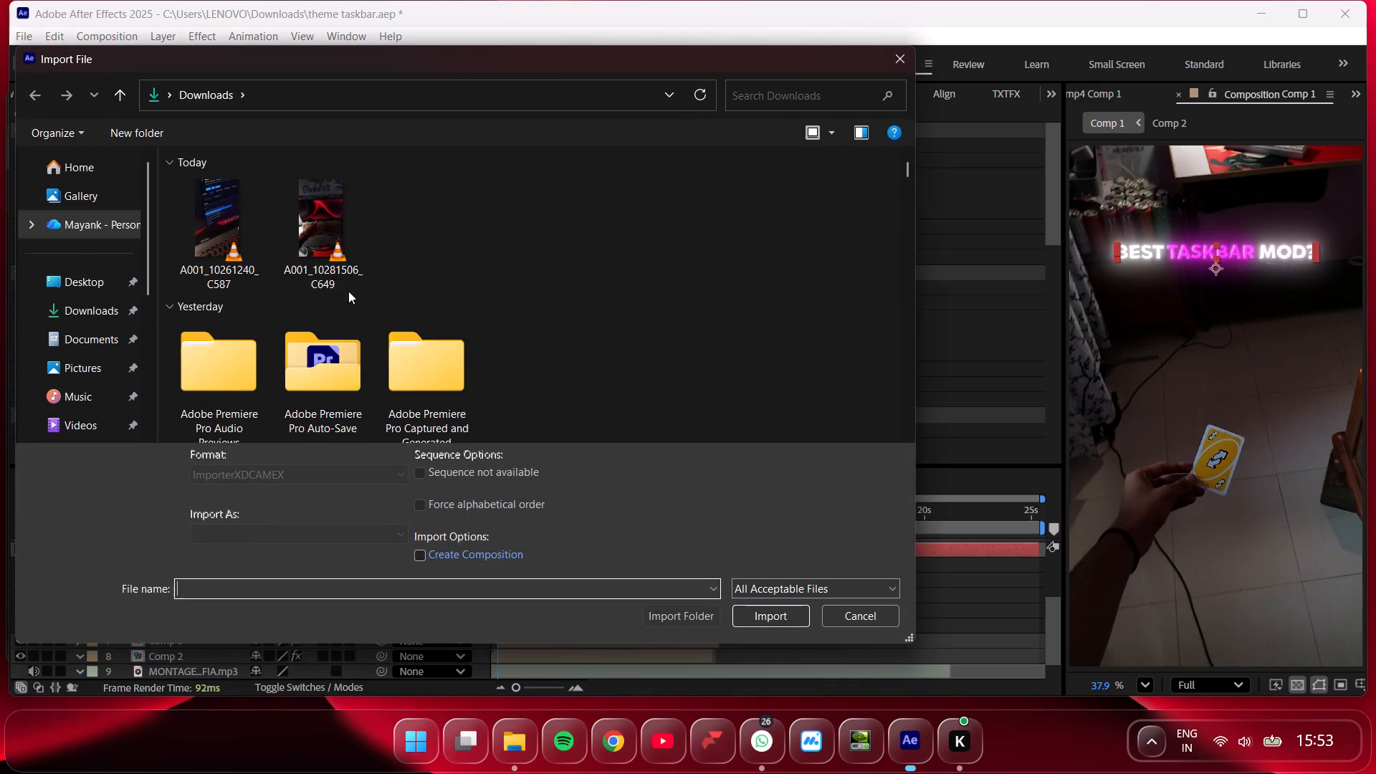
scroll(680, 300, down, 1)
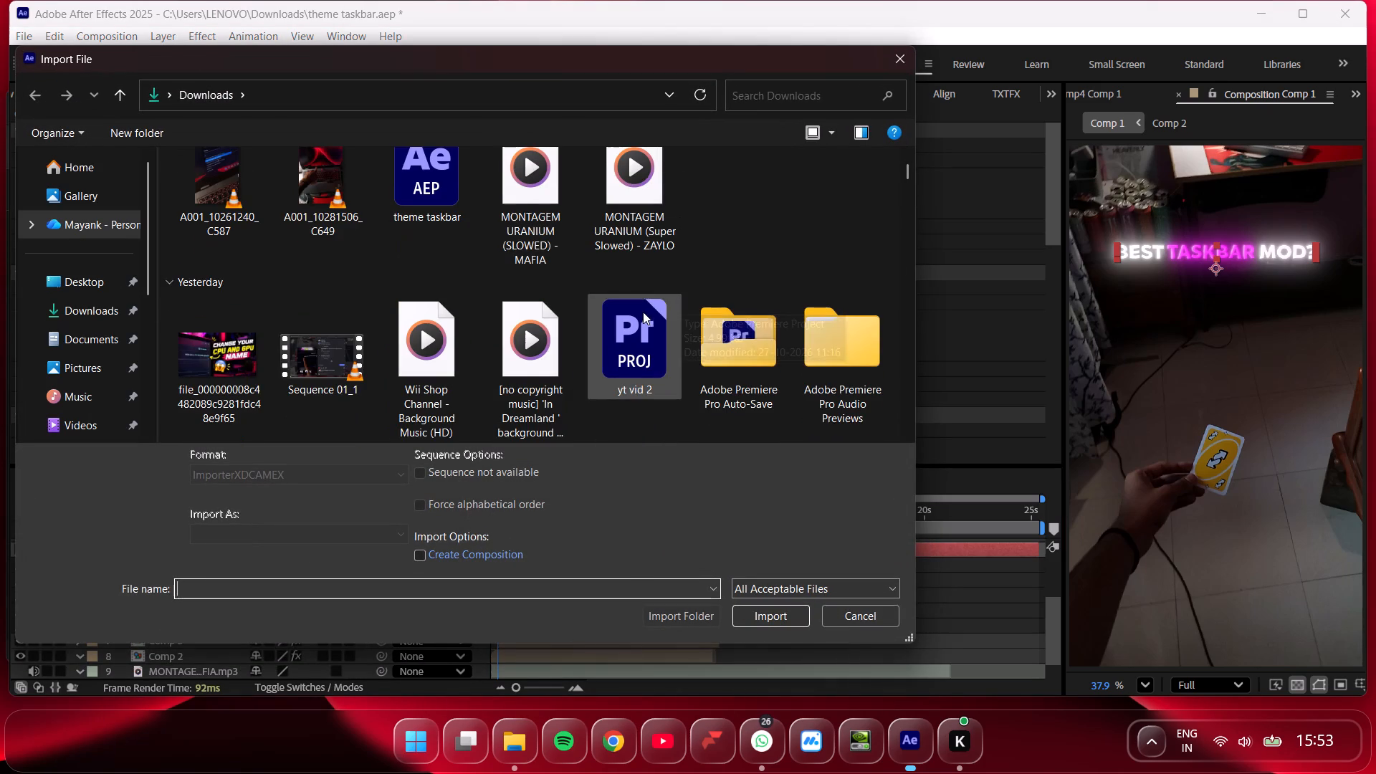
scroll(643, 322, down, 2)
scroll(512, 312, down, 1)
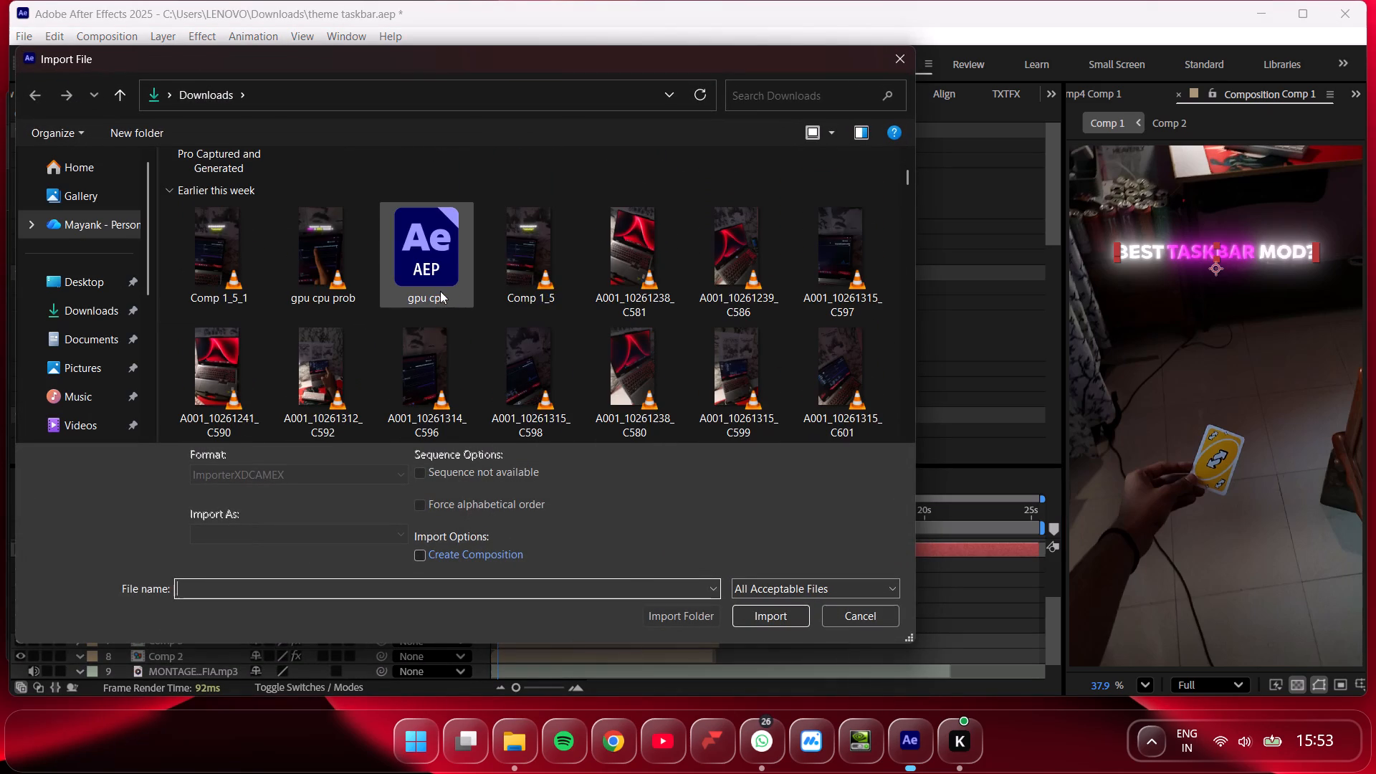
click(440, 291)
click(775, 618)
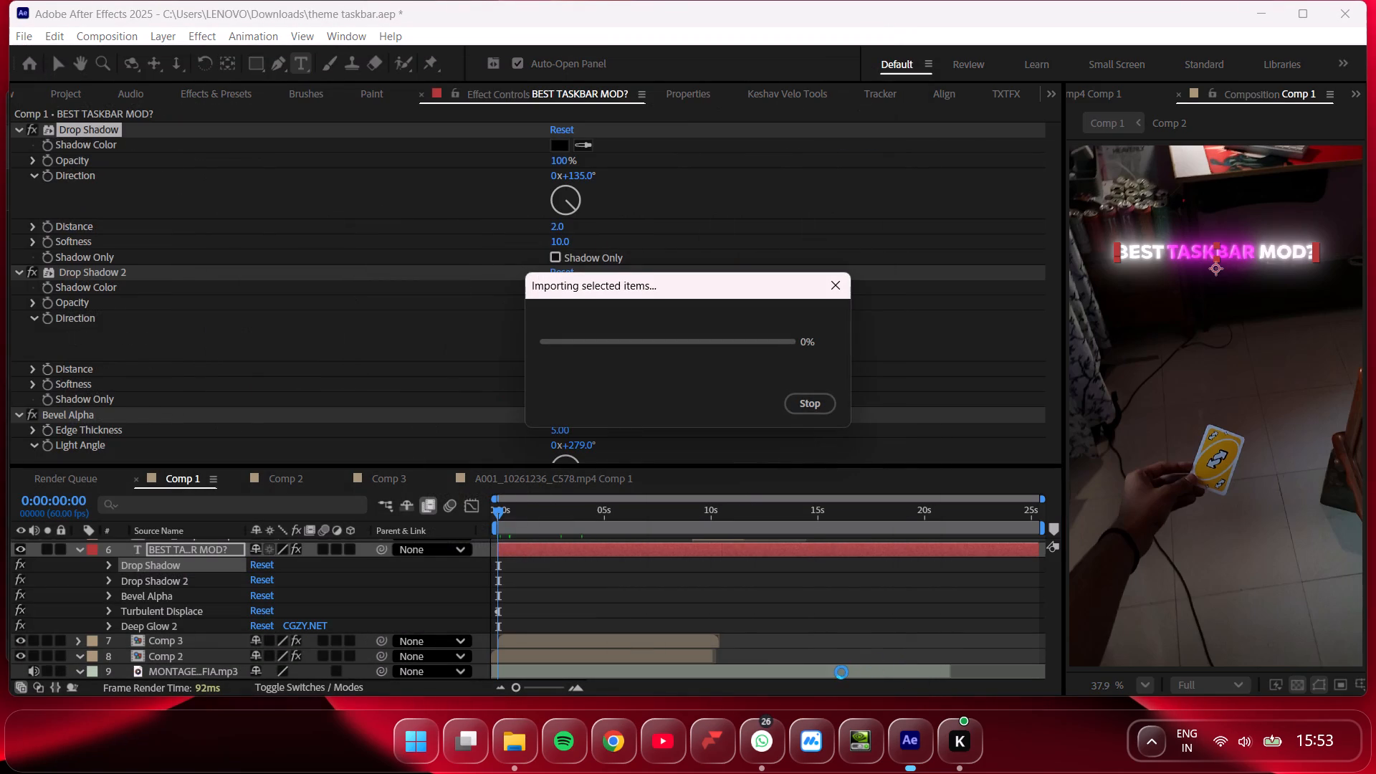
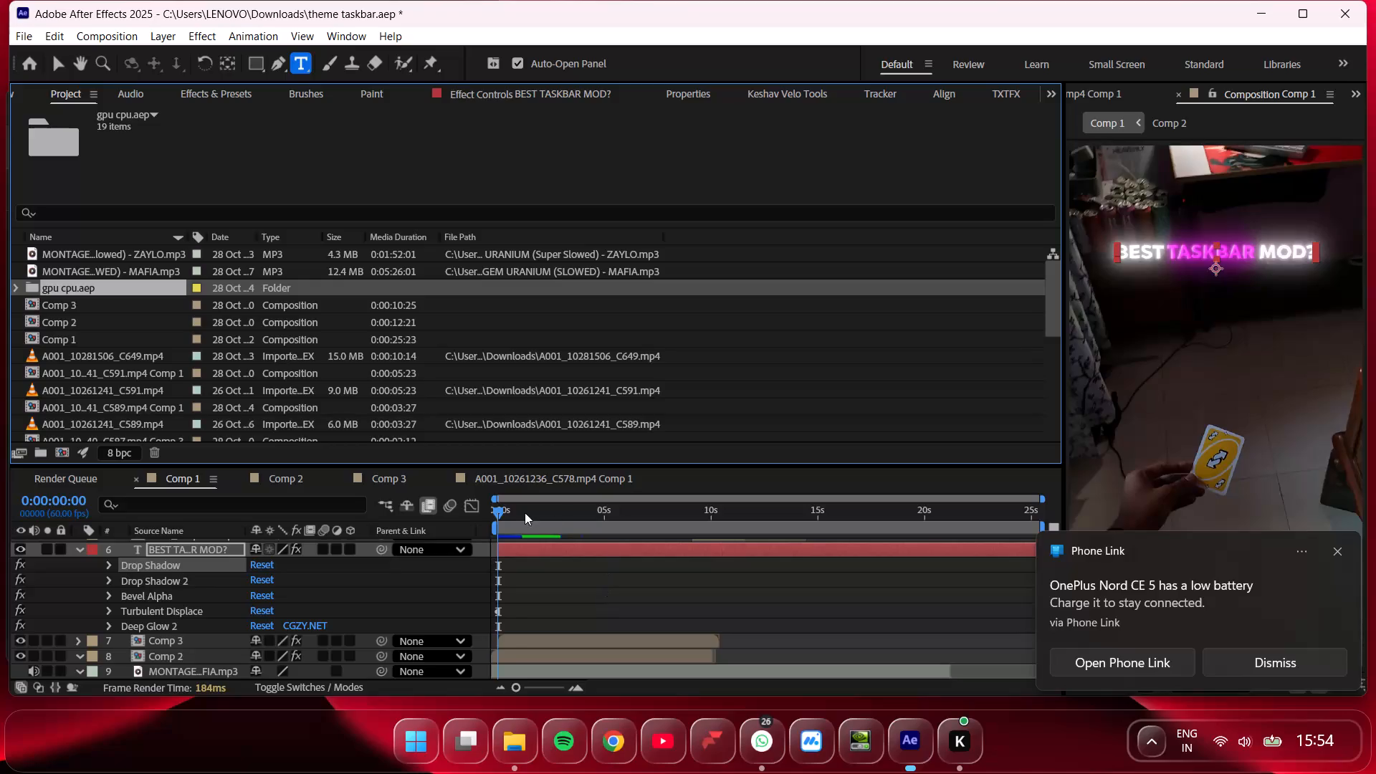
Preview the glowing title from the start of Comp 1 and dismiss the phone notification.
drag(525, 512, 431, 512)
key(space)
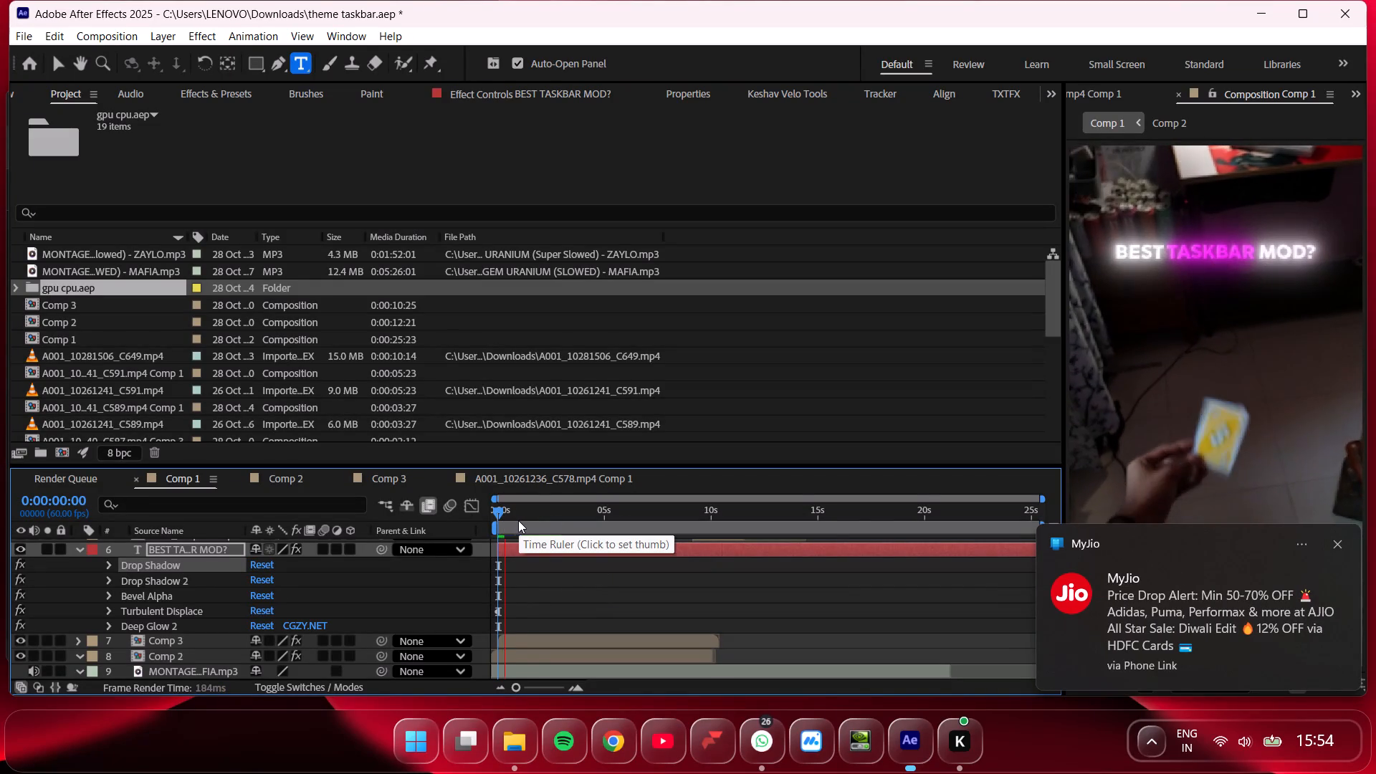
drag(517, 520, 495, 520)
key(space)
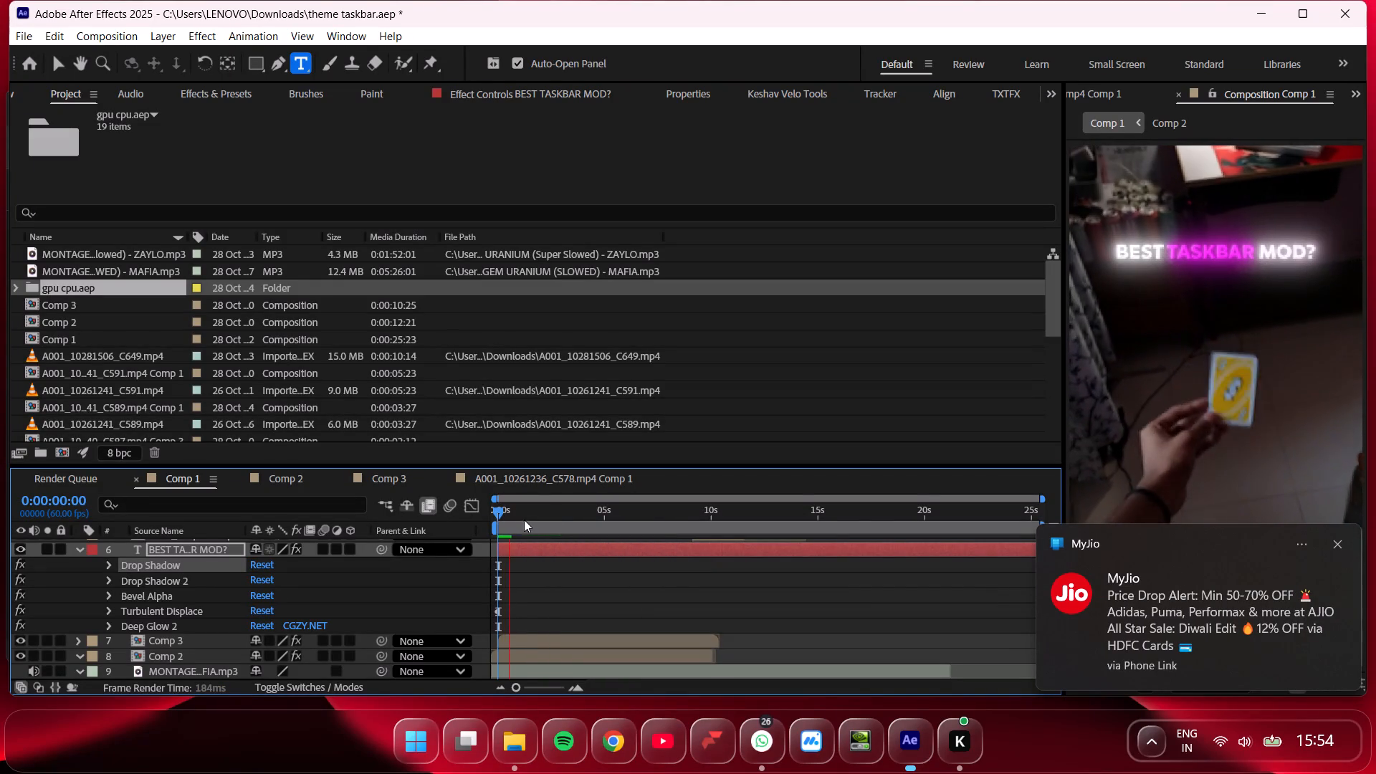
click(1339, 541)
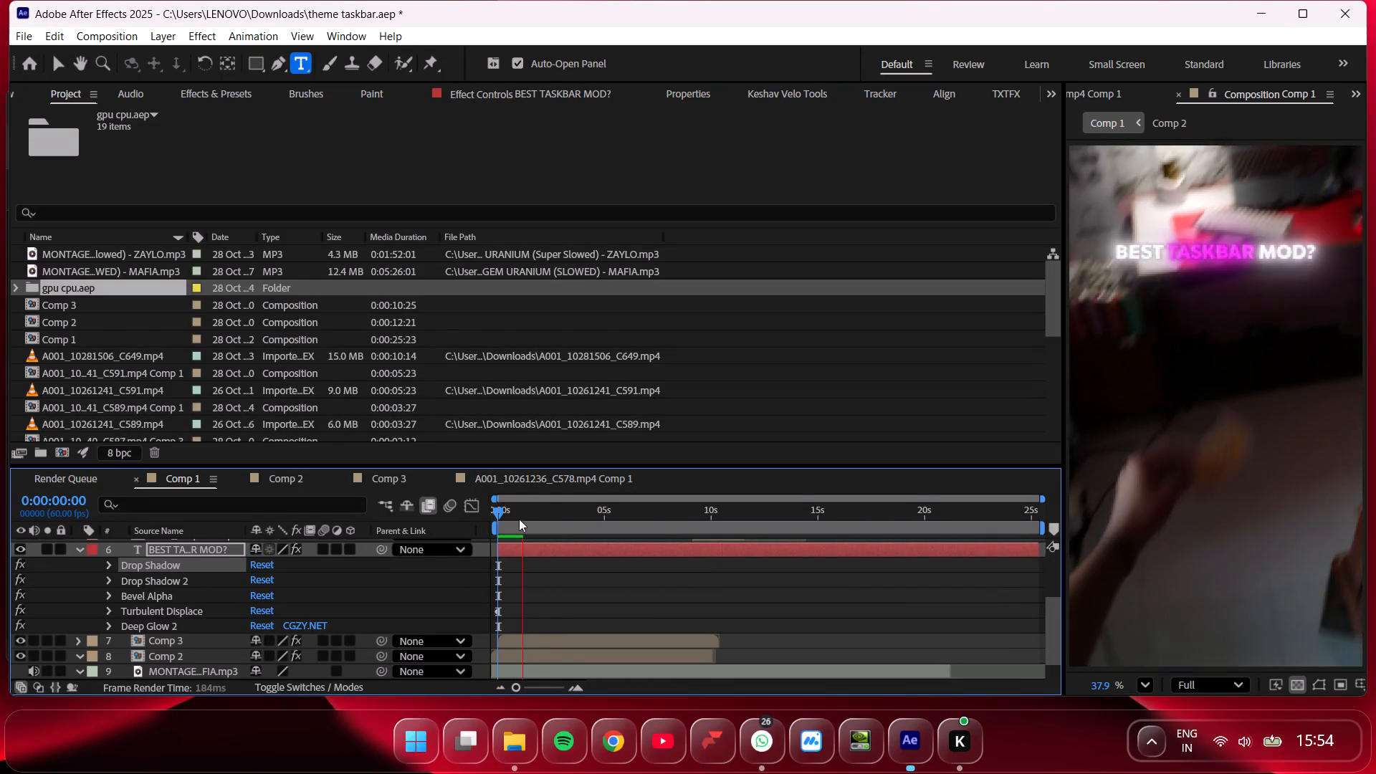
click(519, 519)
Open Comp 1 from the imported gpu cpu.aep folder and copy its "wanna change gpu & cpu name ?" text layer.
click(19, 288)
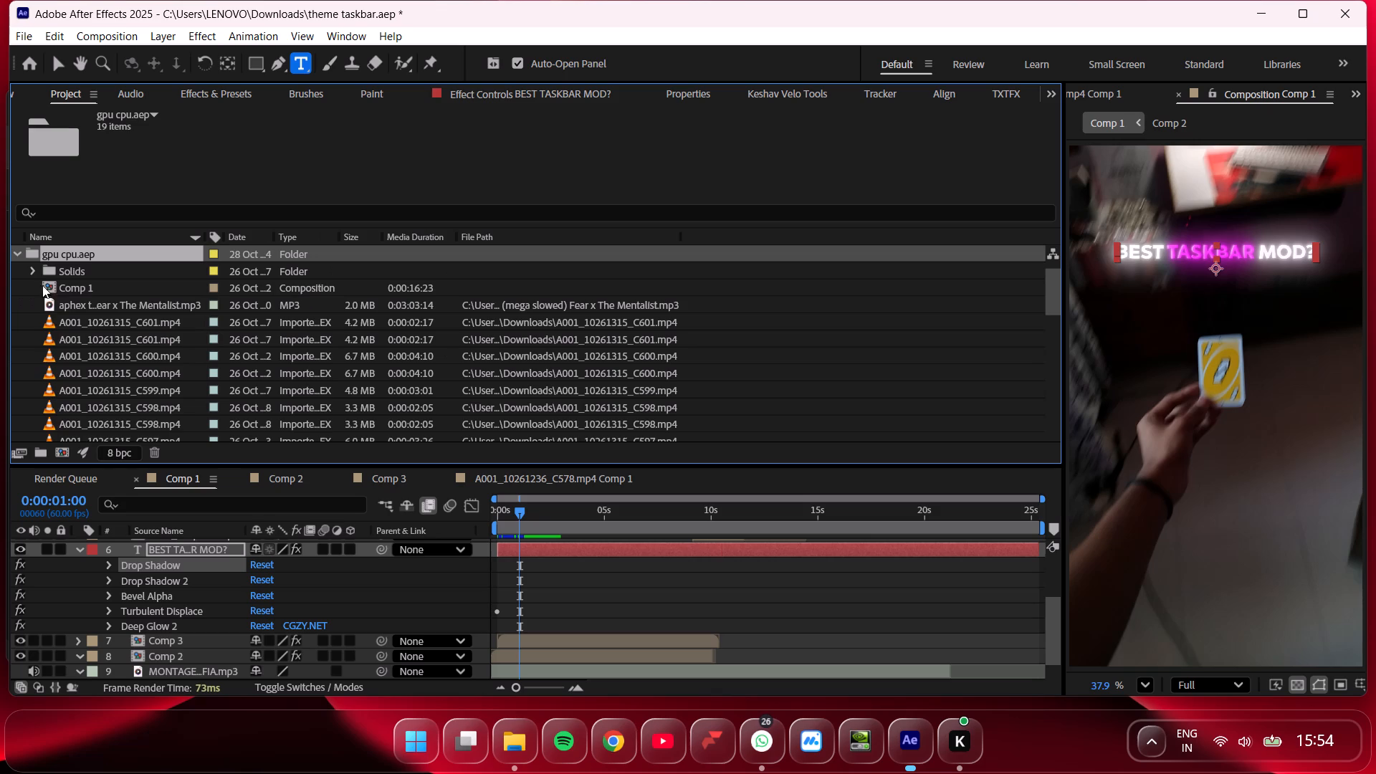
double_click(97, 285)
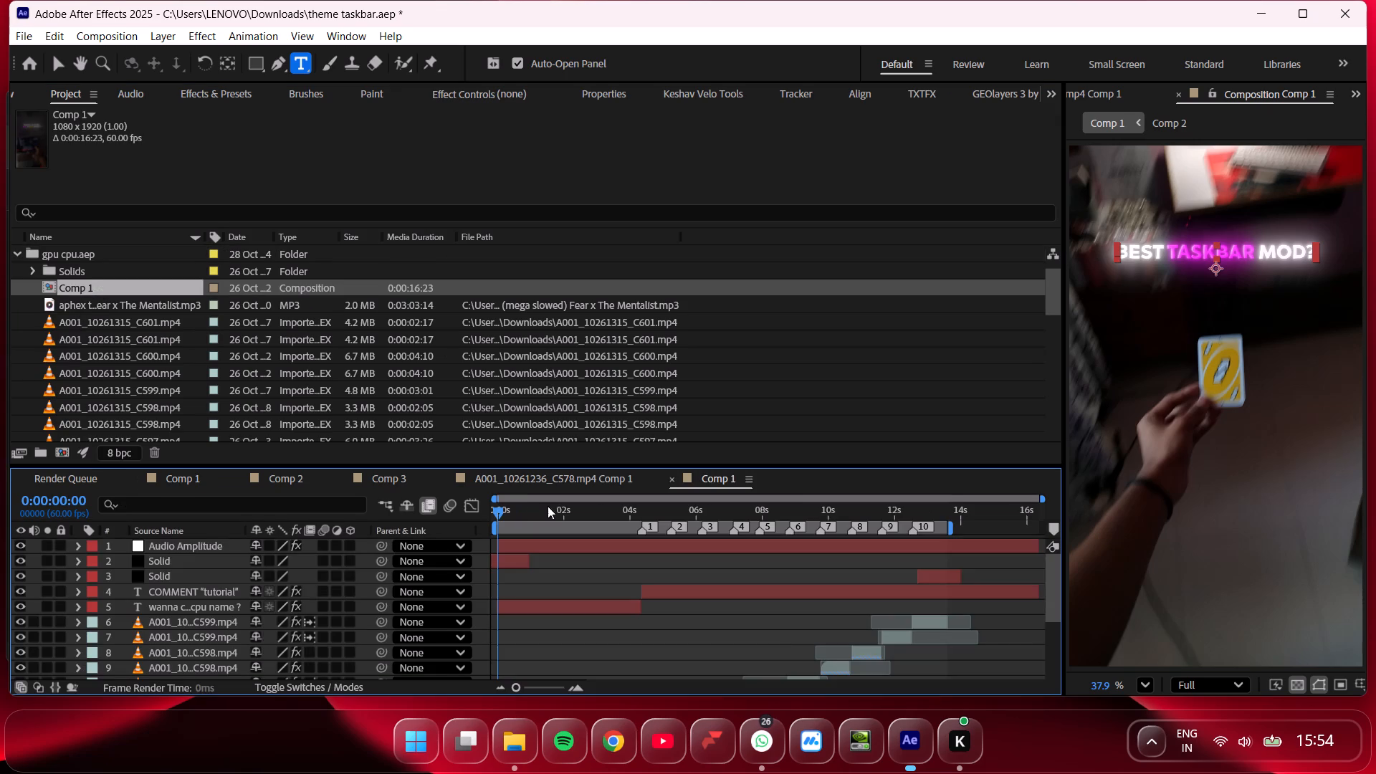
drag(522, 516, 536, 521)
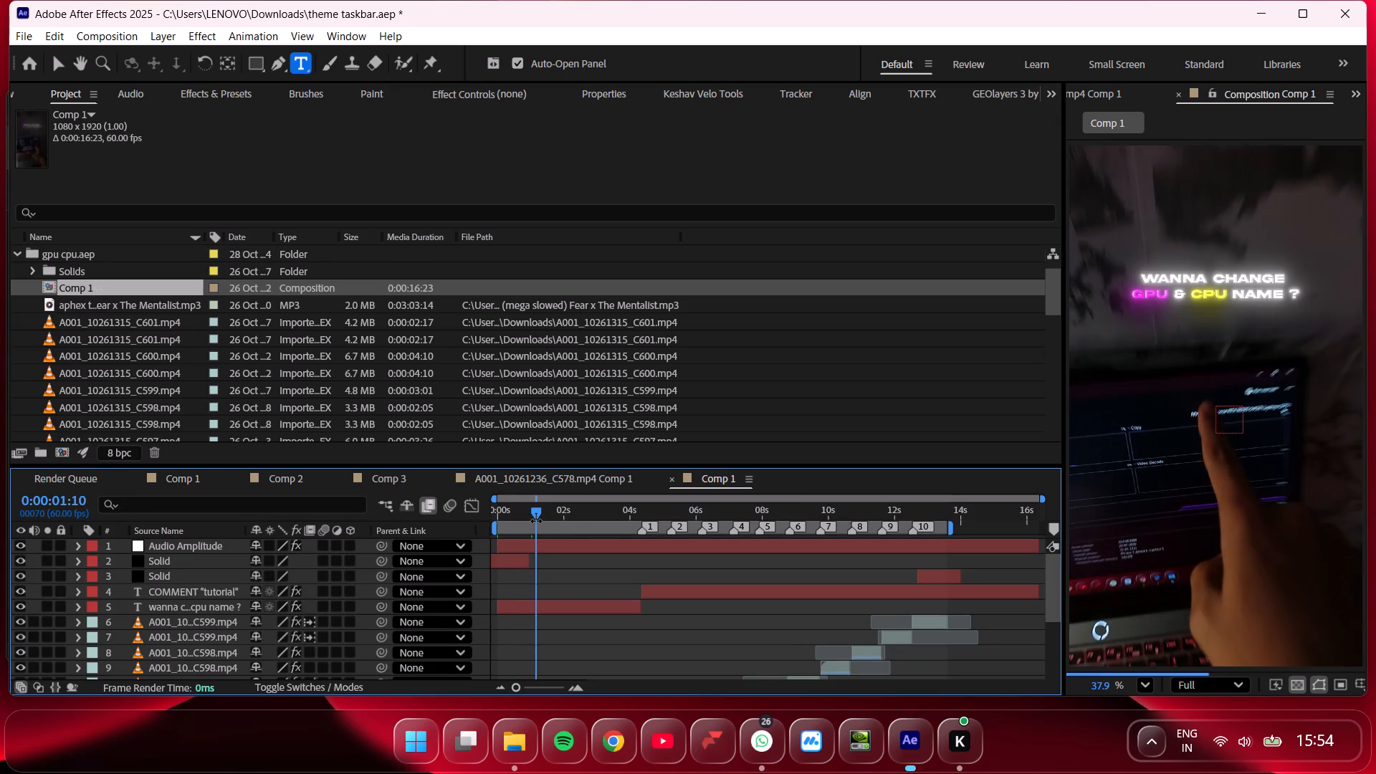
click(530, 547)
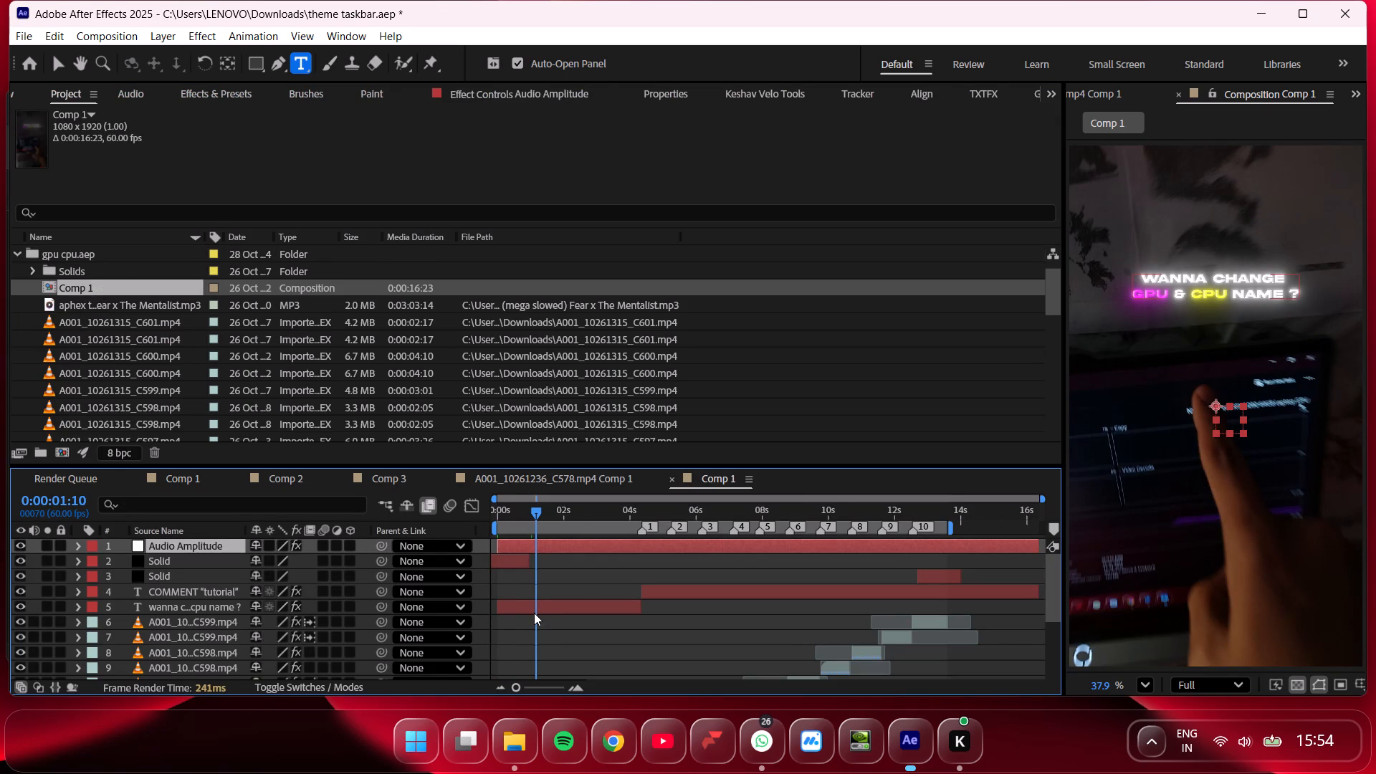
click(534, 613)
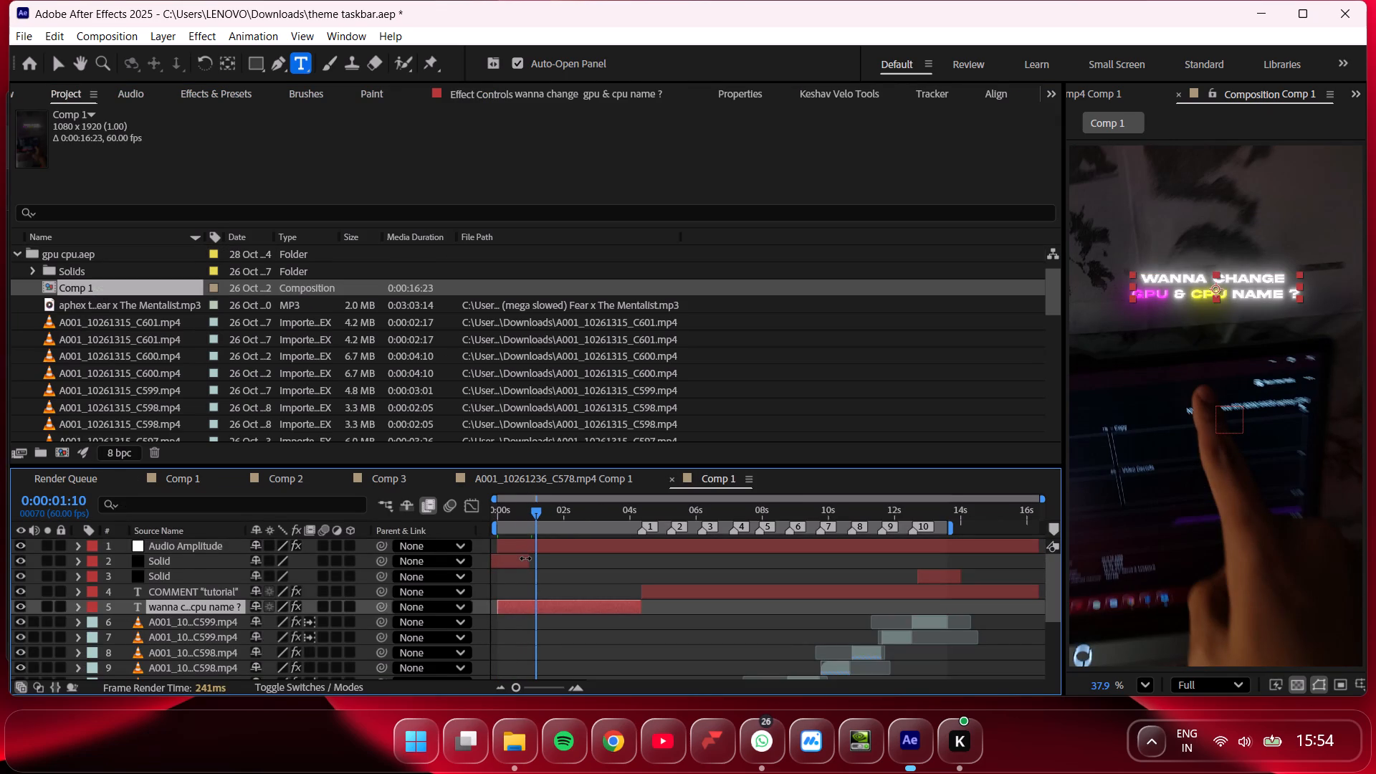
key(ctrl+c)
key(ctrl+c)
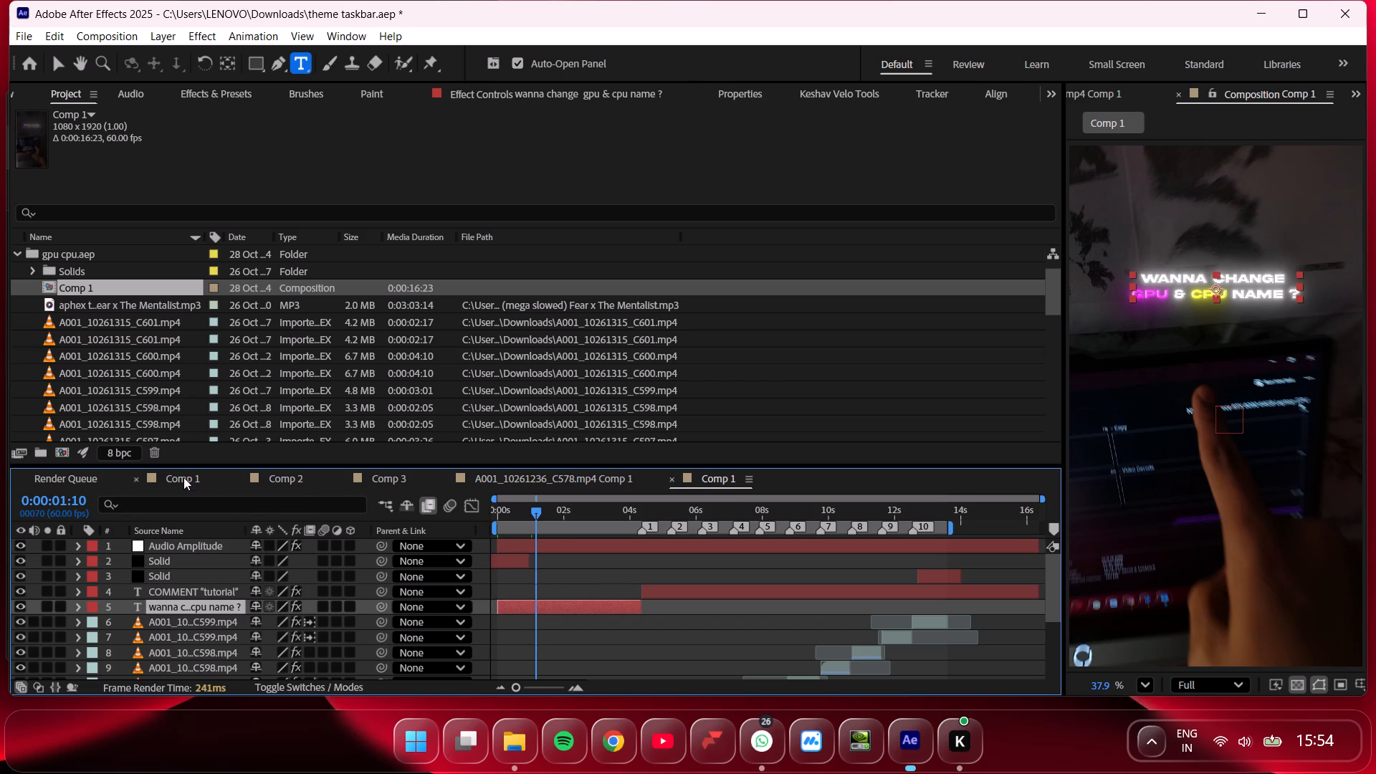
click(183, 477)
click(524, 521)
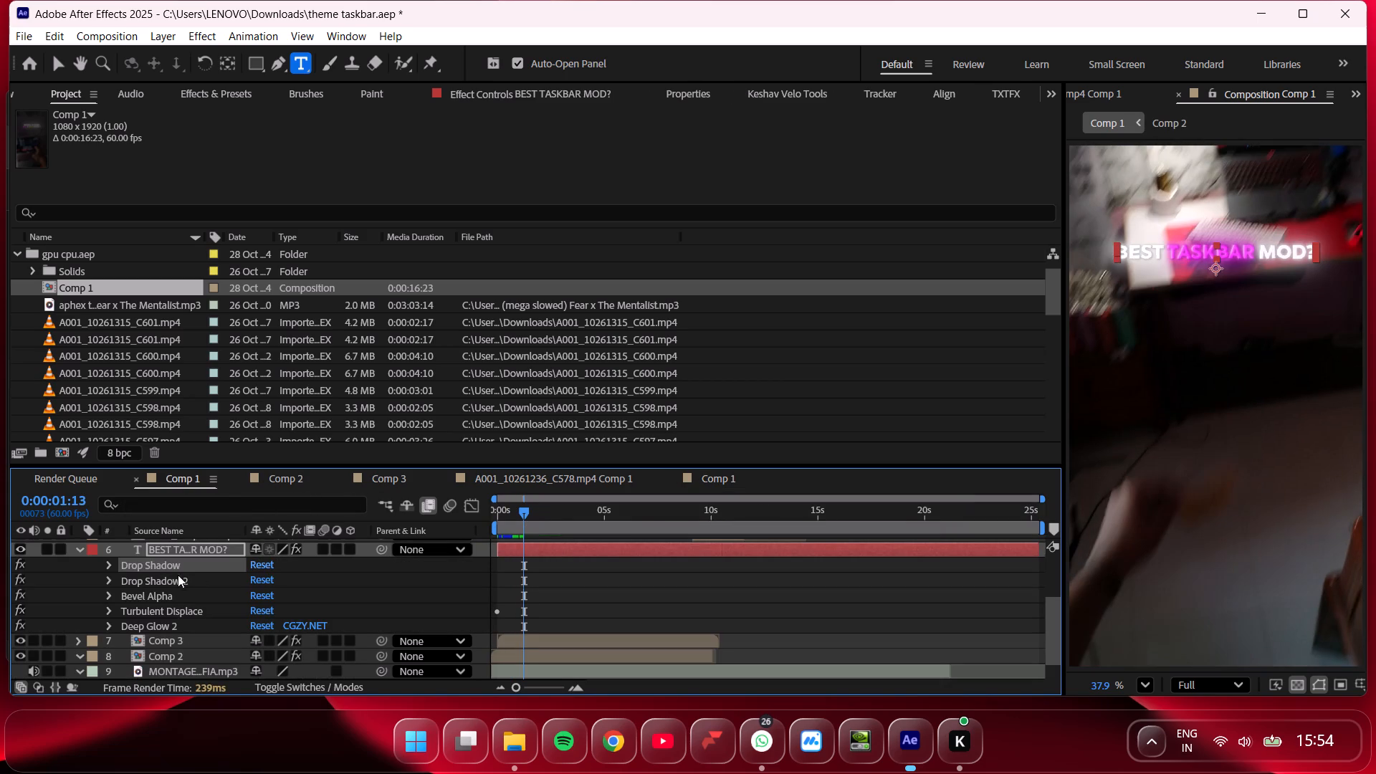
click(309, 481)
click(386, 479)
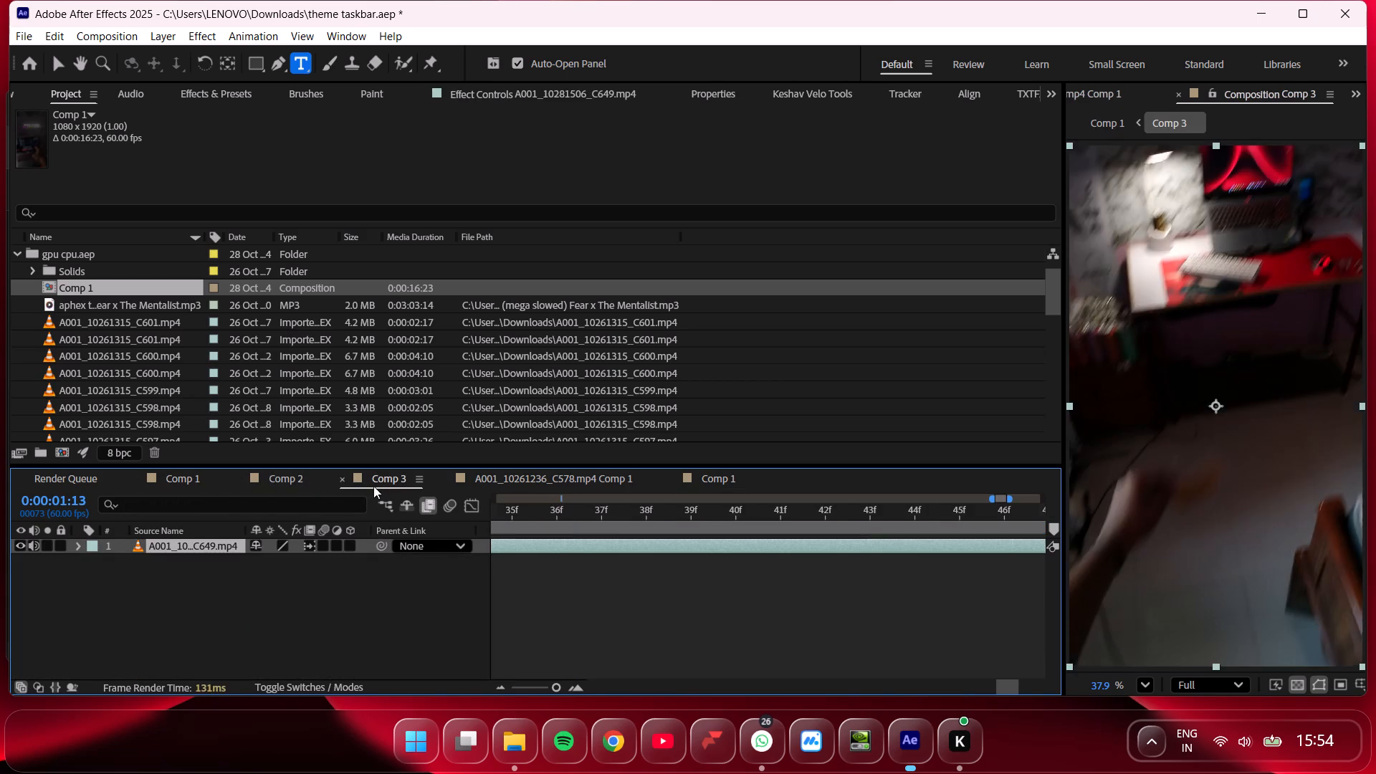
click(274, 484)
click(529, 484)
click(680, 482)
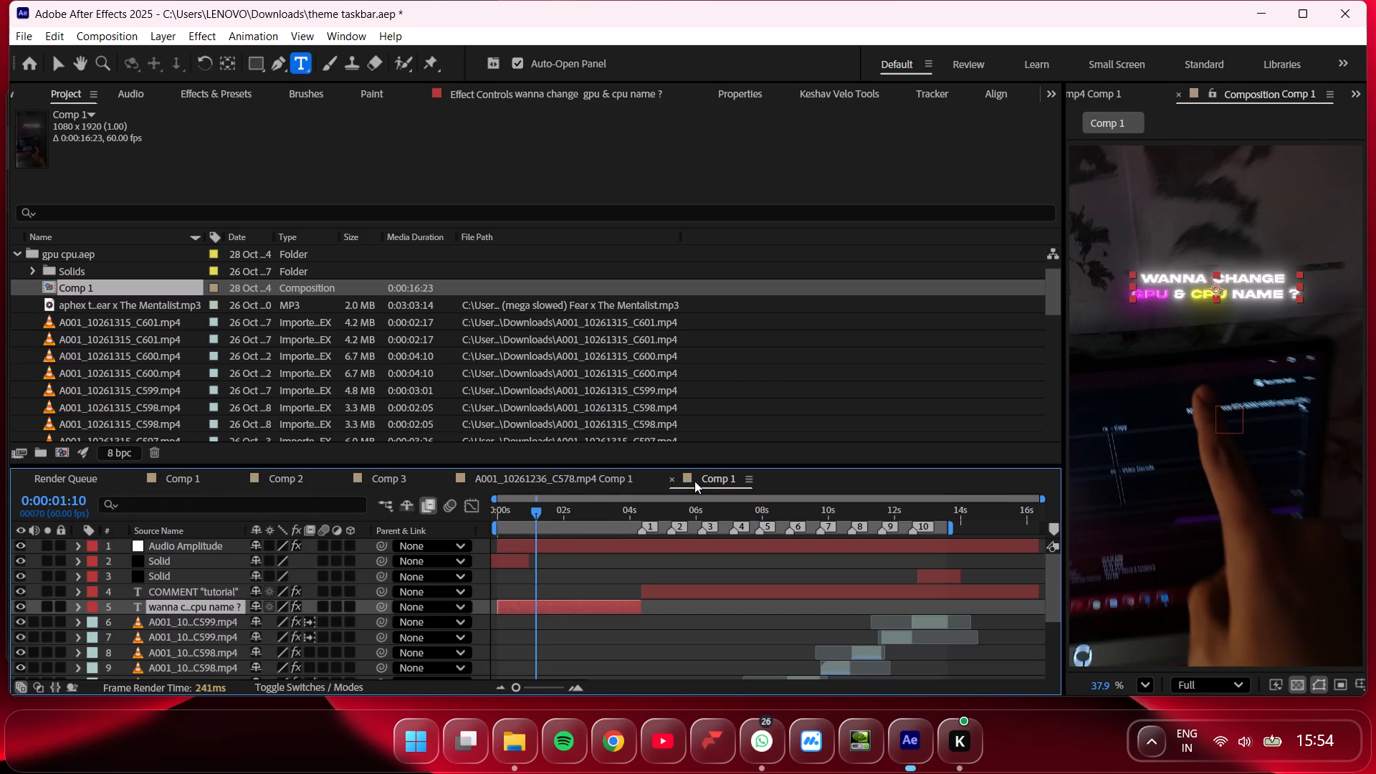
Copy the Bevel Alpha, Deep Glow 2 and all four Drop Shadow effects from the "wanna change gpu & cpu name ?" layer.
key(e)
scroll(195, 626, down, 1)
drag(373, 575, 356, 625)
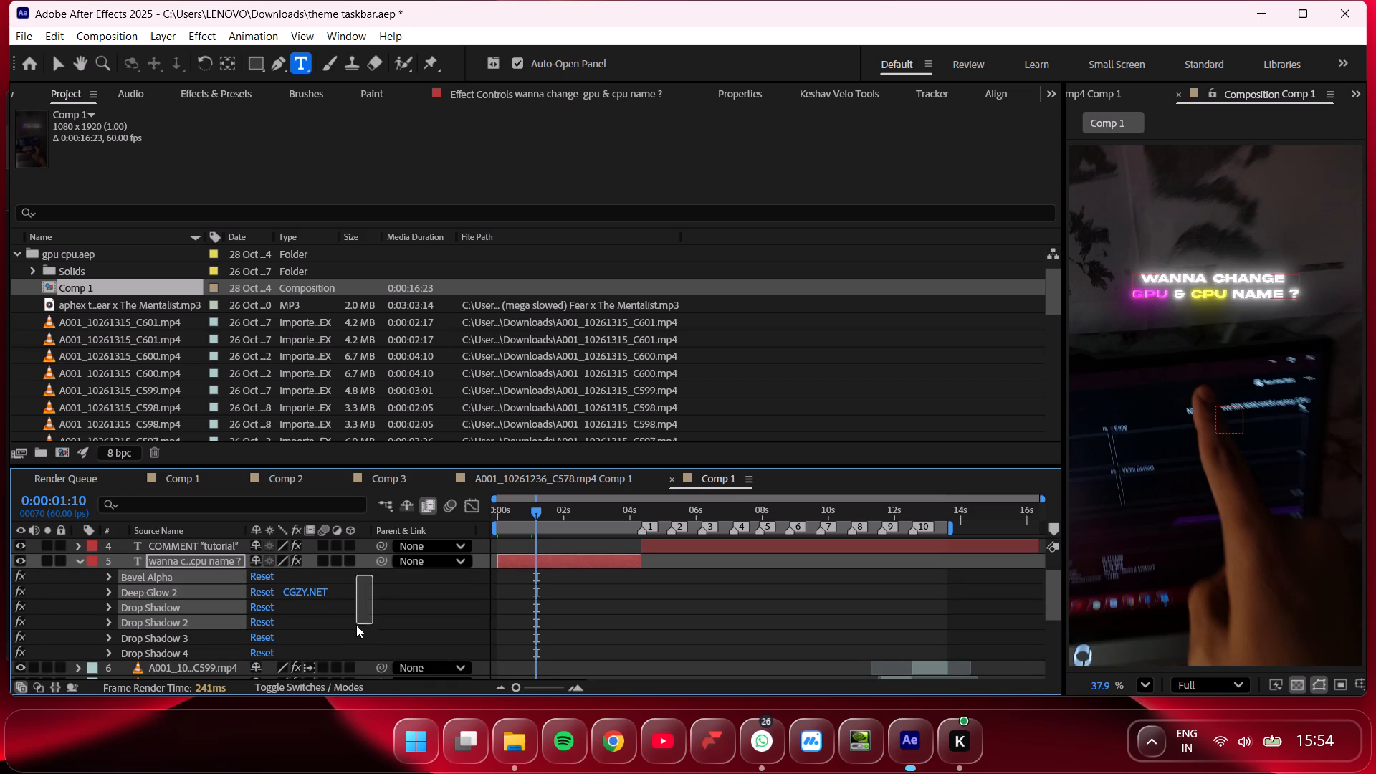
drag(356, 625, 337, 658)
key(ctrl+c)
Replace all effects on the "BEST TASKBAR MOD?" title layer in the montage's Comp 1 with the copied effects.
click(197, 474)
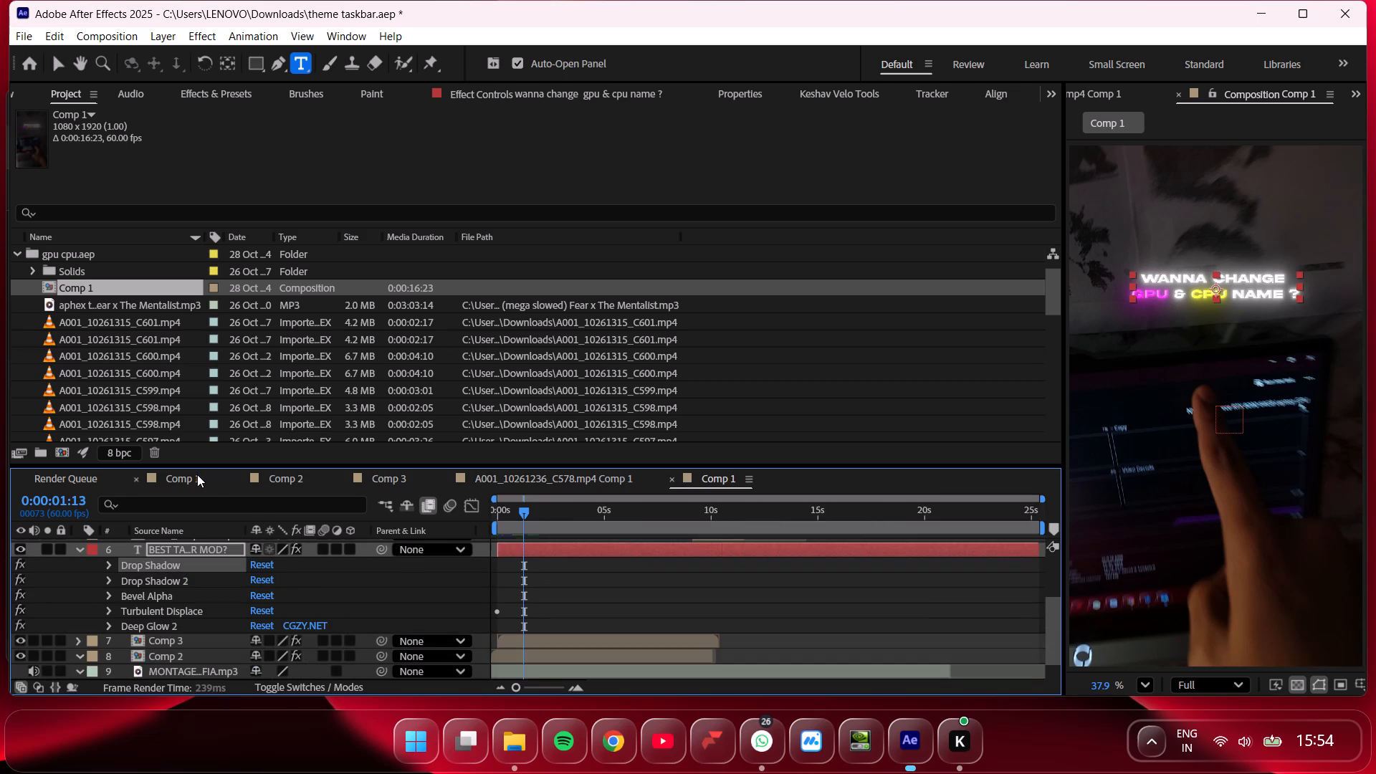
drag(343, 565, 335, 625)
key(Delete)
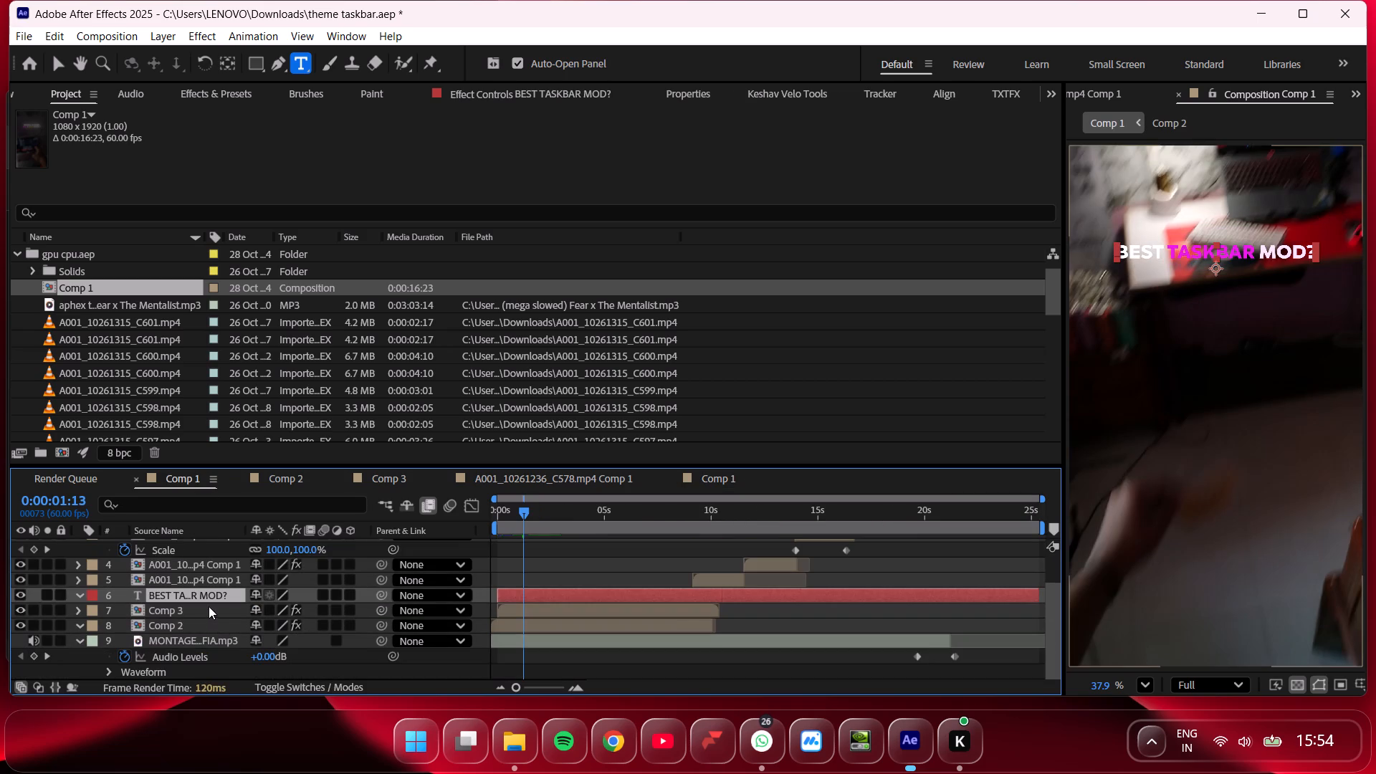
key(ctrl+v)
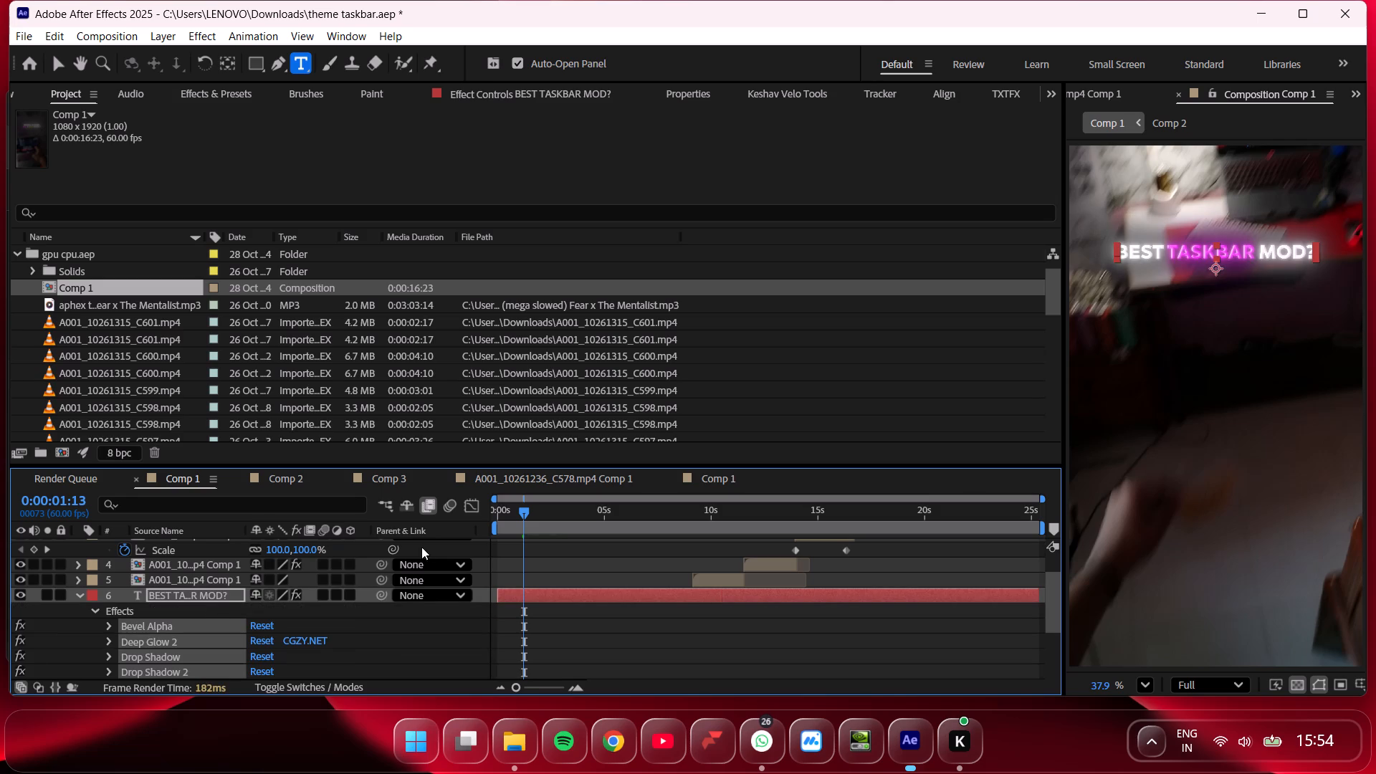
click(77, 591)
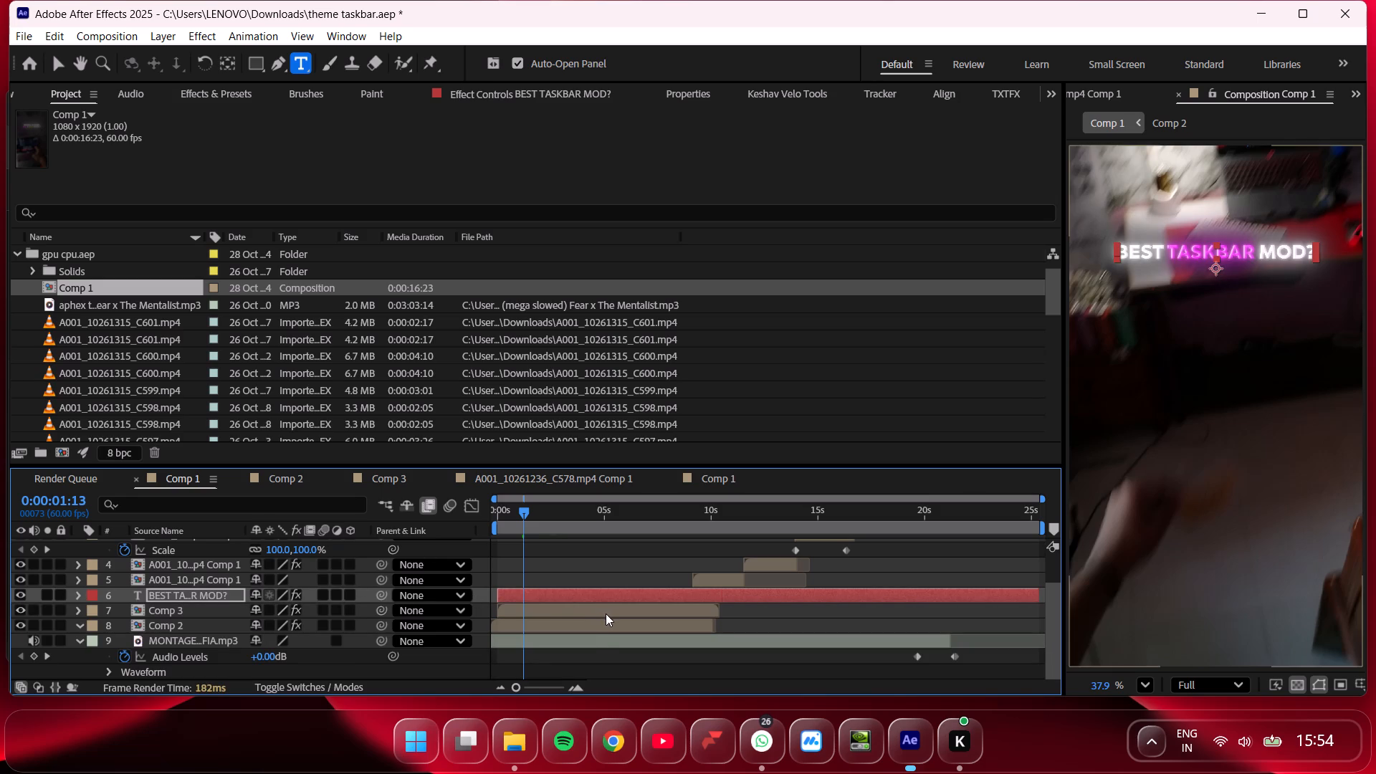
Preview the title with its pasted effects from the start of Comp 1 and around the two-second mark.
drag(515, 515, 482, 515)
key(space)
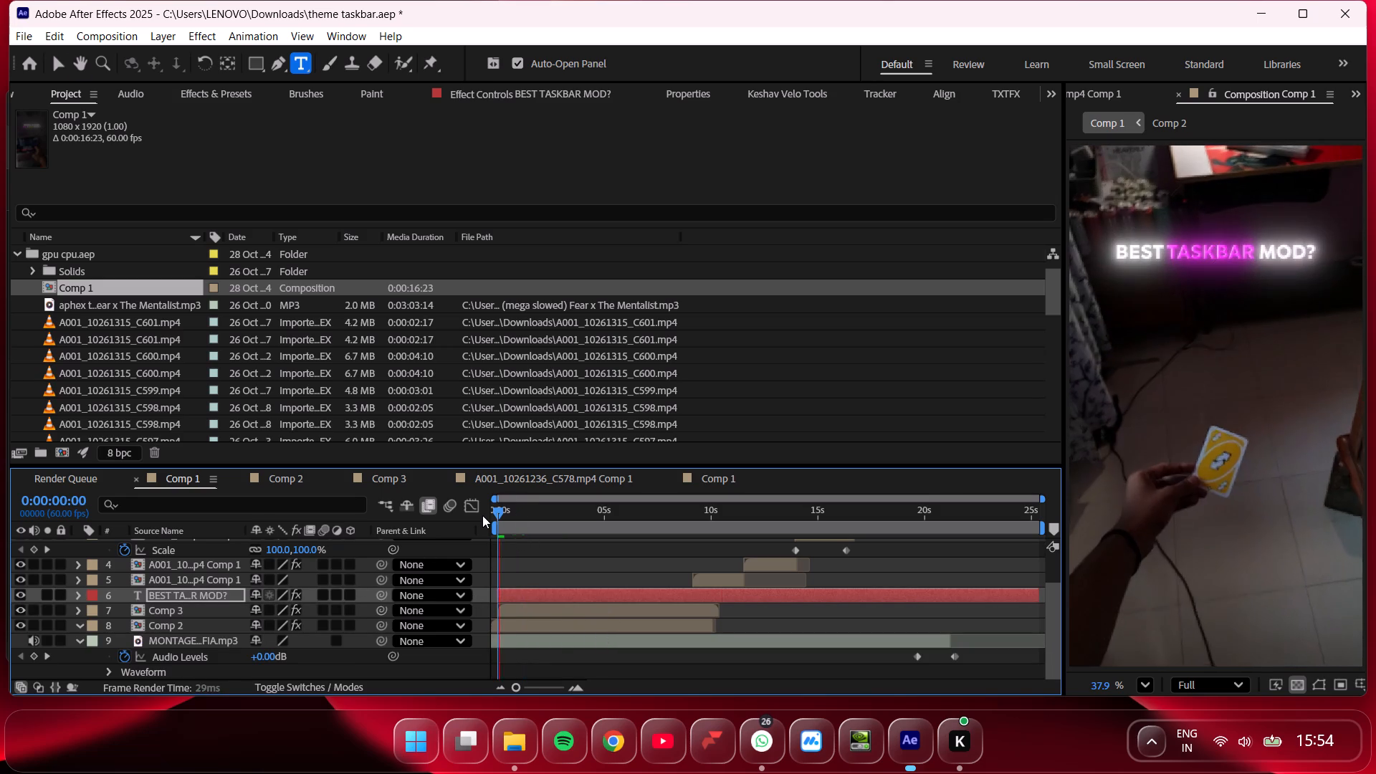
drag(516, 517, 520, 517)
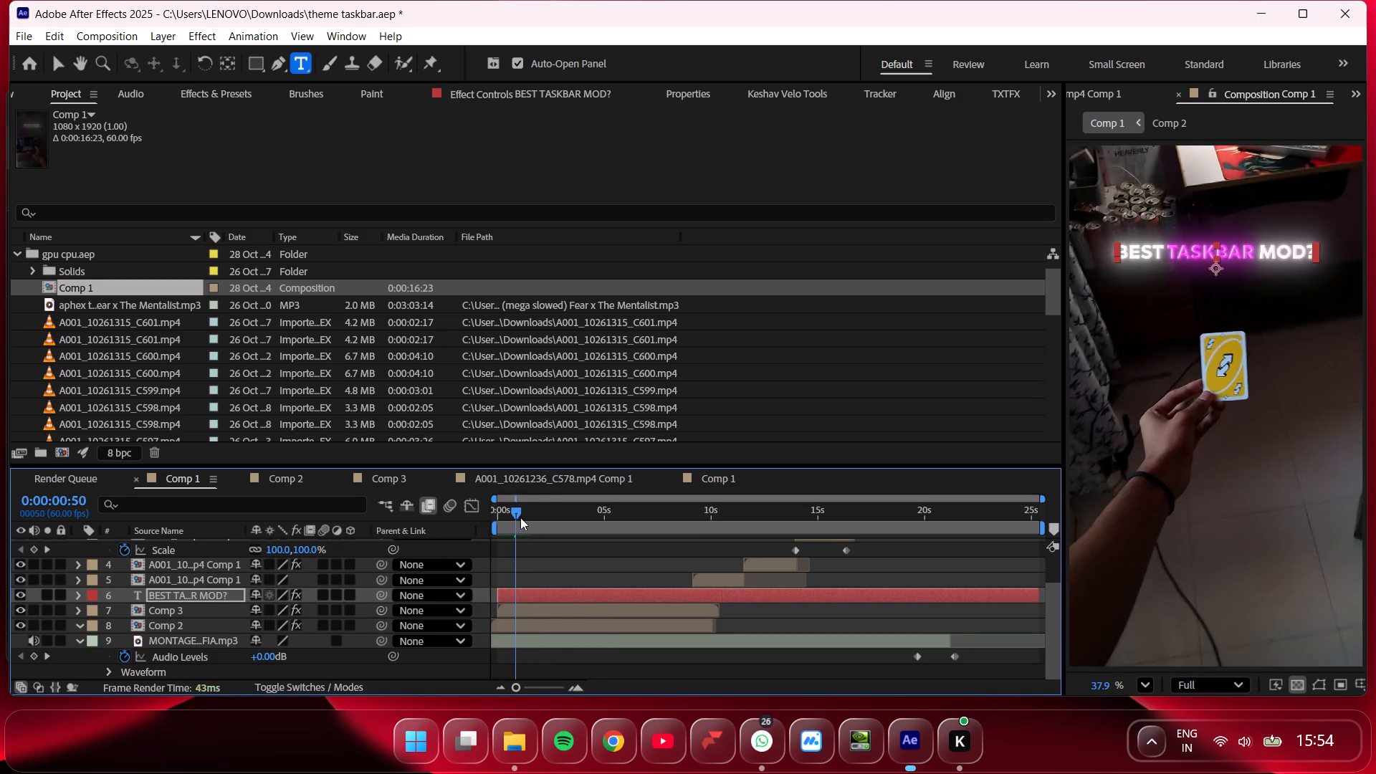
drag(520, 517, 543, 521)
key(space)
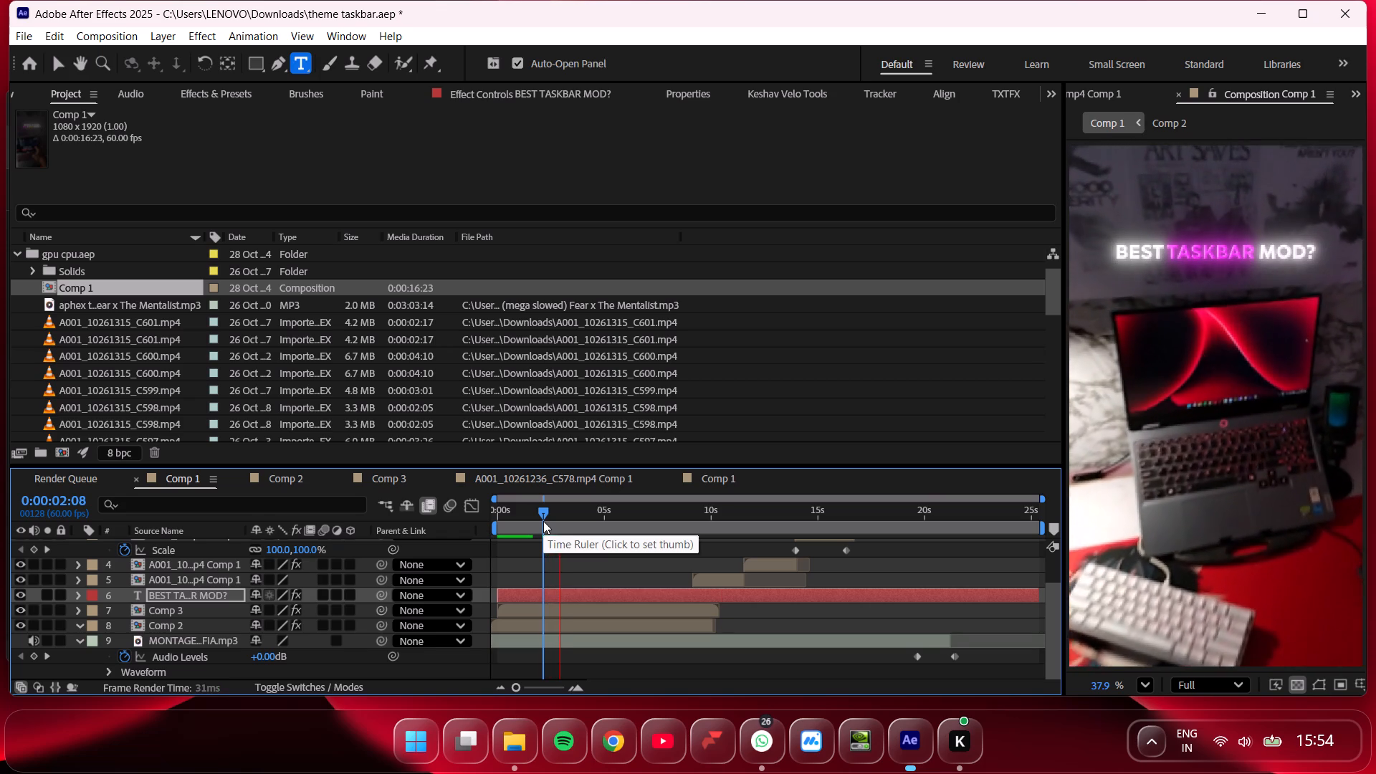
drag(541, 522, 492, 529)
key(space)
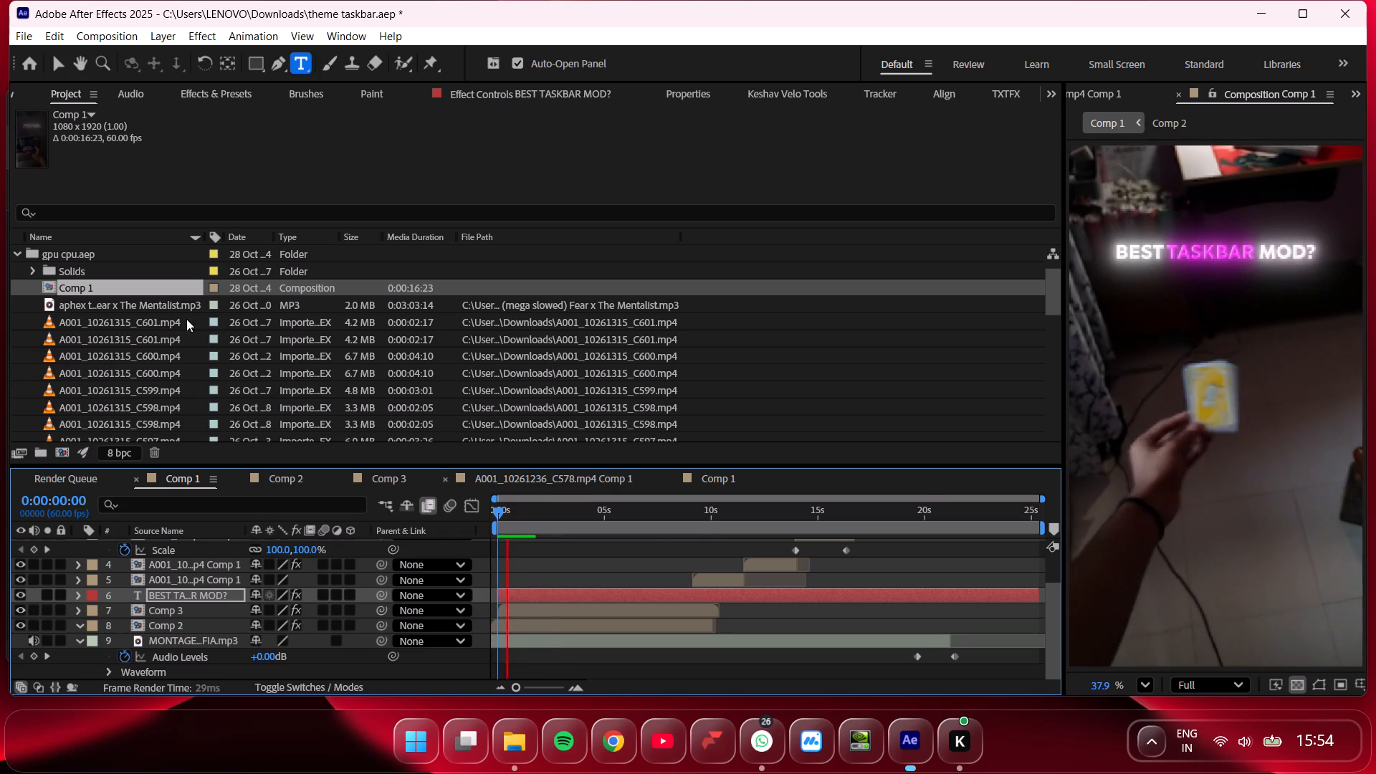
Delete the imported gpu cpu.aep folder and its contents from the project.
click(20, 254)
click(52, 259)
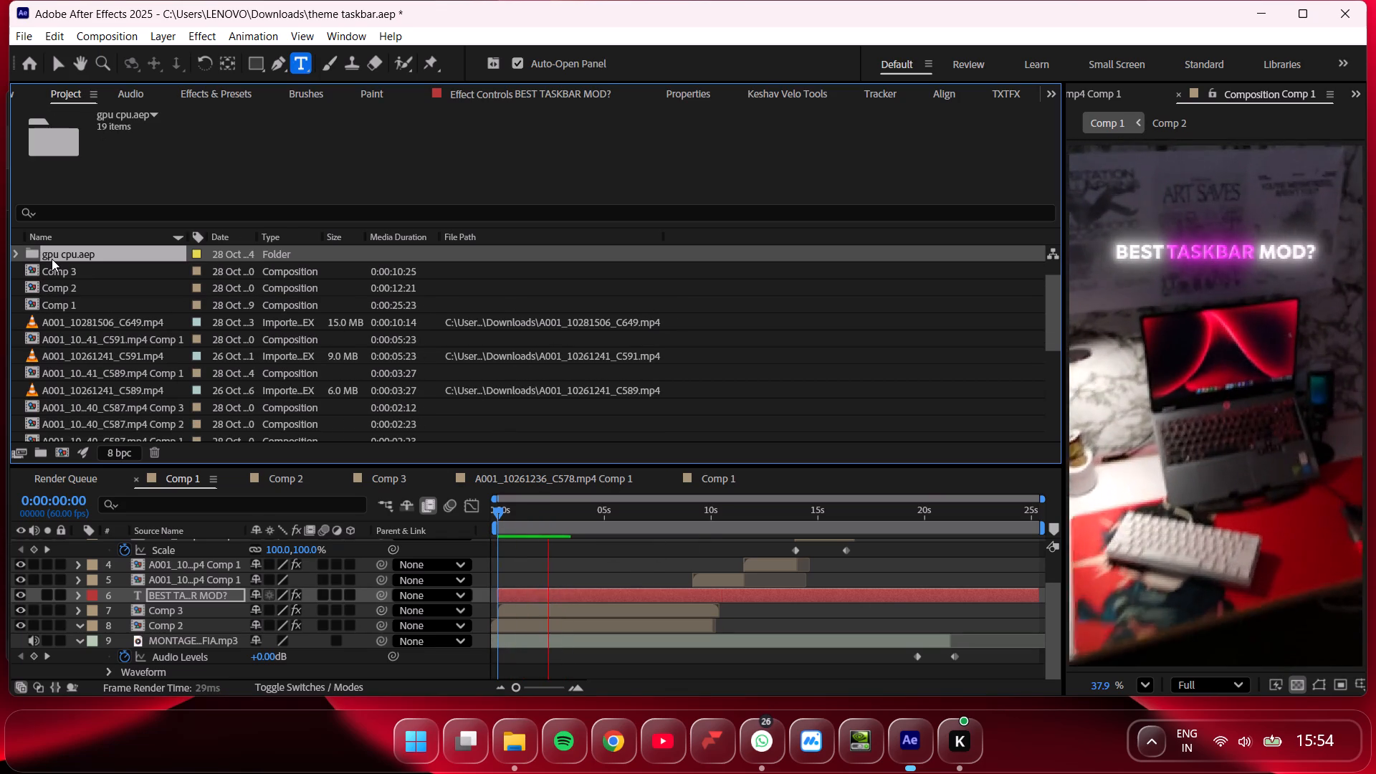
key(Delete)
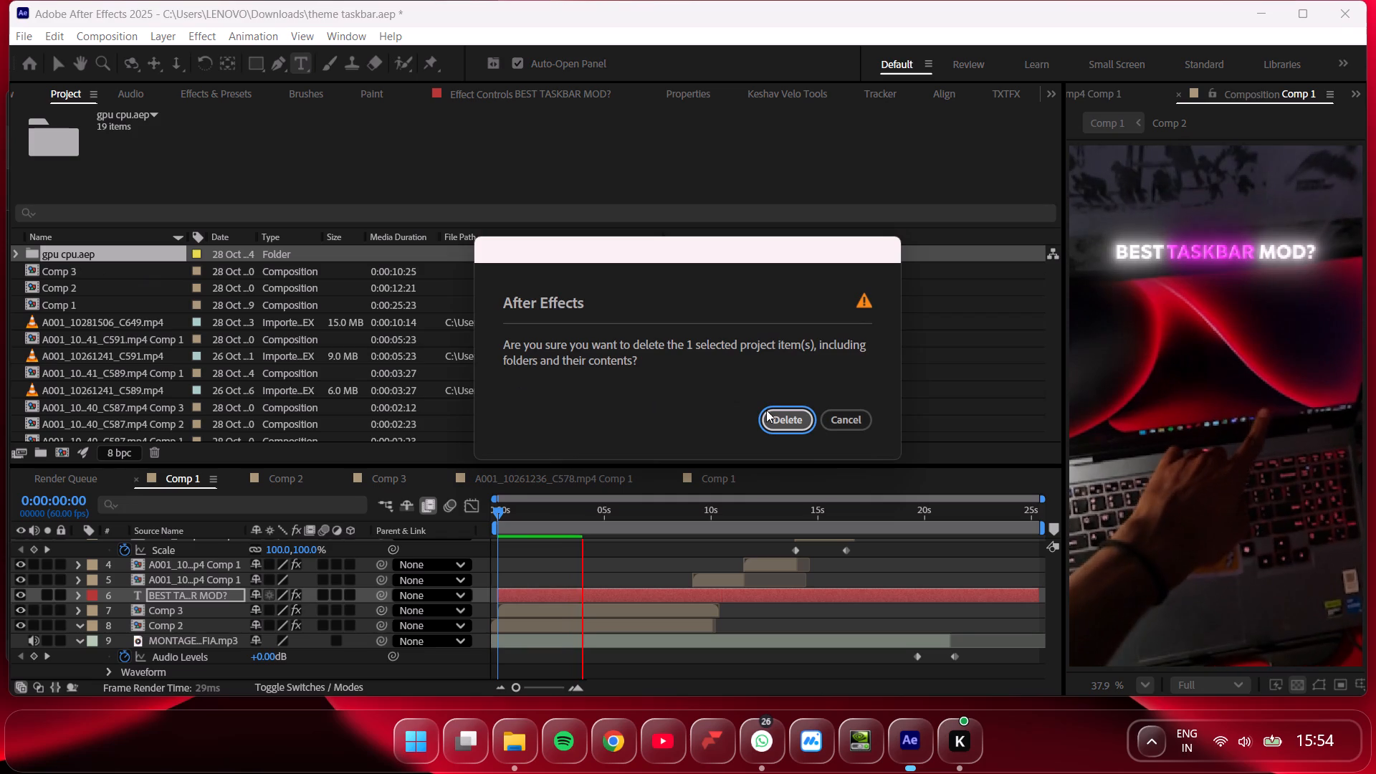
click(780, 413)
Play back the opening seconds of Comp 1 to check the title over the footage, and return to the start.
drag(528, 515, 488, 516)
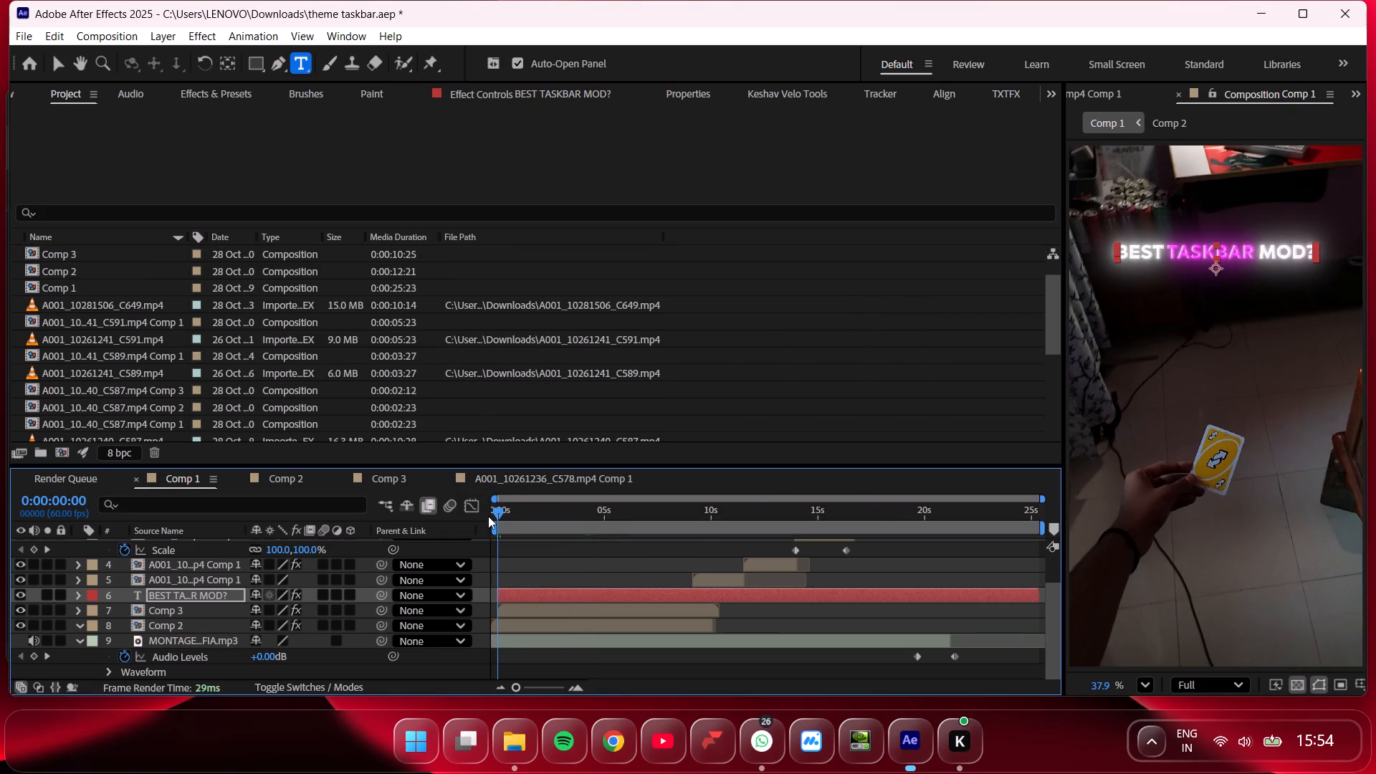
key(space)
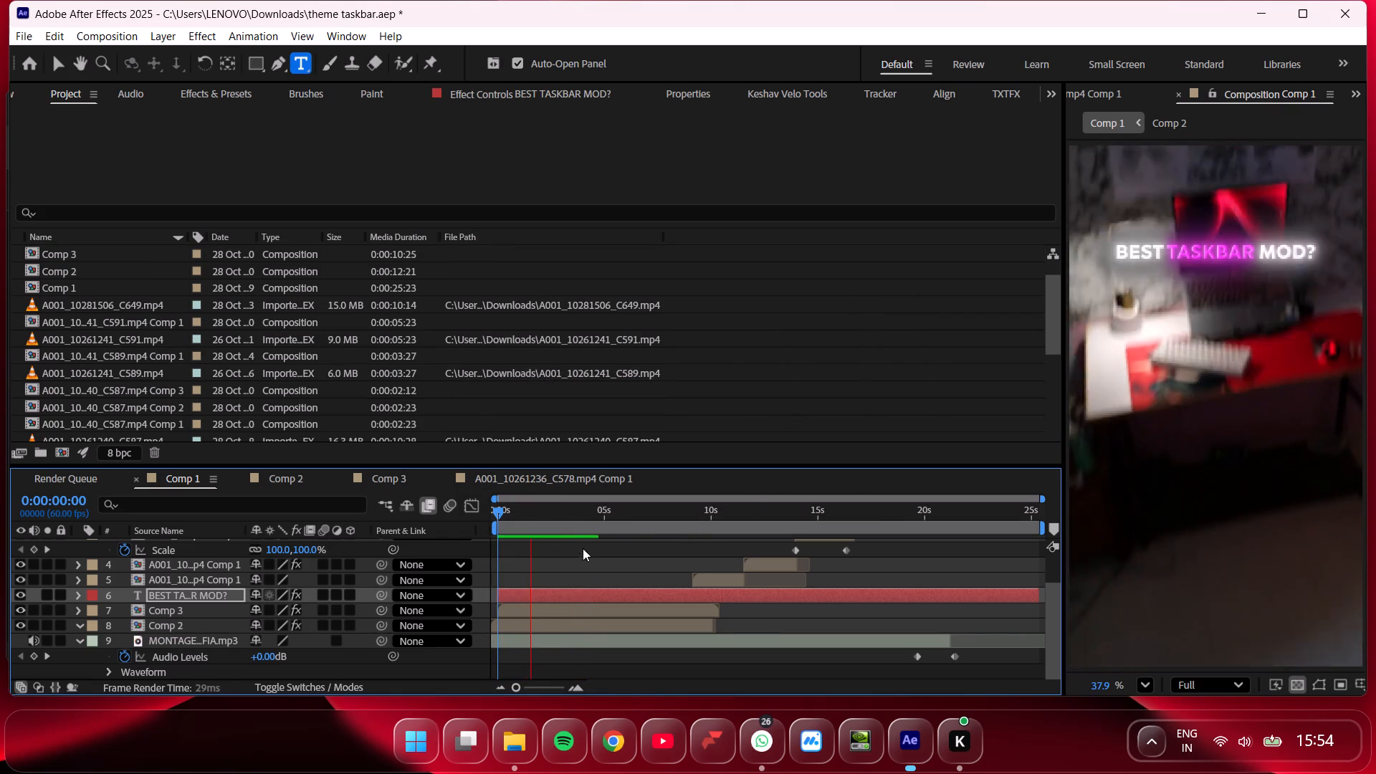
scroll(583, 553, up, 3)
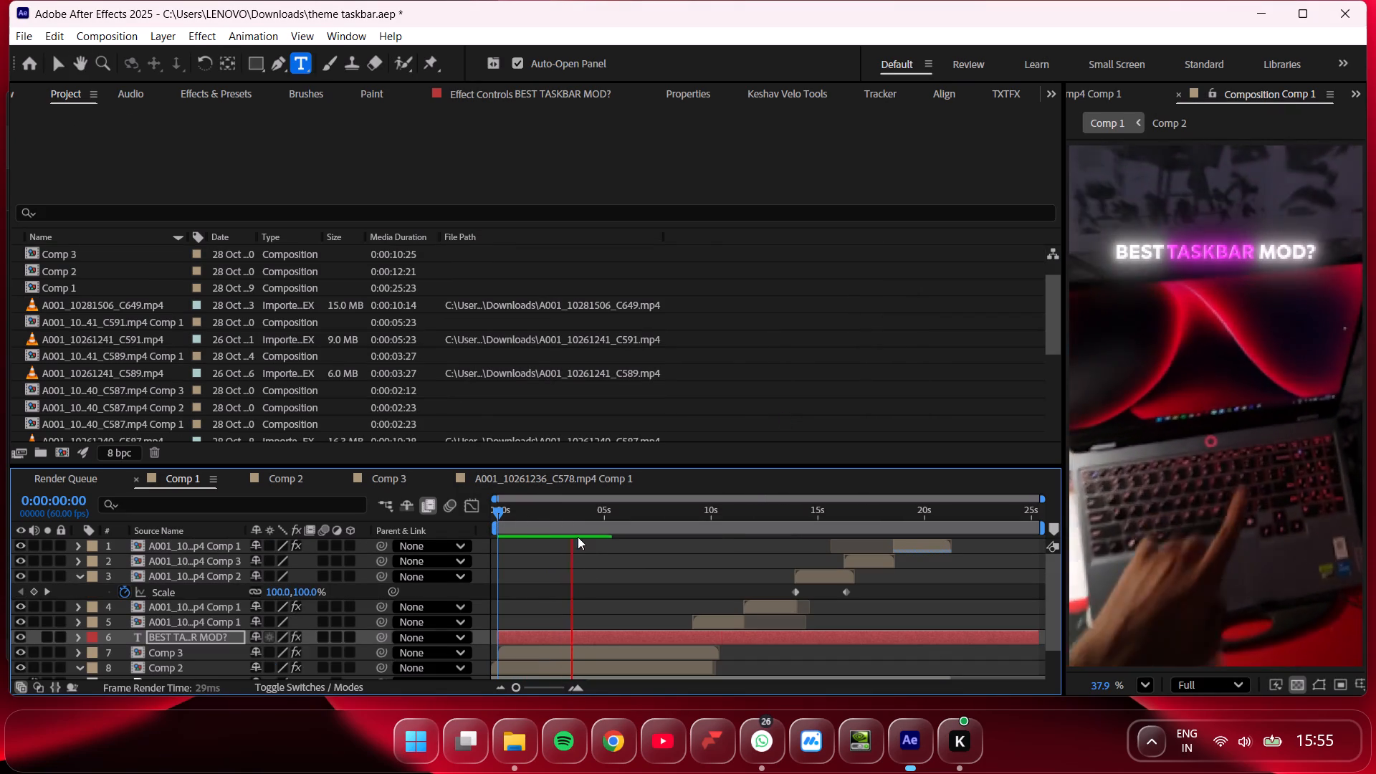
drag(544, 687, 485, 687)
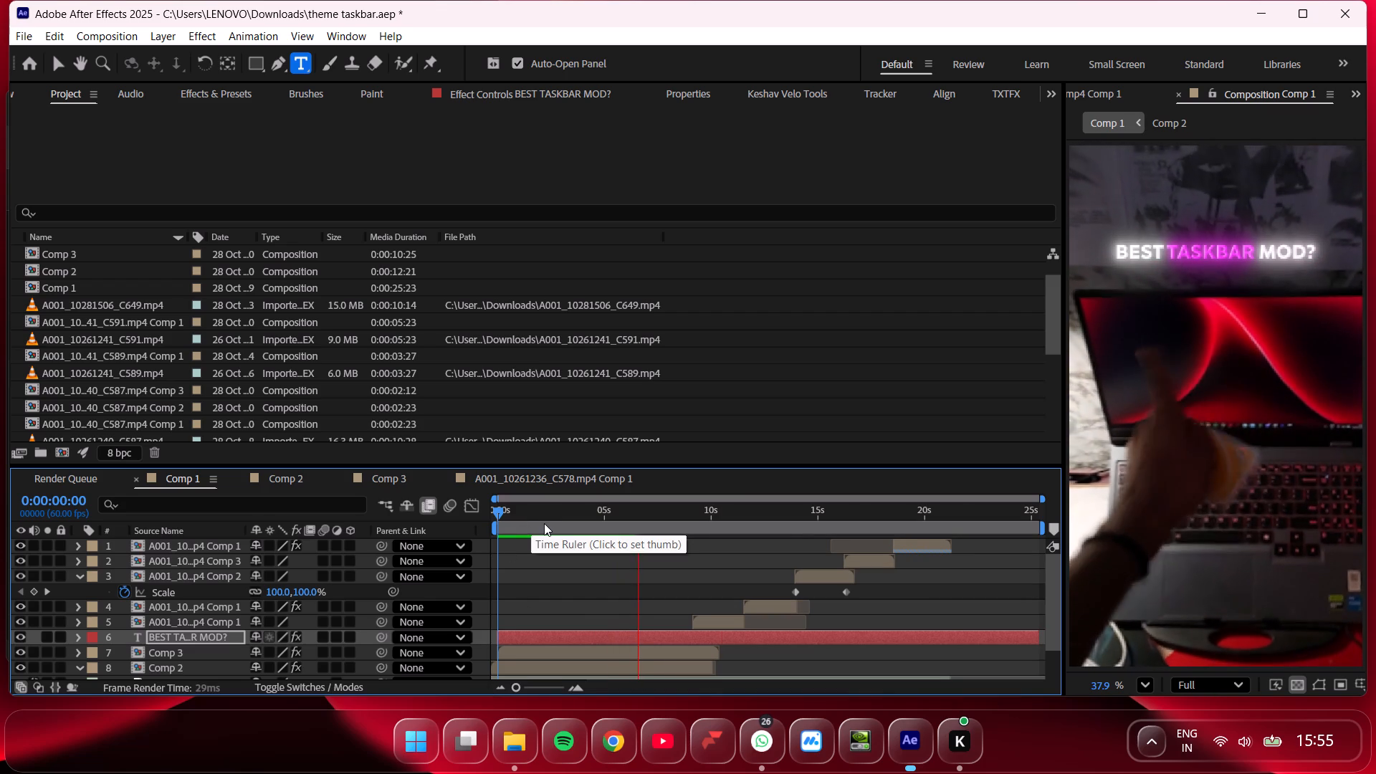
drag(544, 520, 512, 518)
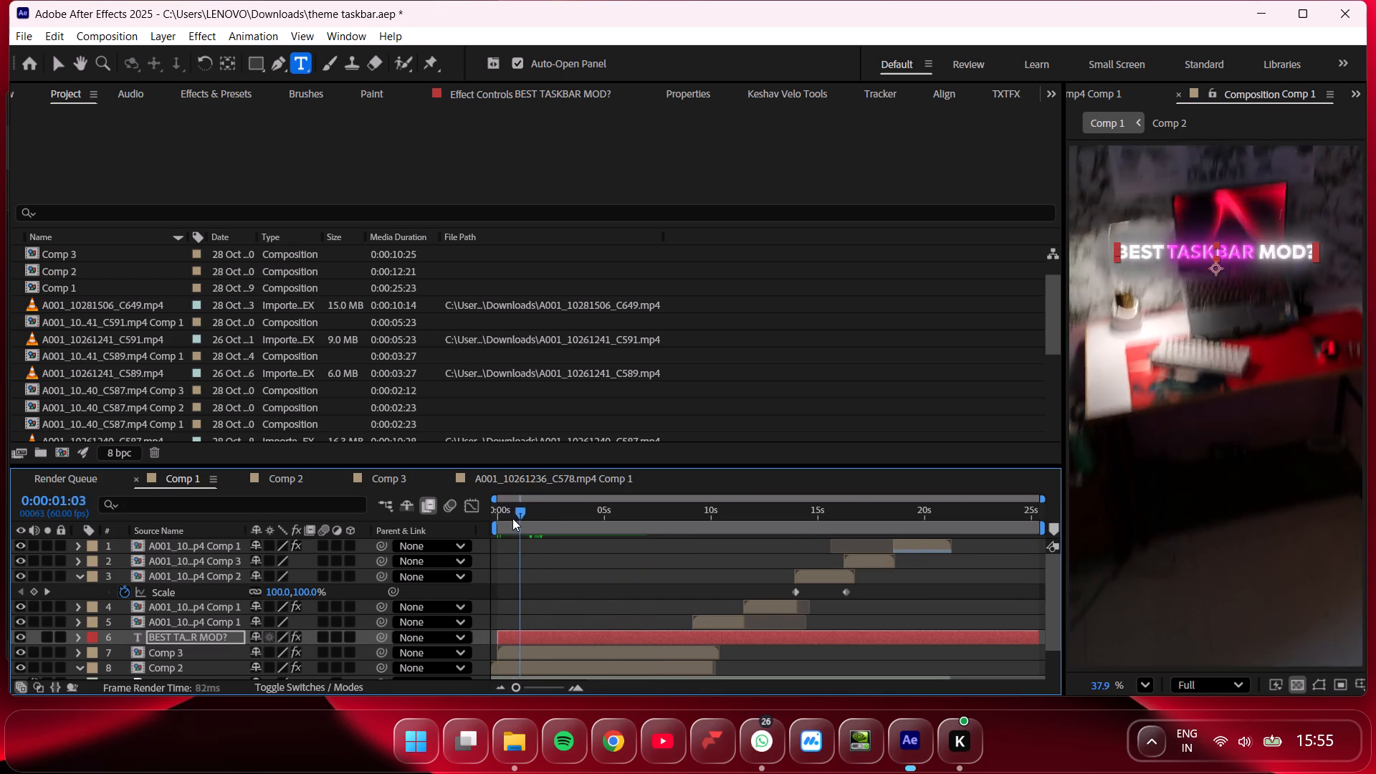
drag(512, 518, 464, 516)
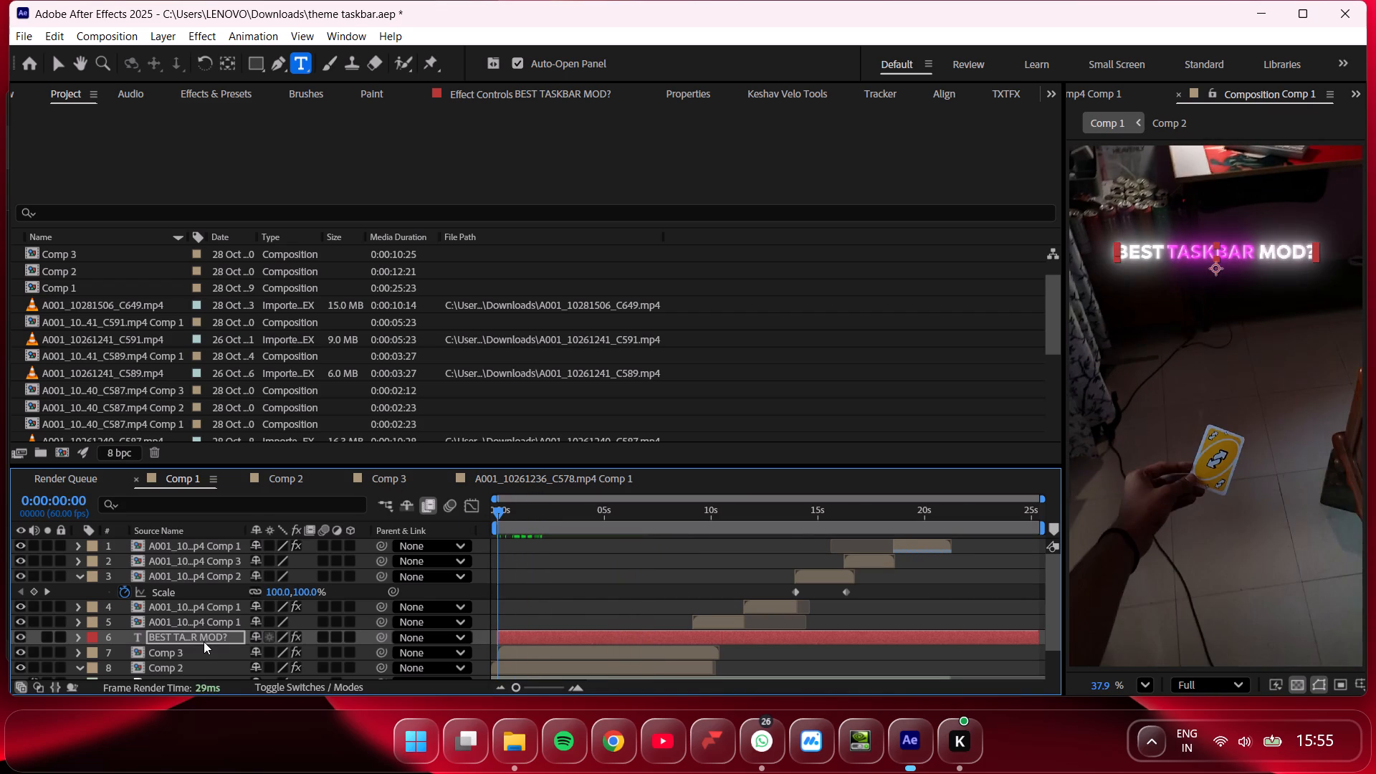
Duplicate the "BEST TASKBAR MOD?" title layer in Comp 1.
ctrl+click(204, 641)
click(209, 638)
key(ctrl+d)
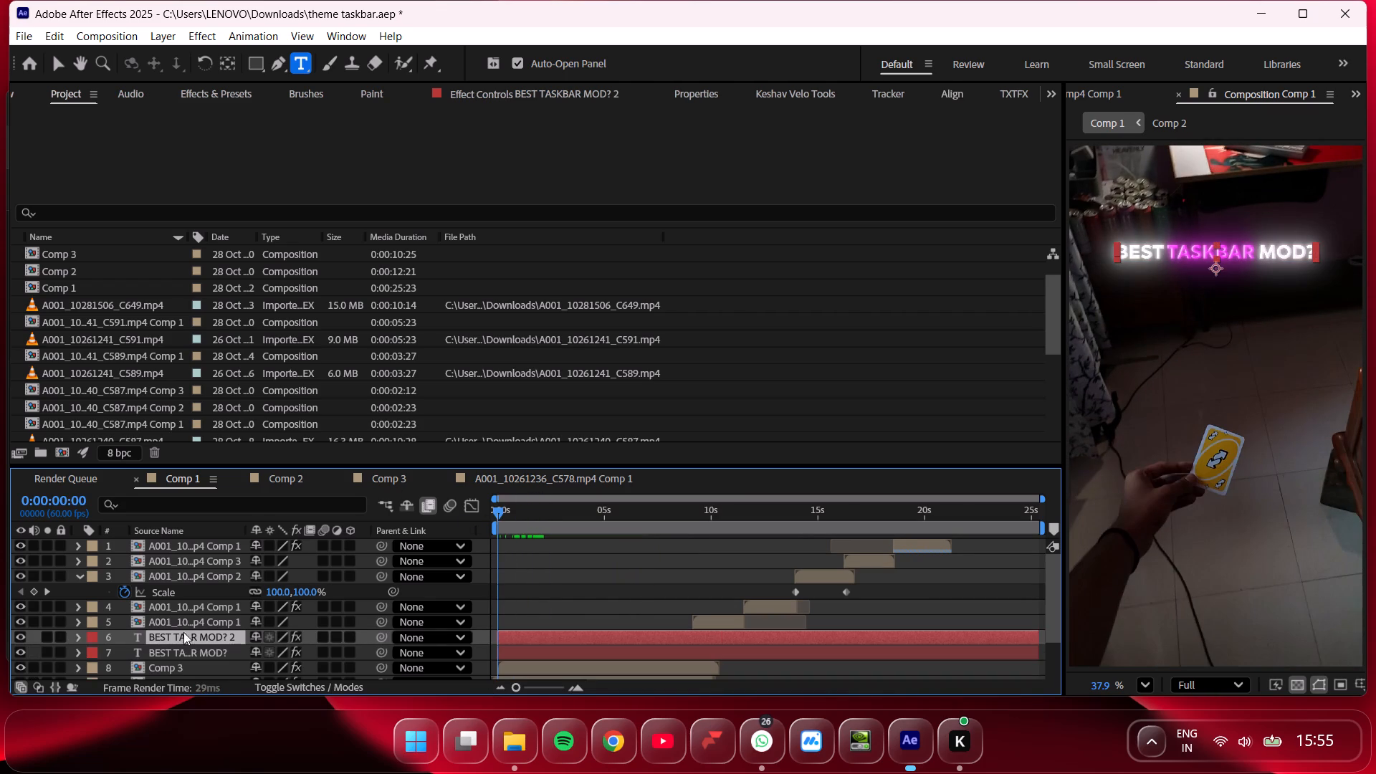
Delete all effects, from Bevel Alpha through Drop Shadow 4, from the duplicated title layer.
click(77, 636)
key(e)
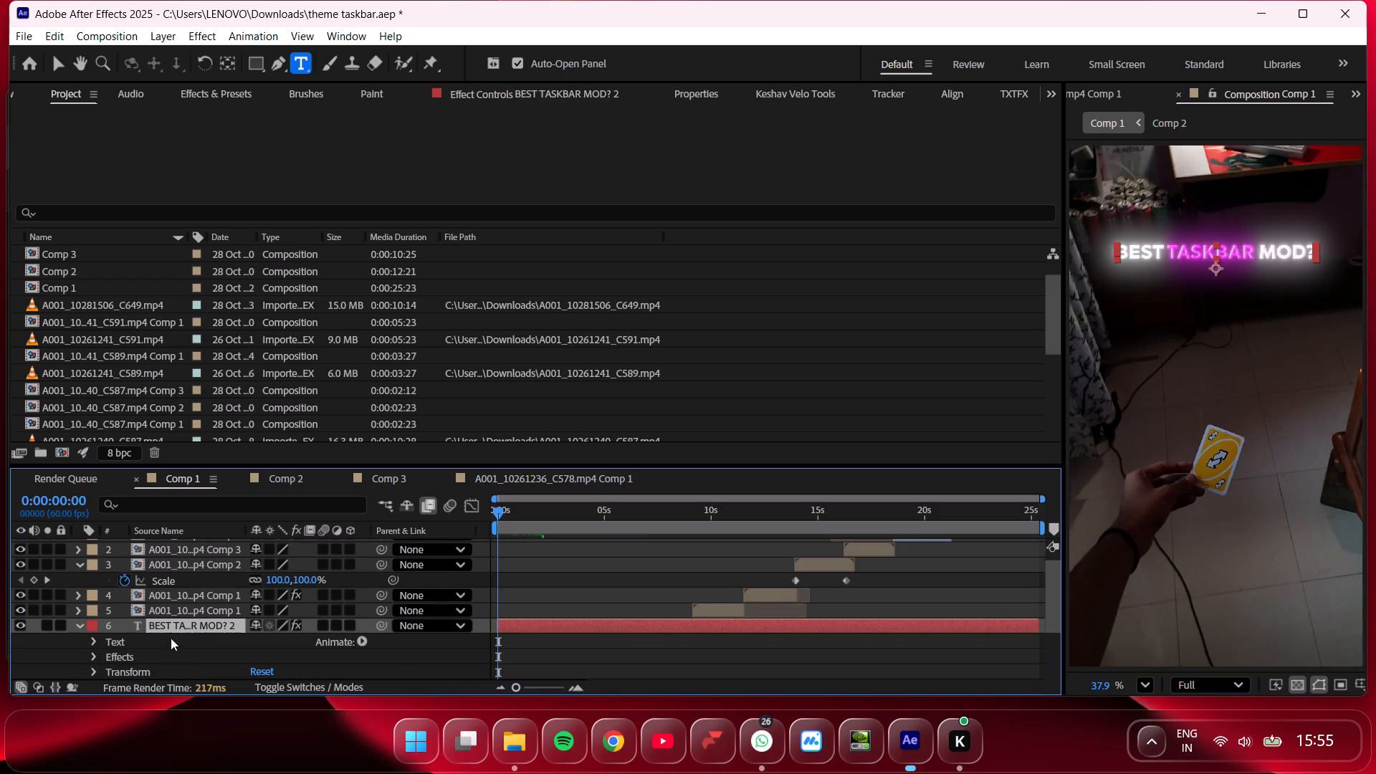
scroll(376, 637, down, 1)
drag(354, 596, 348, 662)
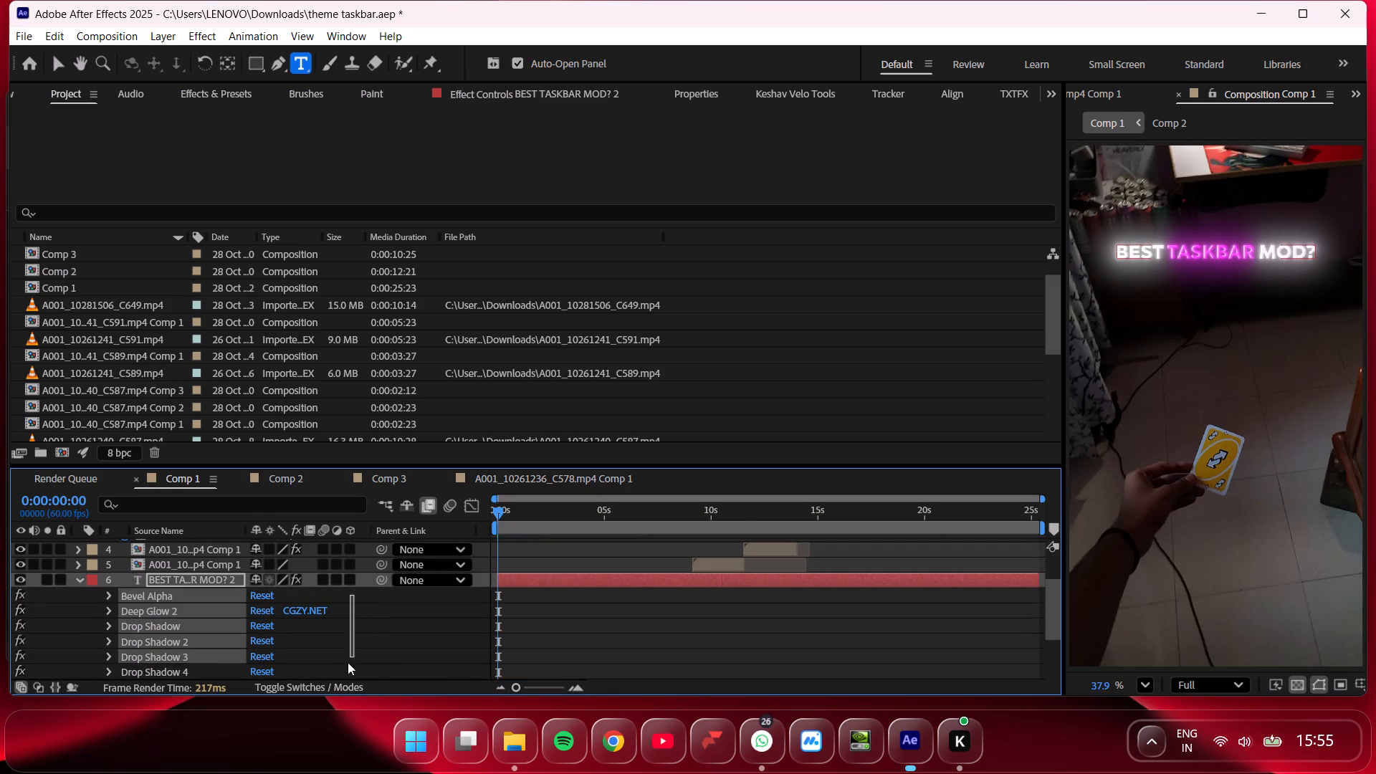
drag(348, 662, 336, 678)
key(Delete)
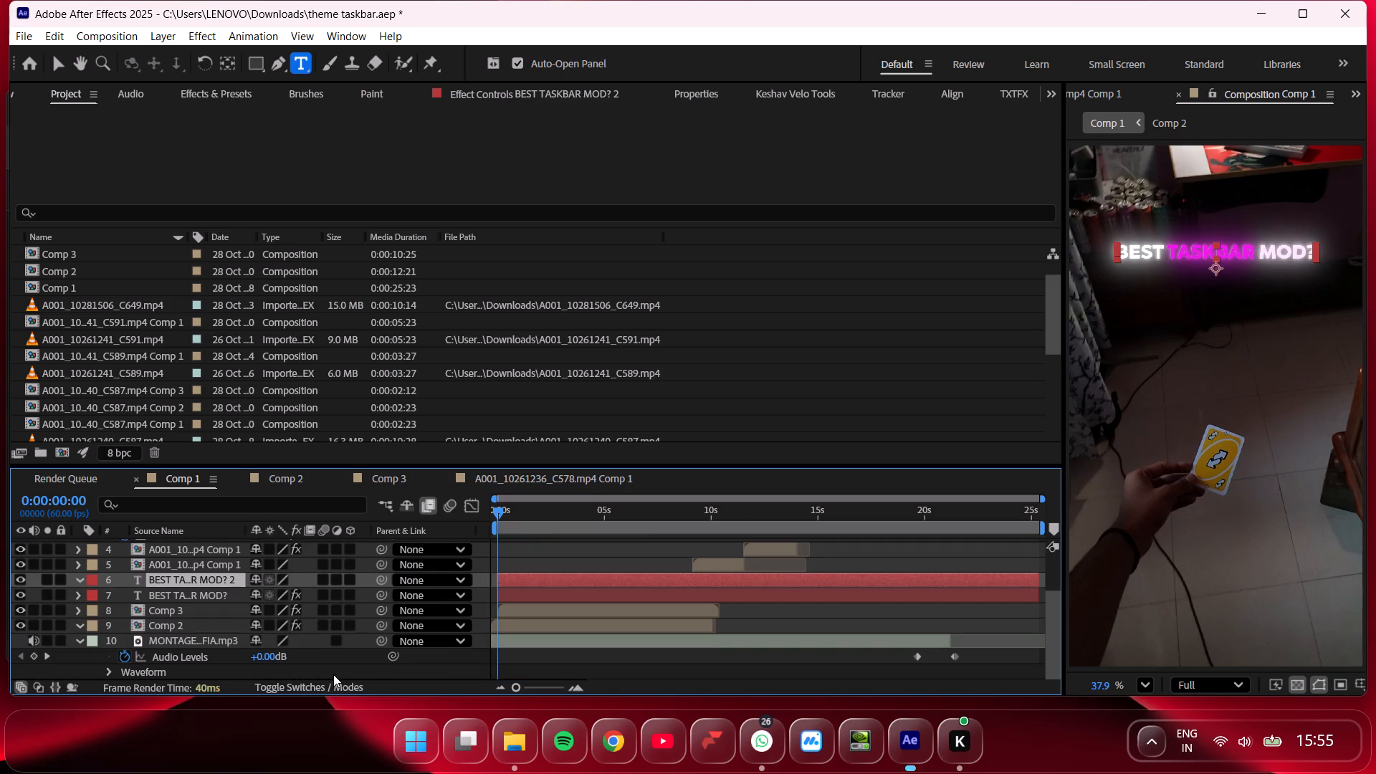
Move the duplicated title down the frame to position 540, 1020.
key(p)
drag(290, 594, 752, 639)
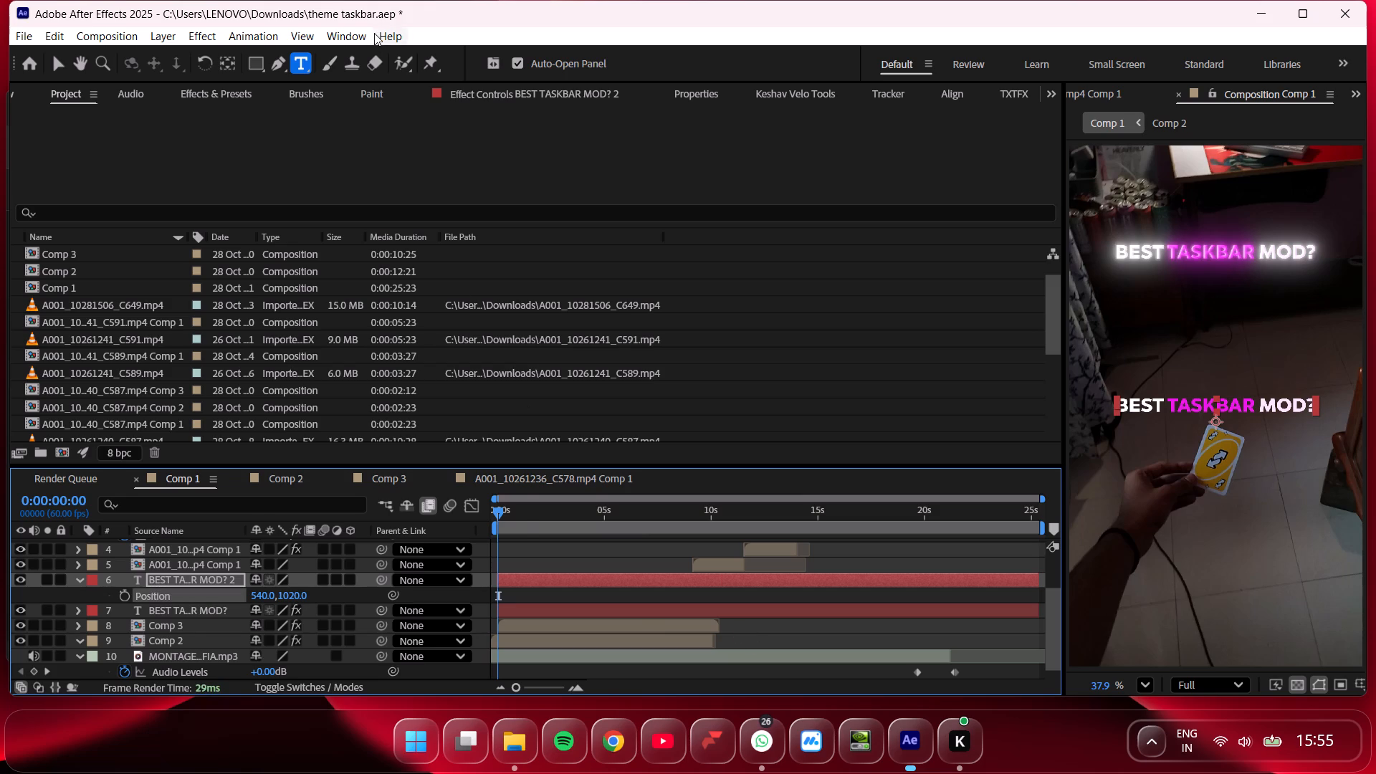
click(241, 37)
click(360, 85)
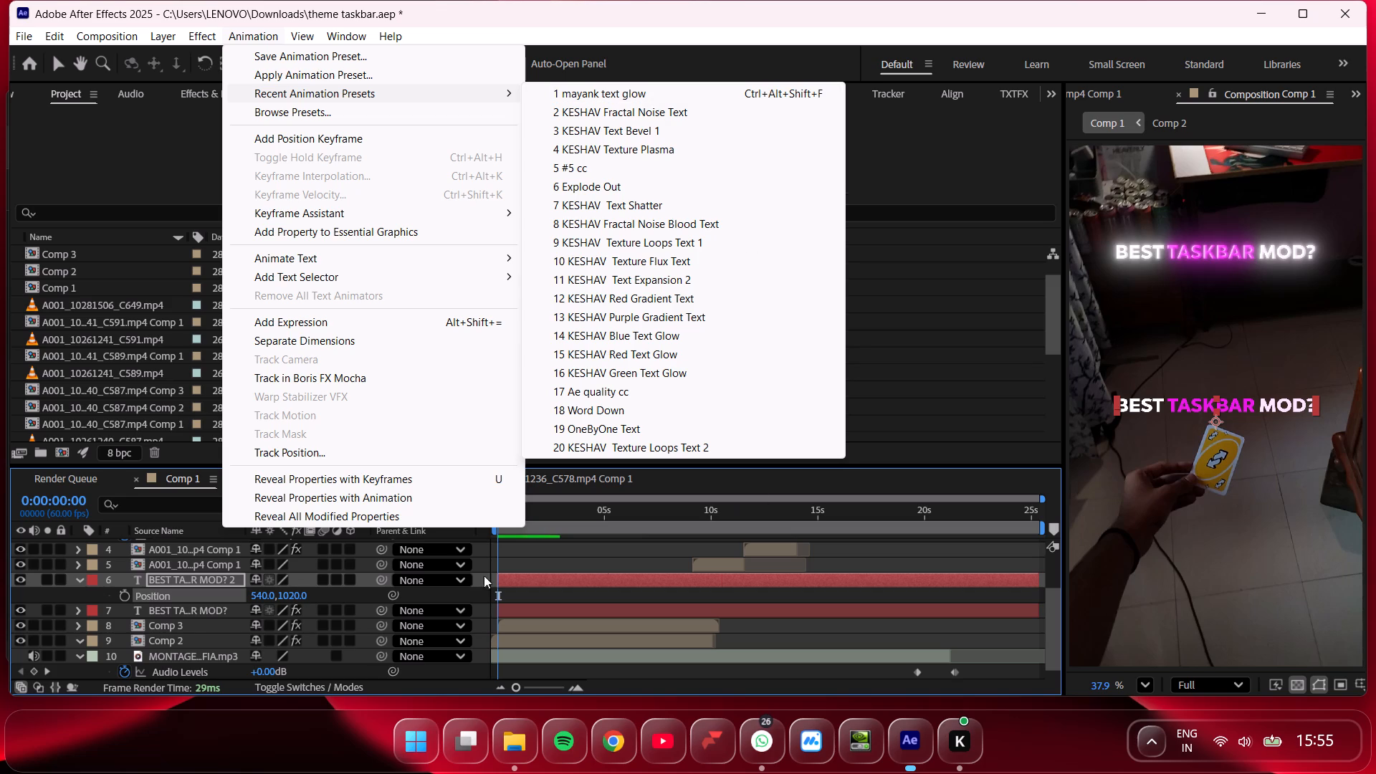
Switch to Google Chrome and open a browser window with the Mfizt work profile.
click(621, 727)
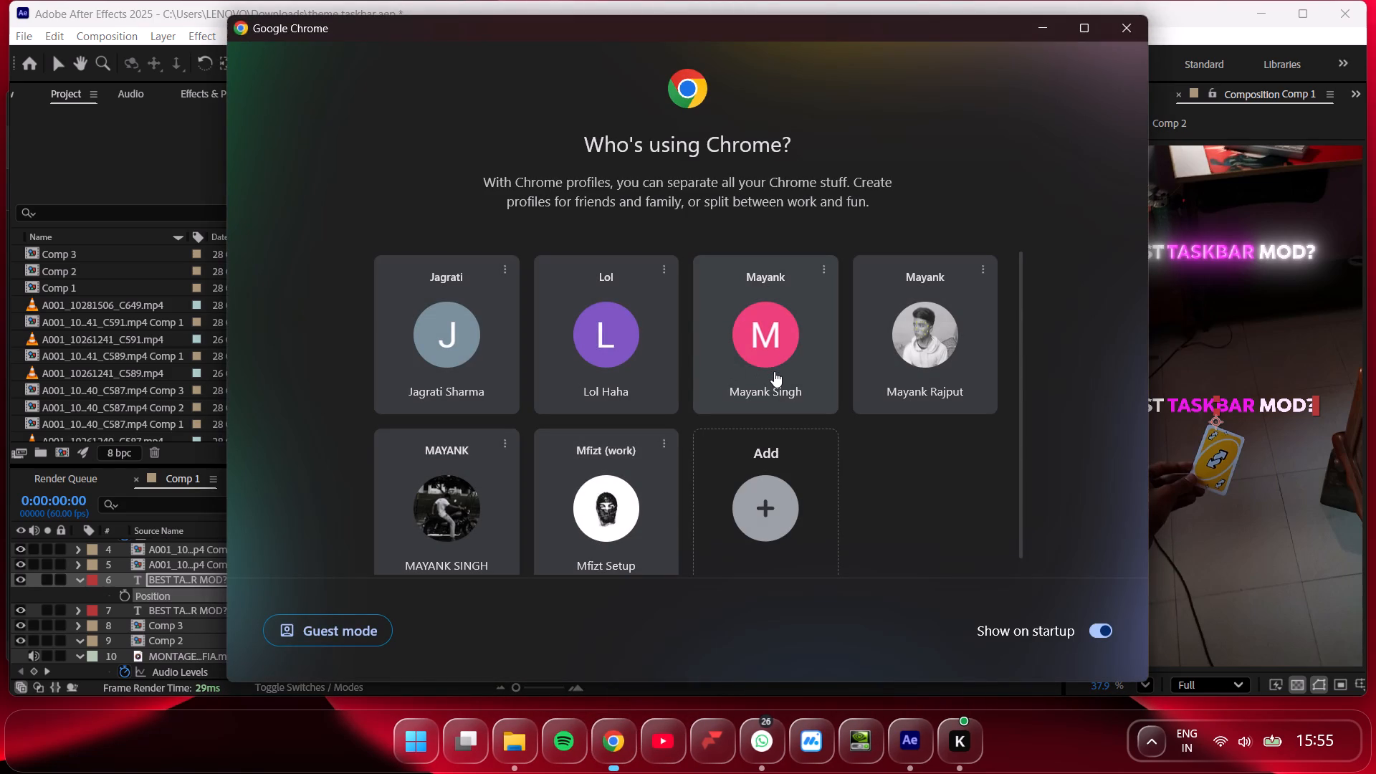
click(641, 496)
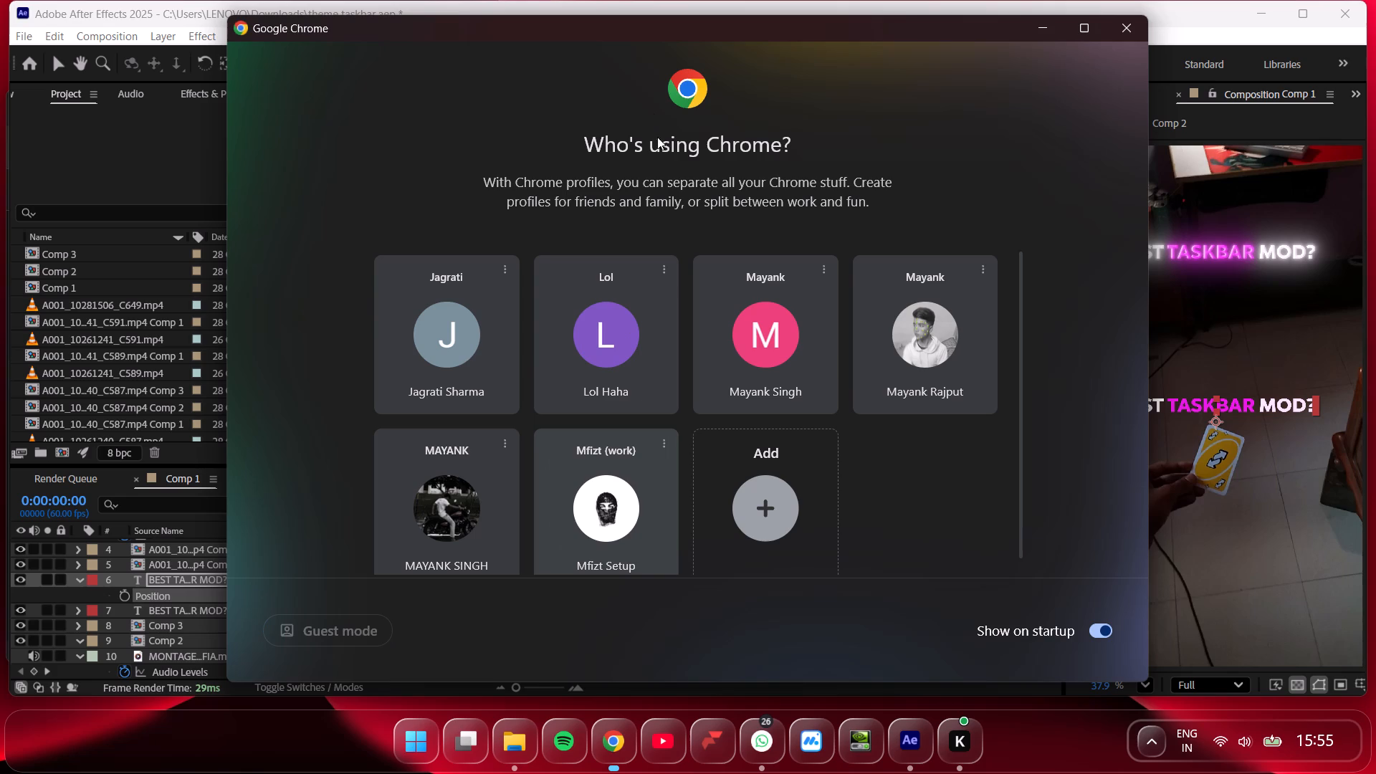
click(605, 497)
click(623, 528)
click(612, 520)
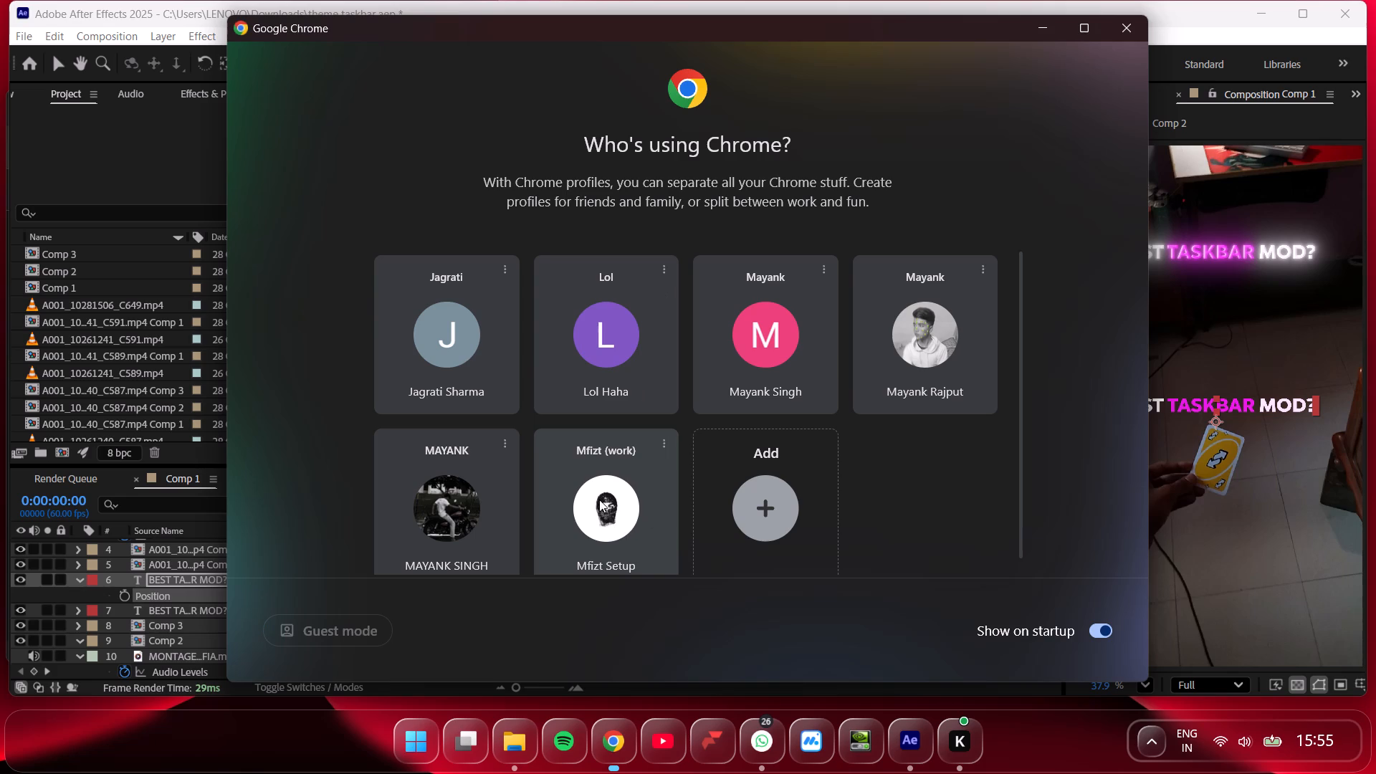
click(596, 499)
Search Google for instagram and open the Instagram website from the results.
click(349, 56)
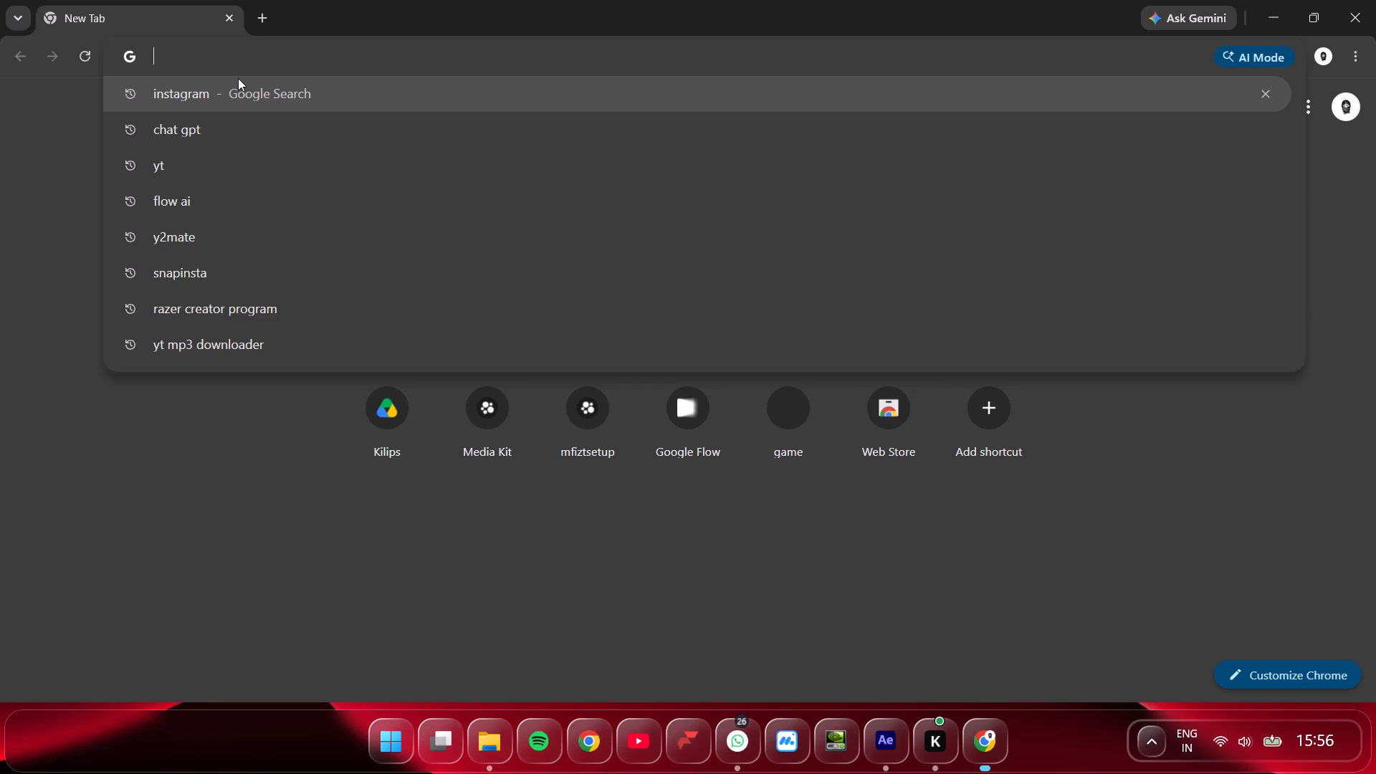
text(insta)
click(299, 92)
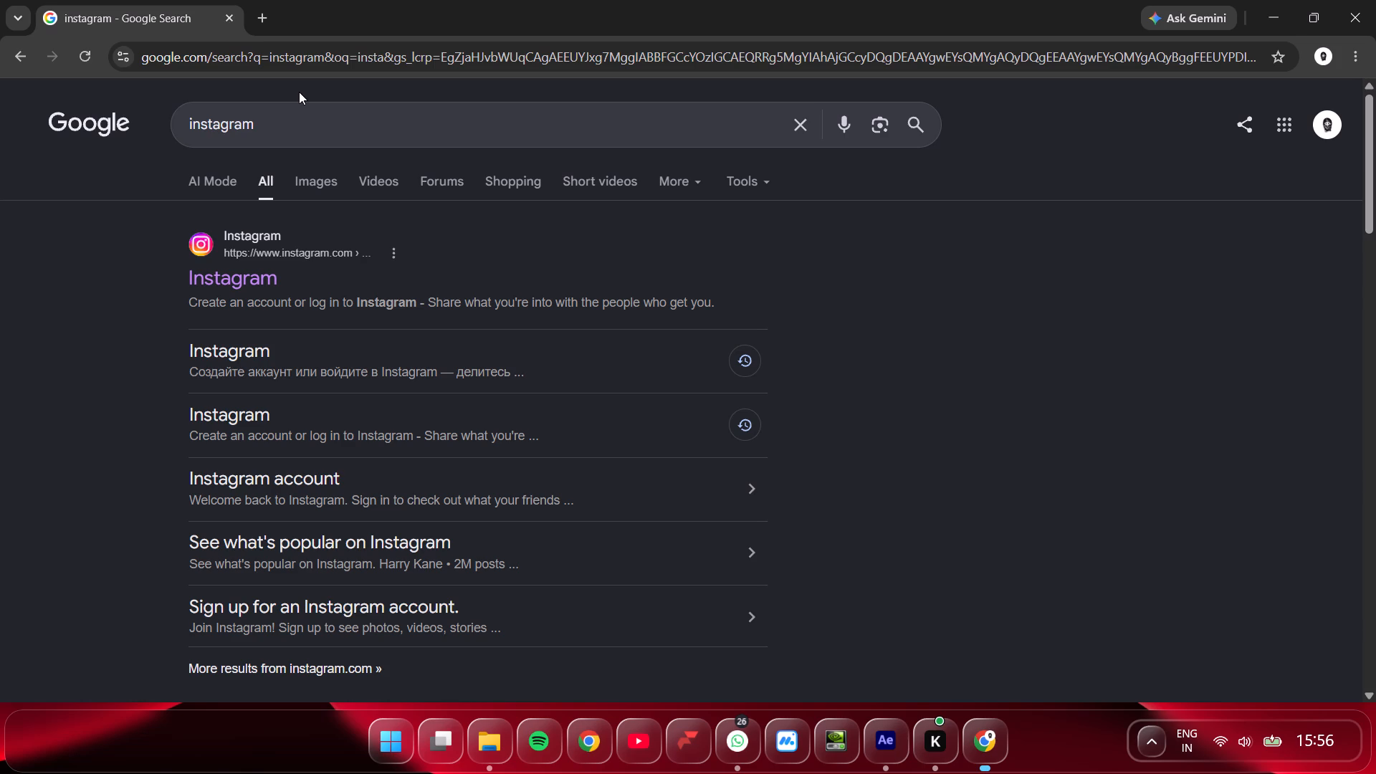
click(249, 274)
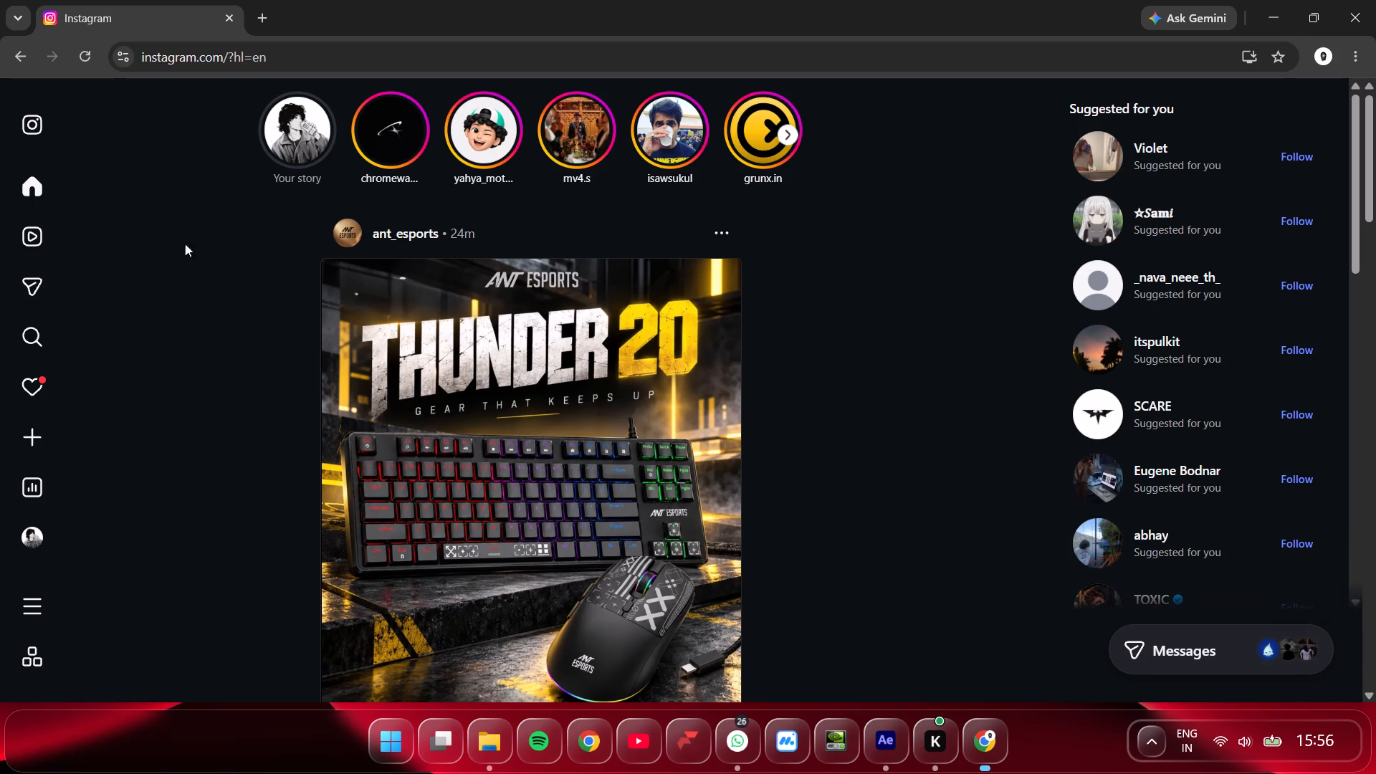
Open Instagram's search and make it ready for a query.
click(54, 343)
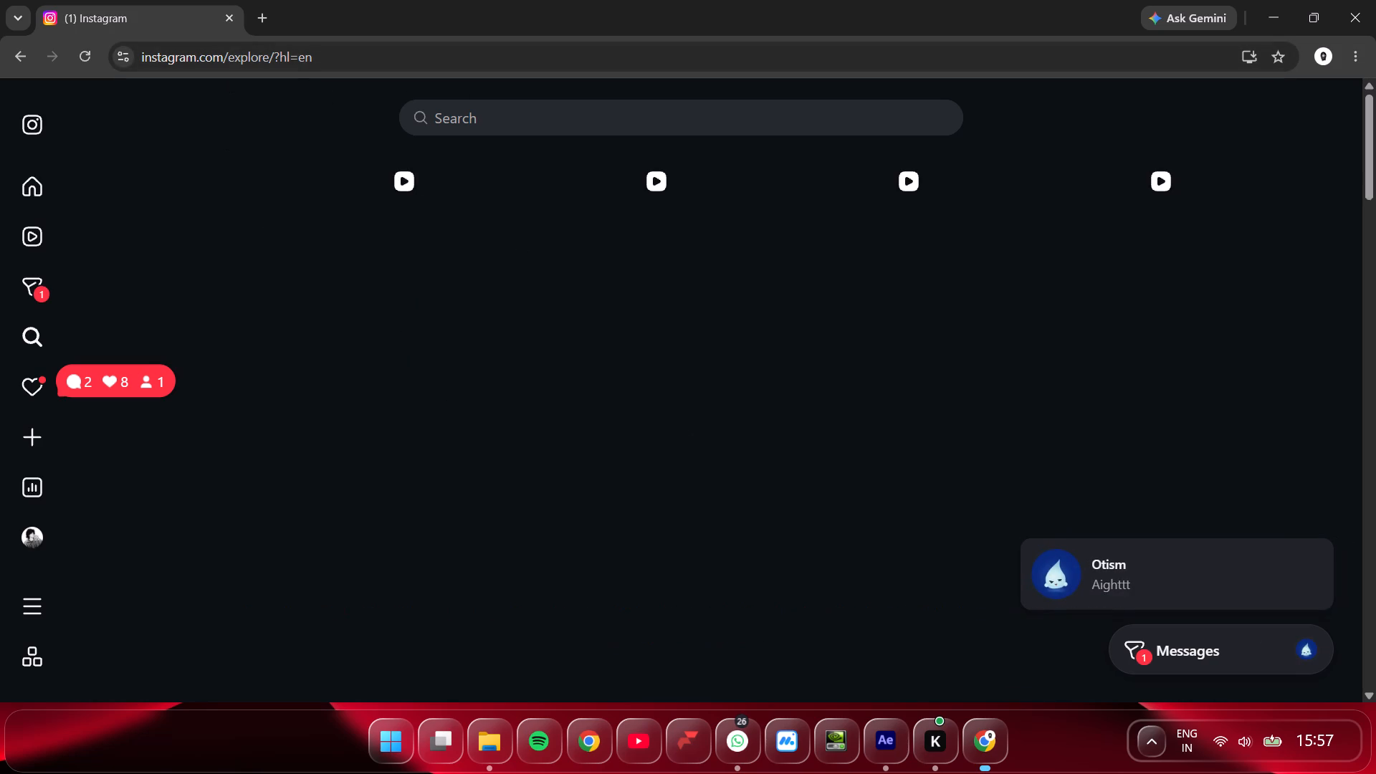